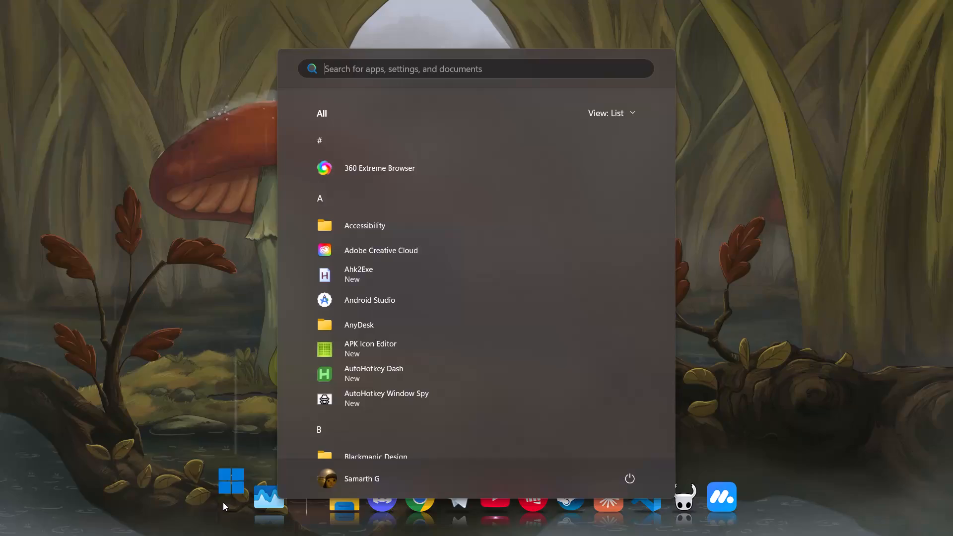
# Launch Excel and create a blank workbook.
pyautogui.write('ex')
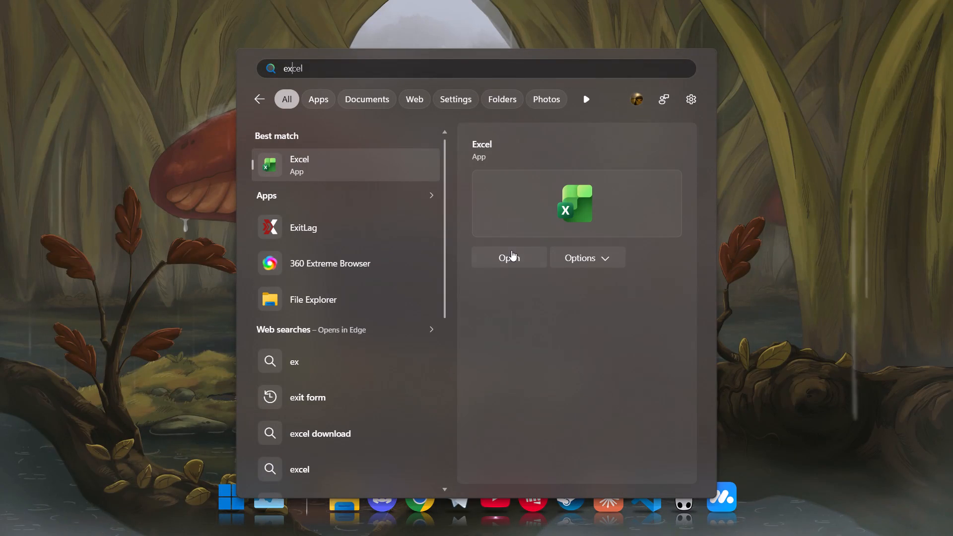
pyautogui.click(511, 250)
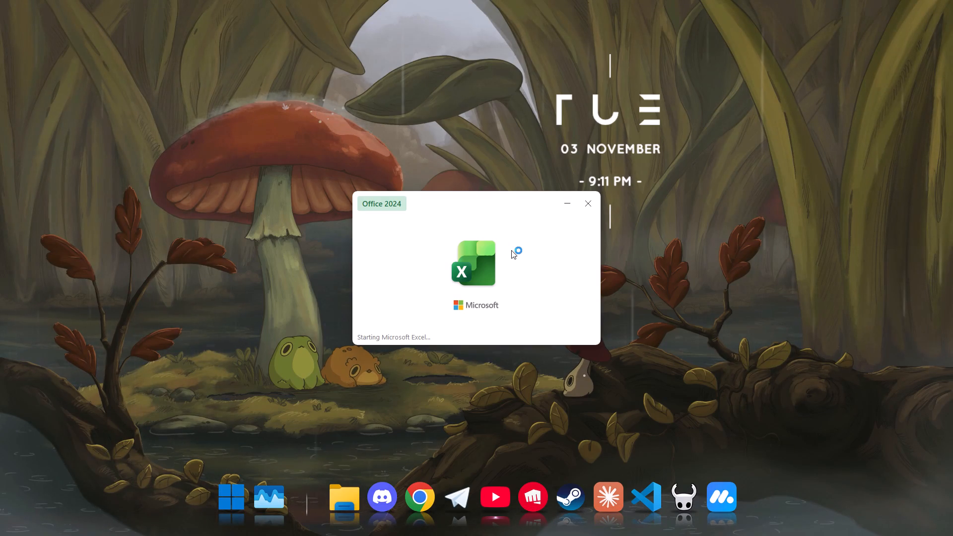
pyautogui.click(283, 219)
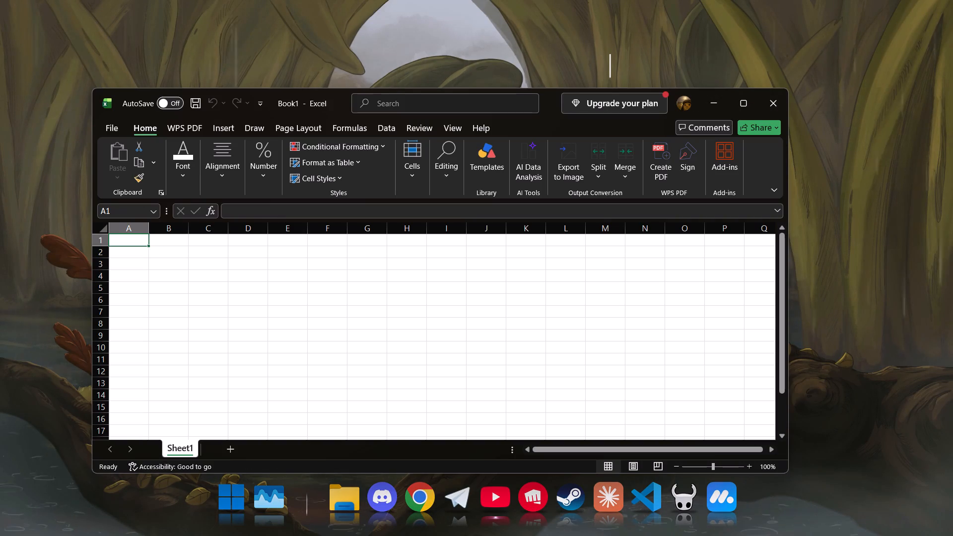
# Enter the header x in cell A1 and the values 0, 0.05 and 0.15 in cells A2 to A4.
pyautogui.click(128, 240)
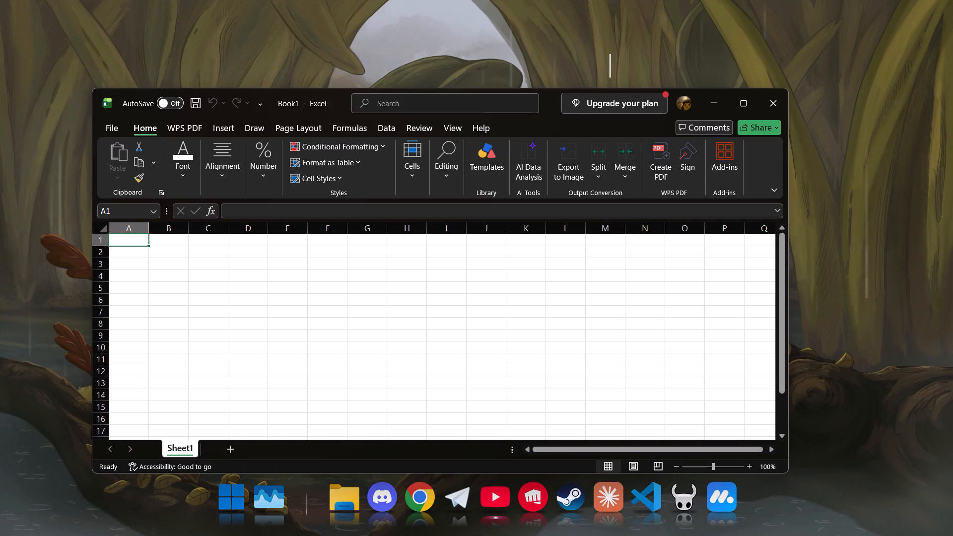
pyautogui.press('x')
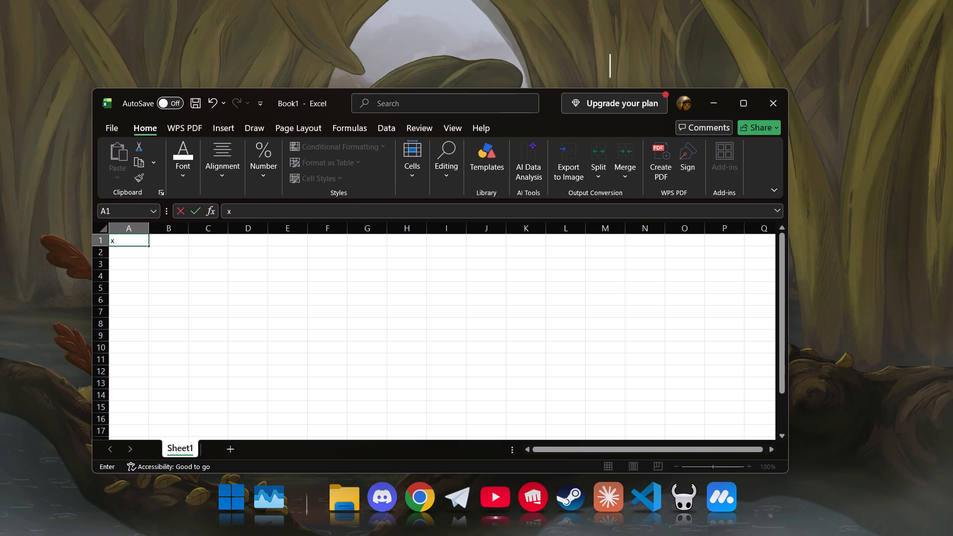
pyautogui.click(142, 257)
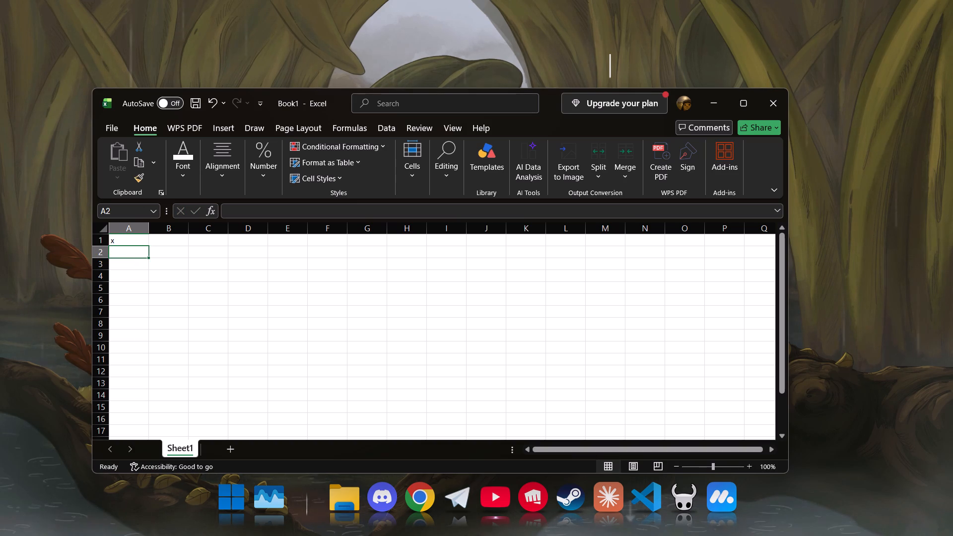
pyautogui.press('0')
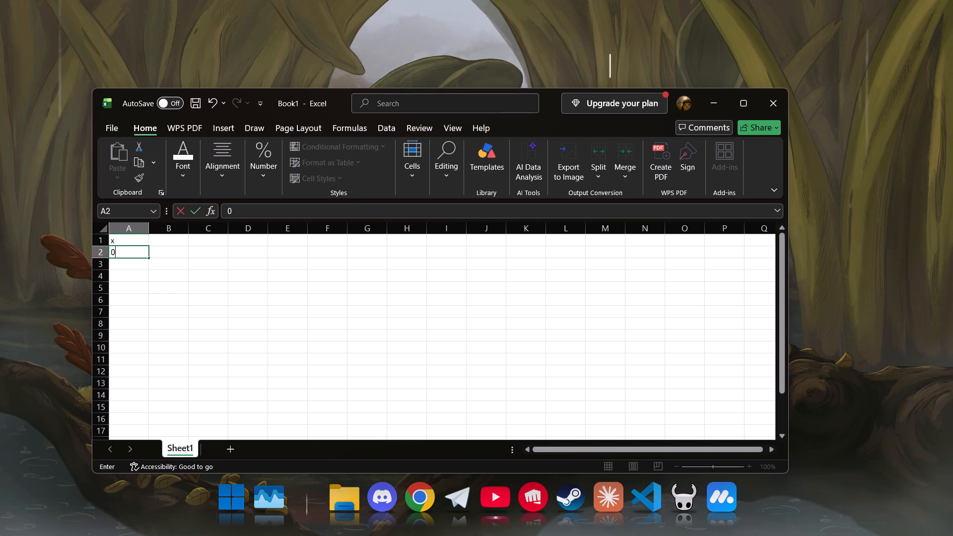
pyautogui.press('BackSpace')
pyautogui.press('0')
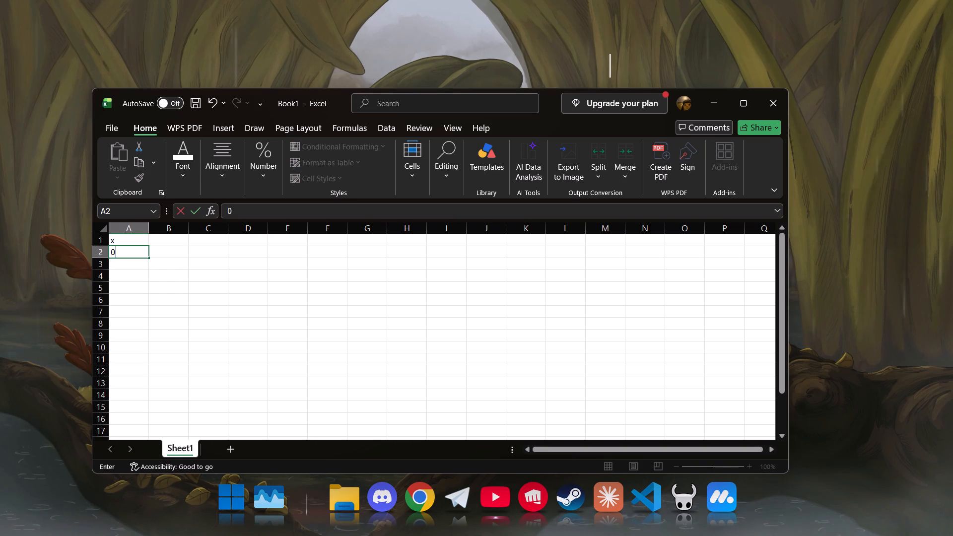
pyautogui.click(143, 265)
pyautogui.press('0')
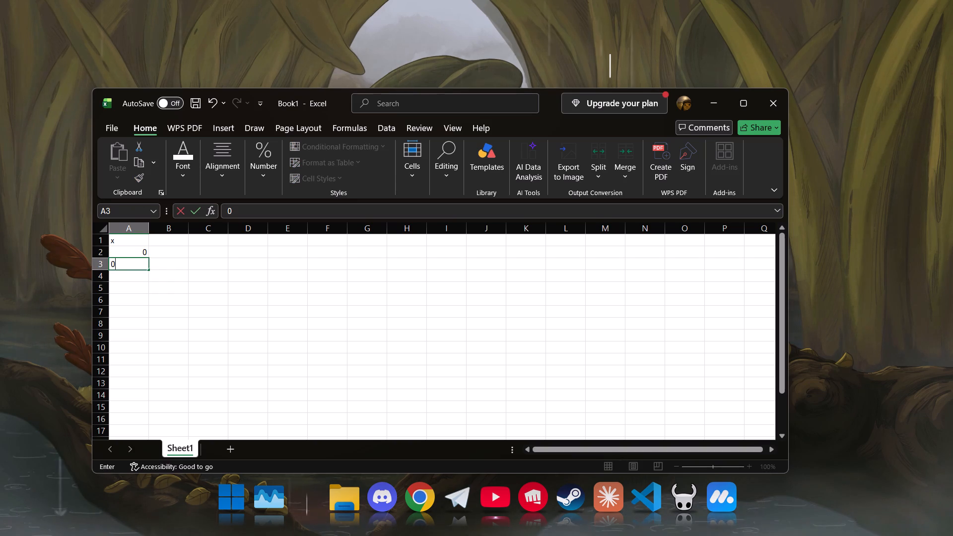
pyautogui.write('.05')
pyautogui.click(145, 276)
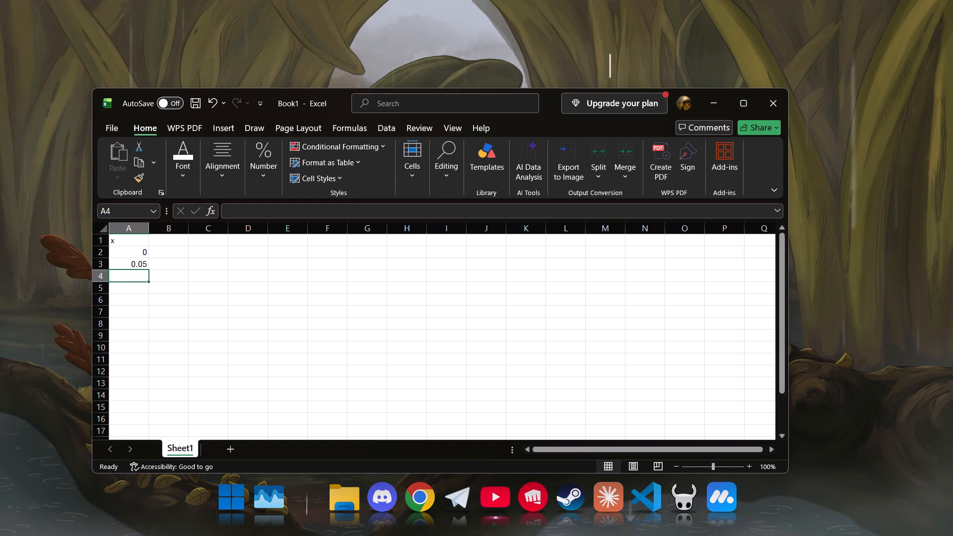
pyautogui.write('0.15')
pyautogui.press('Down')
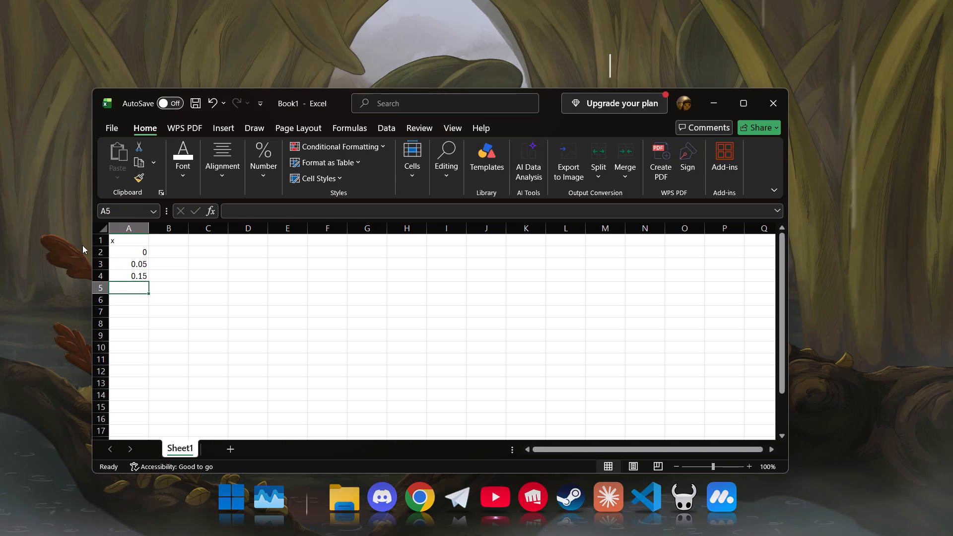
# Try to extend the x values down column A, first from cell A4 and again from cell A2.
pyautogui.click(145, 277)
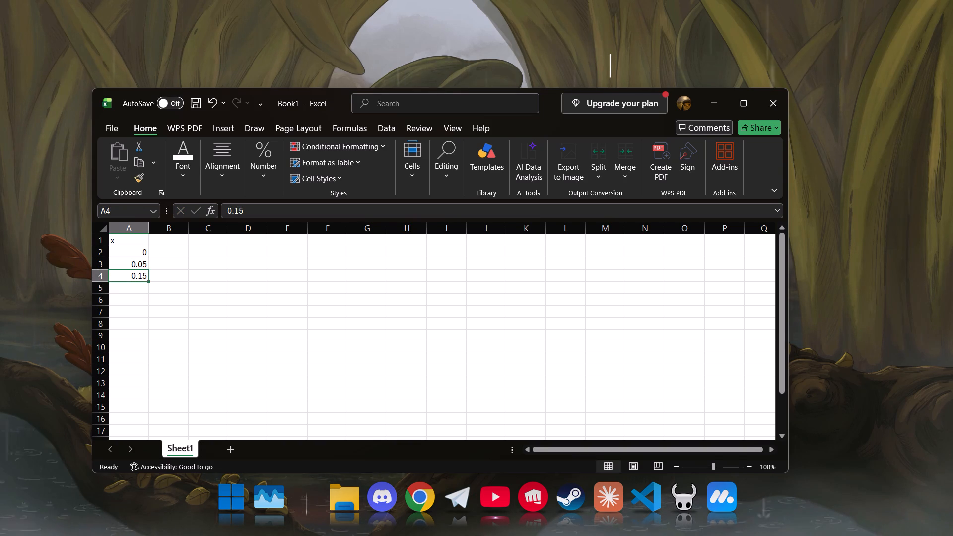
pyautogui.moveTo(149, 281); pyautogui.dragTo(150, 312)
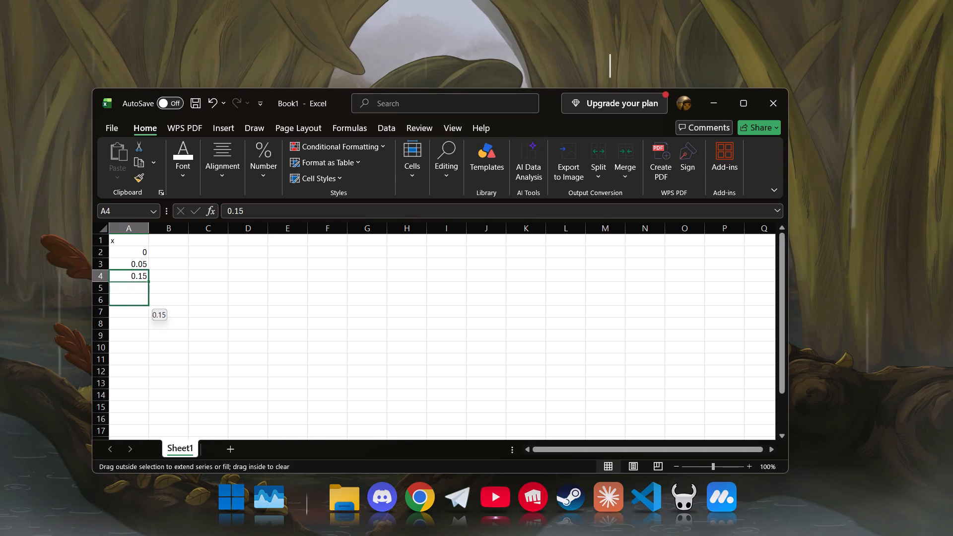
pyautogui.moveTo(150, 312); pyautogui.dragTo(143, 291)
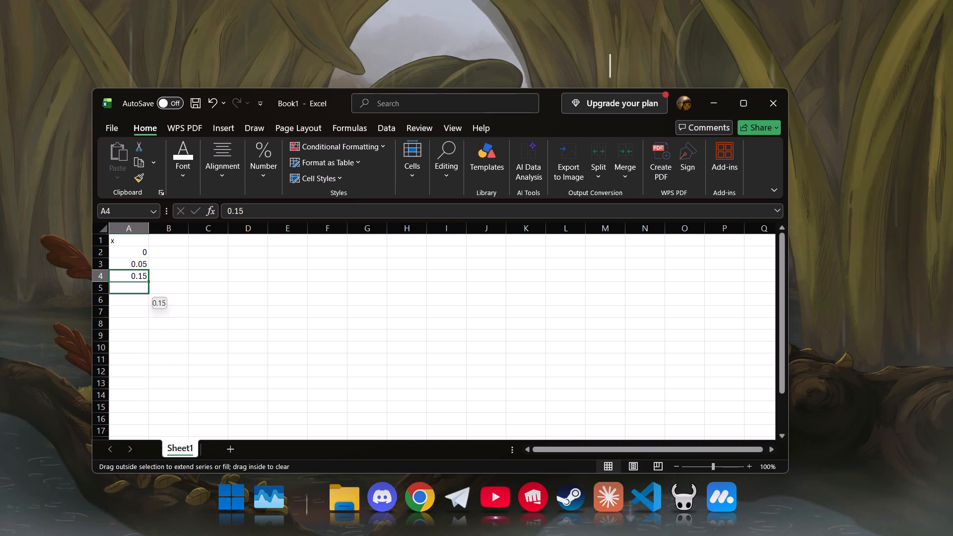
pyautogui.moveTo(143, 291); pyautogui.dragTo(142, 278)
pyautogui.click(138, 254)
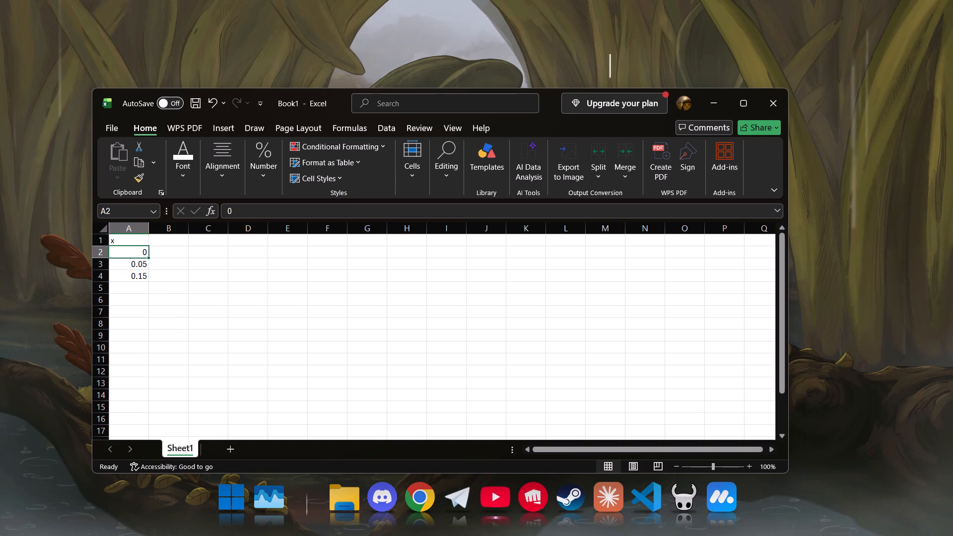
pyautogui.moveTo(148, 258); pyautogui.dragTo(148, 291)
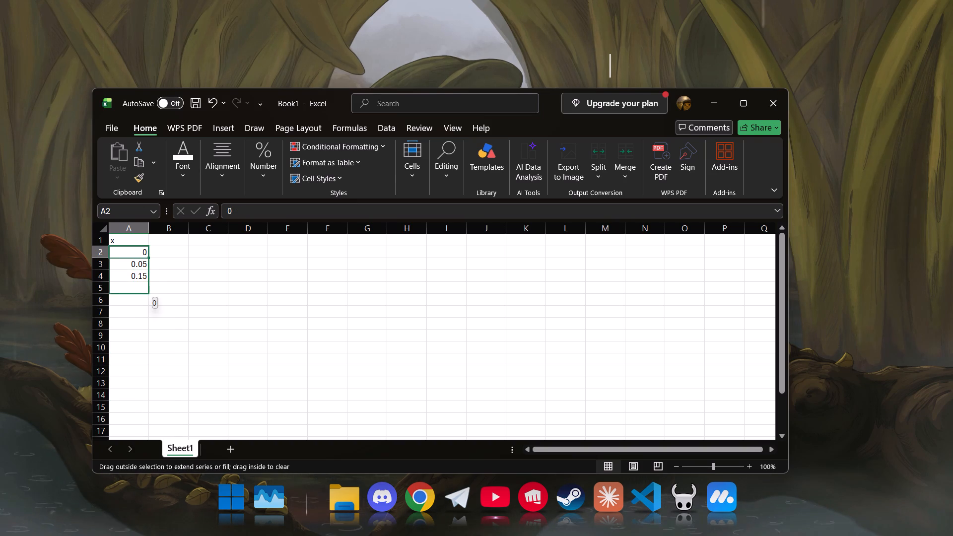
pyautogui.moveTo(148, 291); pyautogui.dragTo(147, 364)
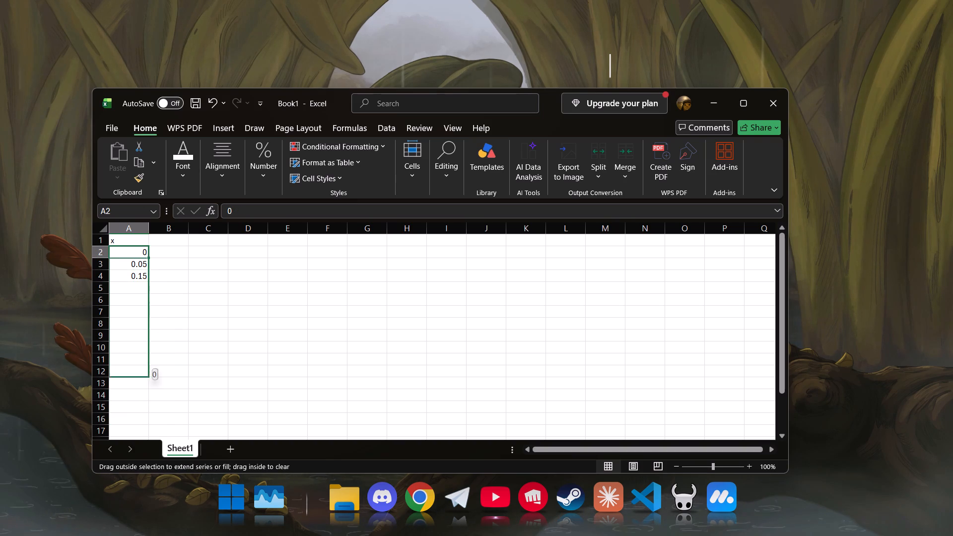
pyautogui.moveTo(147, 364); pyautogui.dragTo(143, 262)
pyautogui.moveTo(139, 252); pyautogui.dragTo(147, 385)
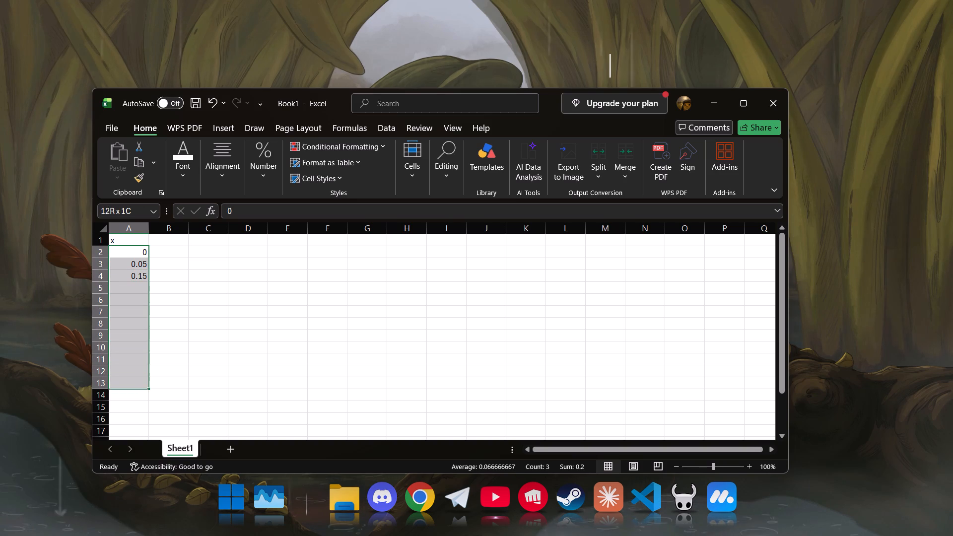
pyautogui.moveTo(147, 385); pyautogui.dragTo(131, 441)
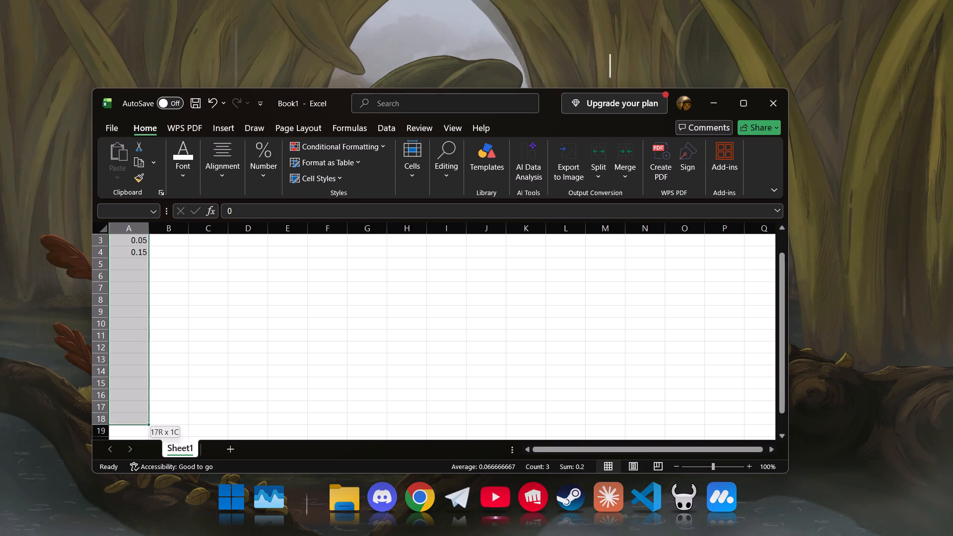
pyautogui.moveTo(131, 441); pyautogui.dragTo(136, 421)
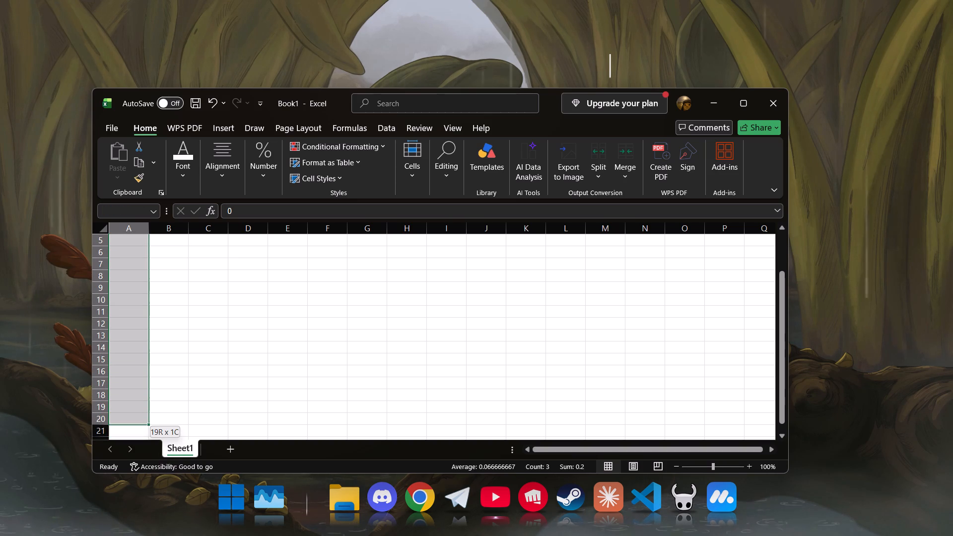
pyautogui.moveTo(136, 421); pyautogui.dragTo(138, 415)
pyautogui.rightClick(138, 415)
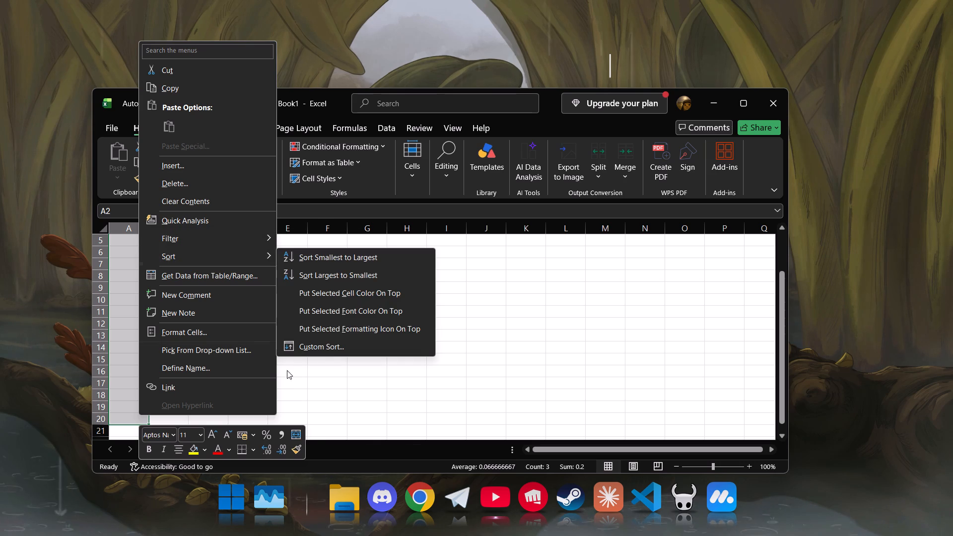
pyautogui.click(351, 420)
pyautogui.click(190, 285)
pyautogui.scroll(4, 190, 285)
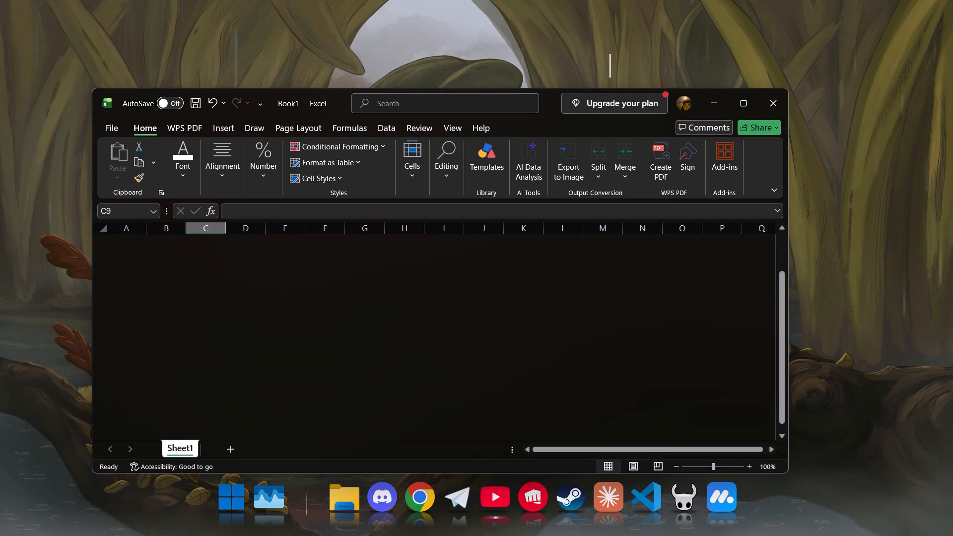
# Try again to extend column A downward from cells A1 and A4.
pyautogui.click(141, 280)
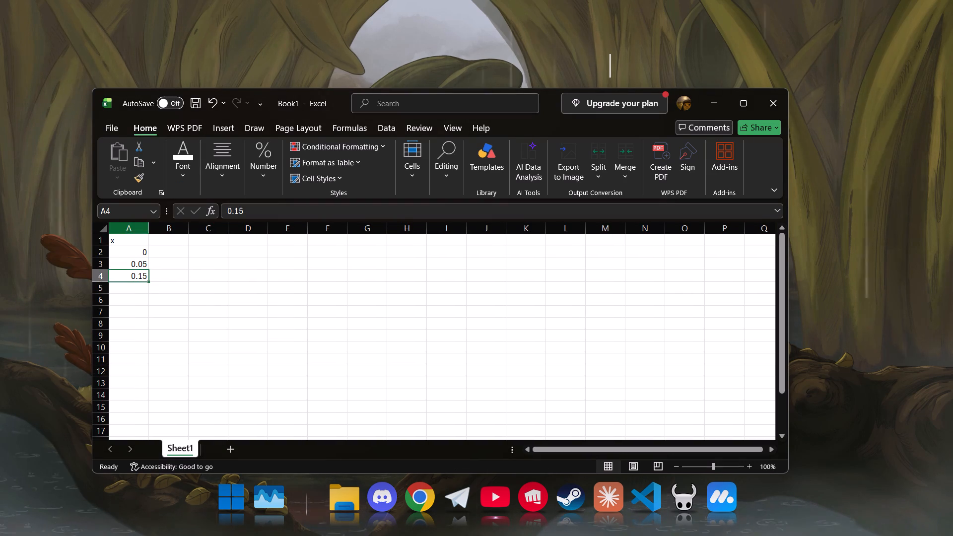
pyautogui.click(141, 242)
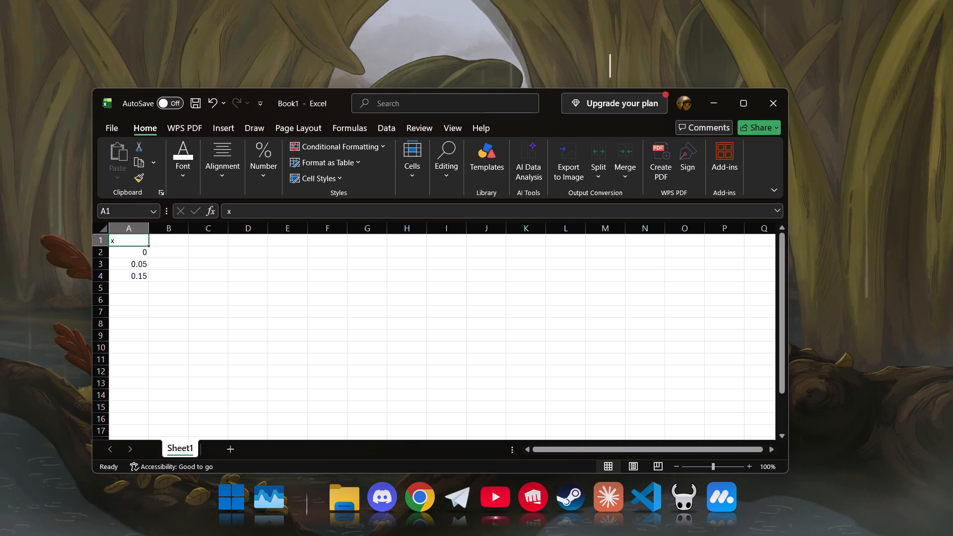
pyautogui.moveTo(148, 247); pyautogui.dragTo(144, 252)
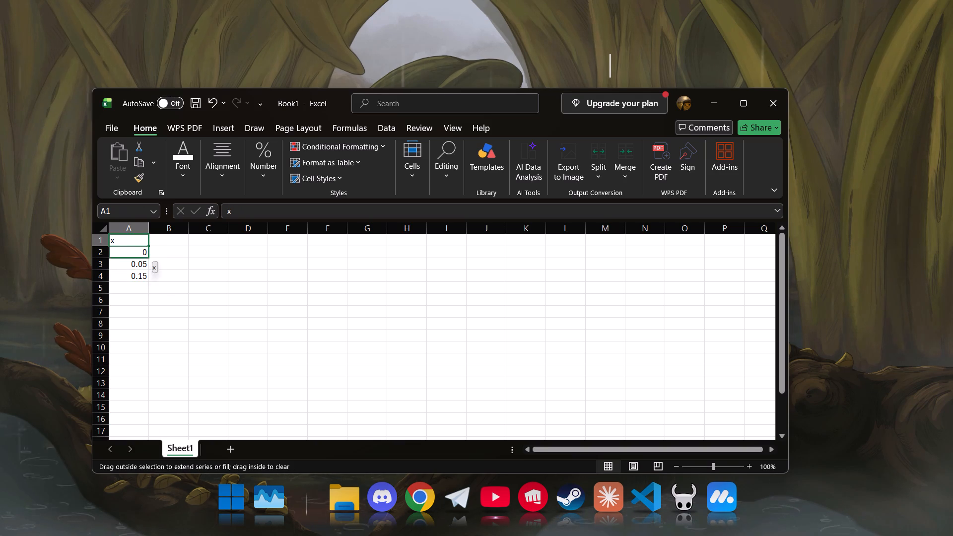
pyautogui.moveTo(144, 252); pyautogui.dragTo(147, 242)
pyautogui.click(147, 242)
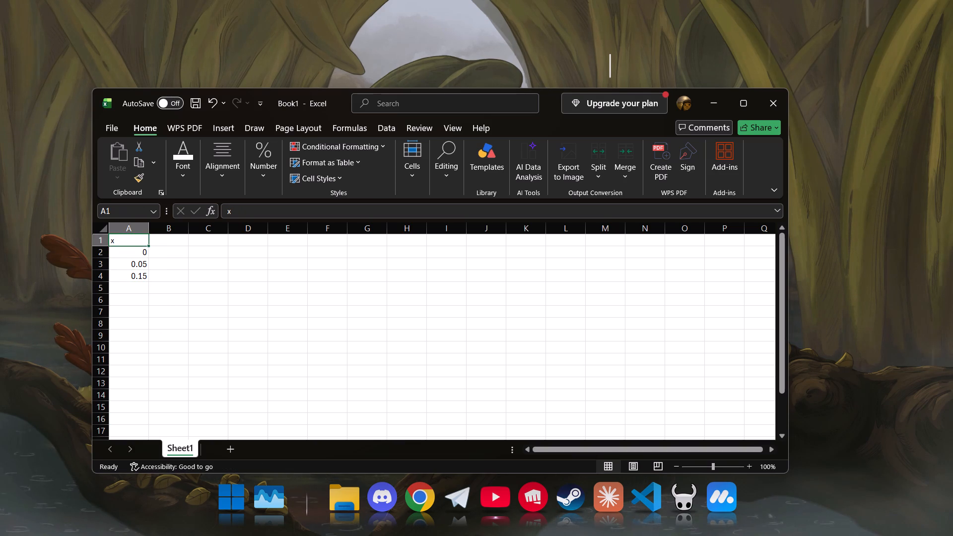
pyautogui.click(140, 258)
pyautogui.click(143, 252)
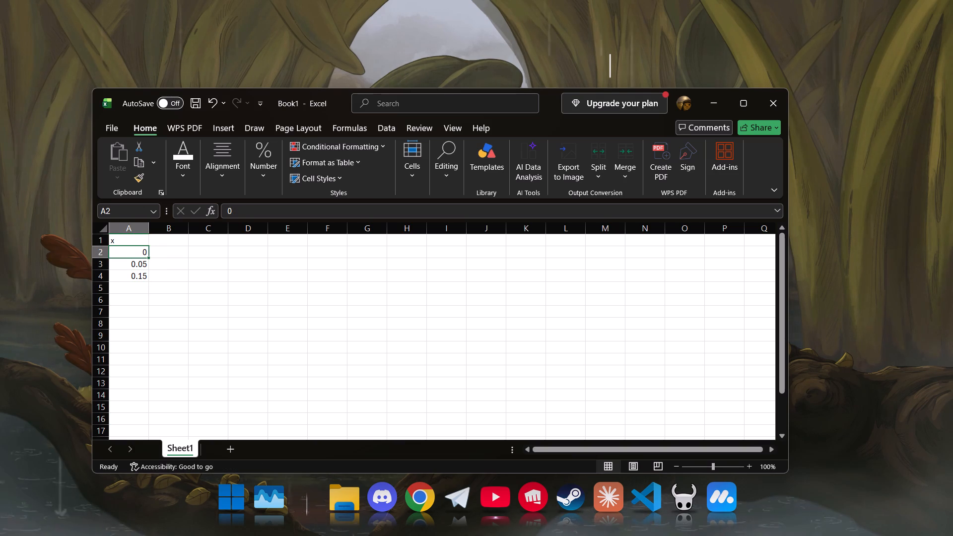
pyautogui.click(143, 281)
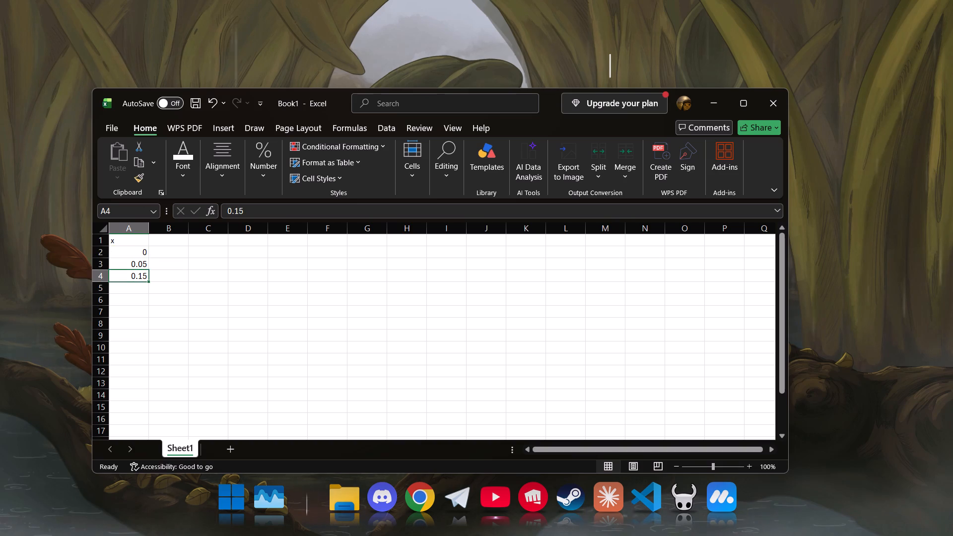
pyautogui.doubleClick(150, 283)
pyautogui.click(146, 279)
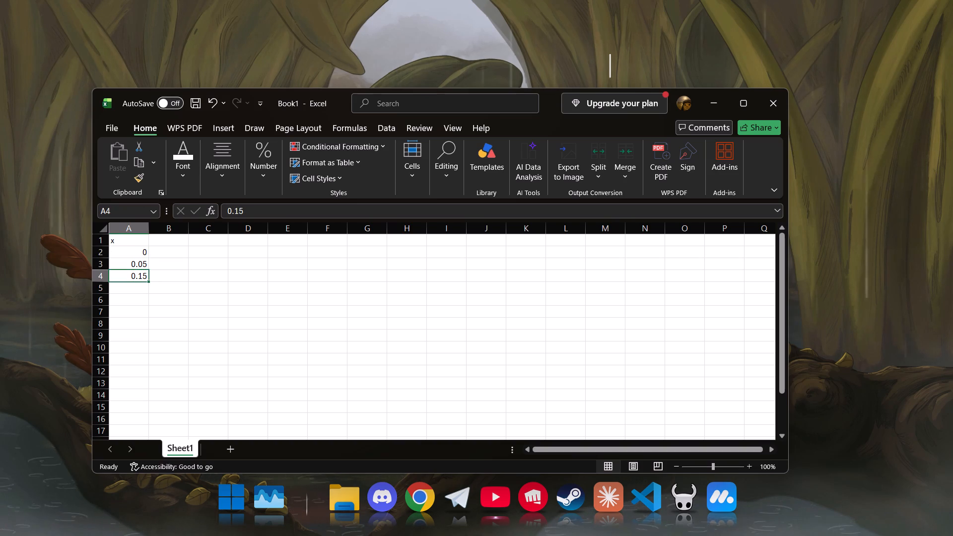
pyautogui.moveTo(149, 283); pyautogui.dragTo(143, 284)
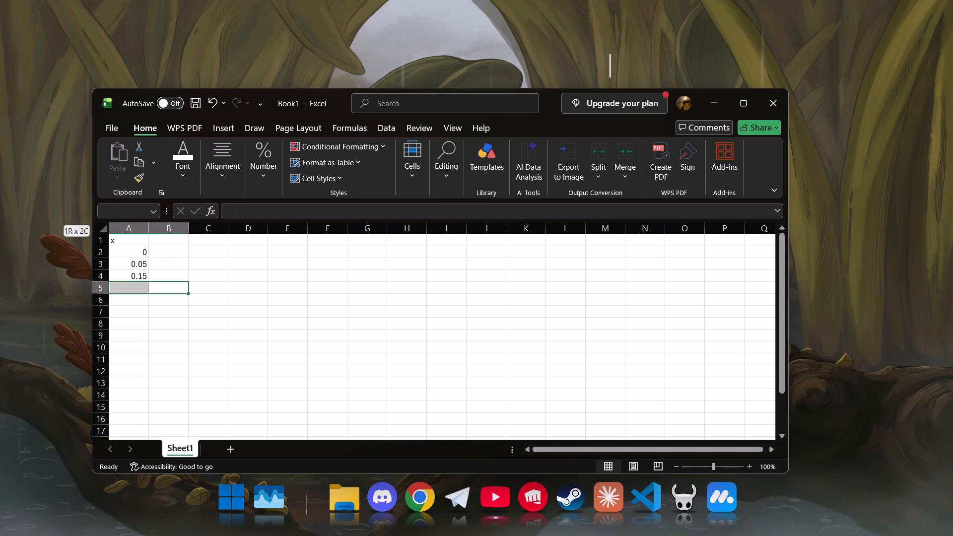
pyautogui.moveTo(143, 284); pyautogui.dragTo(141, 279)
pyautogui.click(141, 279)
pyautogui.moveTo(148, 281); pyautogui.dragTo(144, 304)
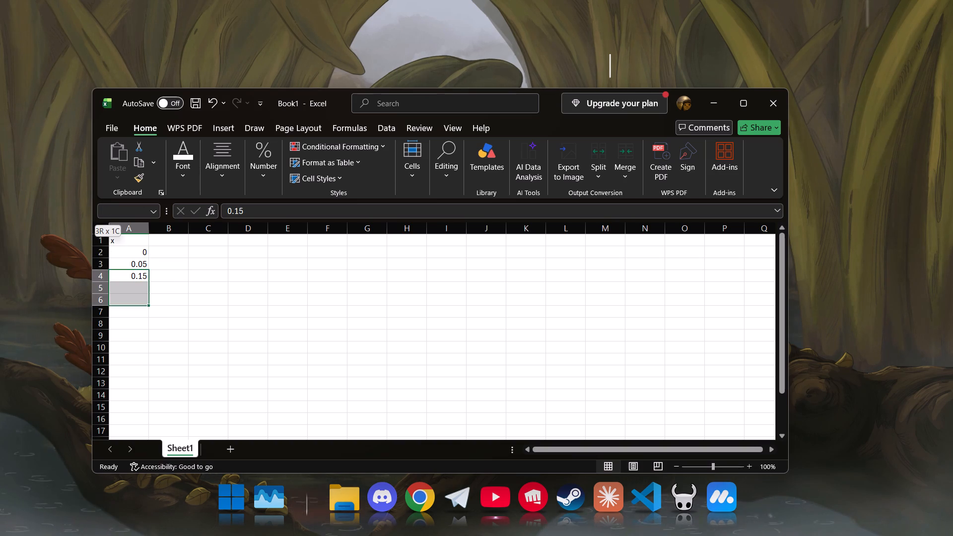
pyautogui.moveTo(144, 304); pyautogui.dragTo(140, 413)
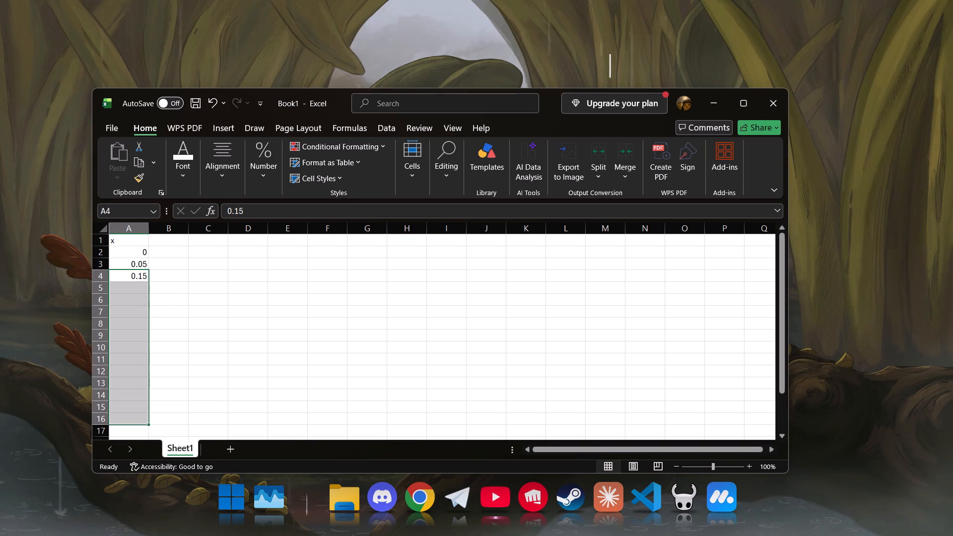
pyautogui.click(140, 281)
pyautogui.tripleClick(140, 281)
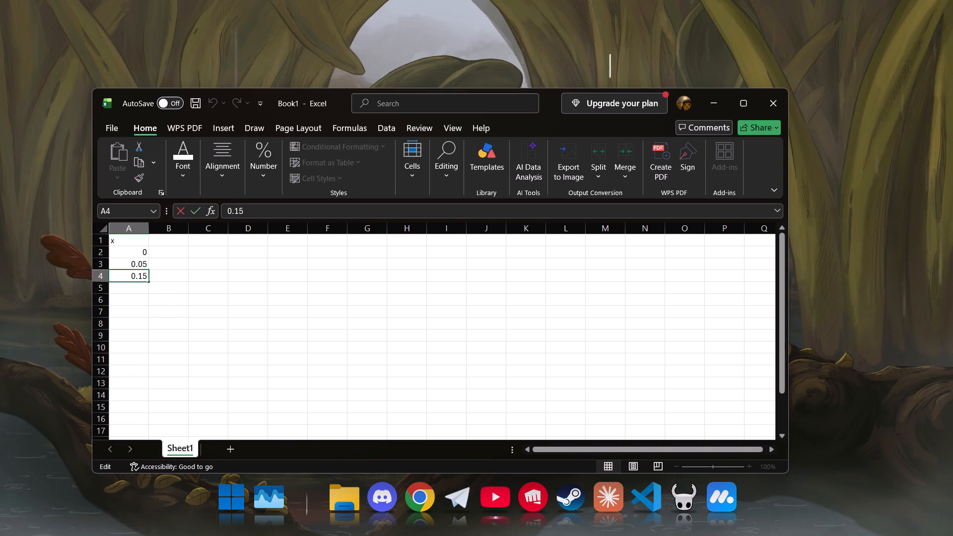
# Clear the value from cell A2.
pyautogui.doubleClick(126, 252)
pyautogui.moveTo(150, 258); pyautogui.dragTo(146, 275)
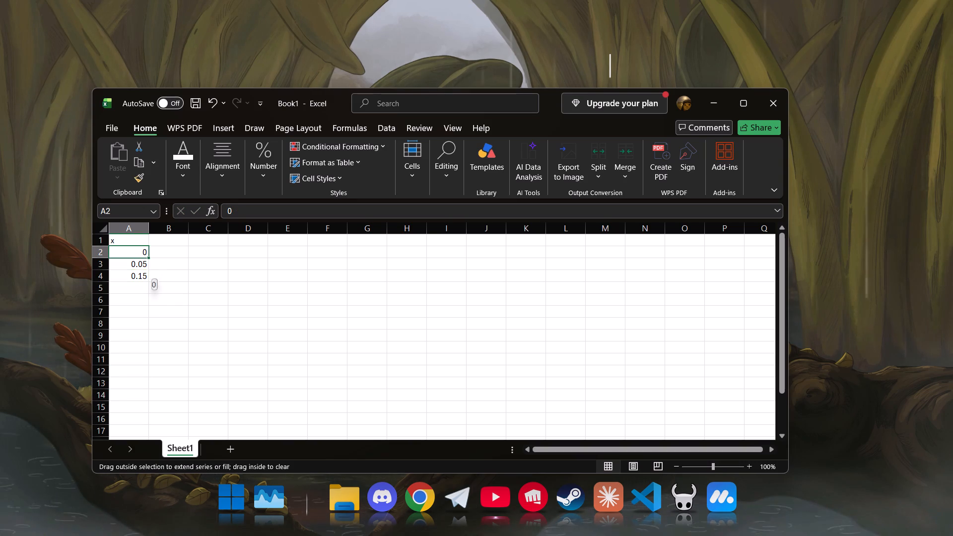
pyautogui.moveTo(146, 275); pyautogui.dragTo(157, 251)
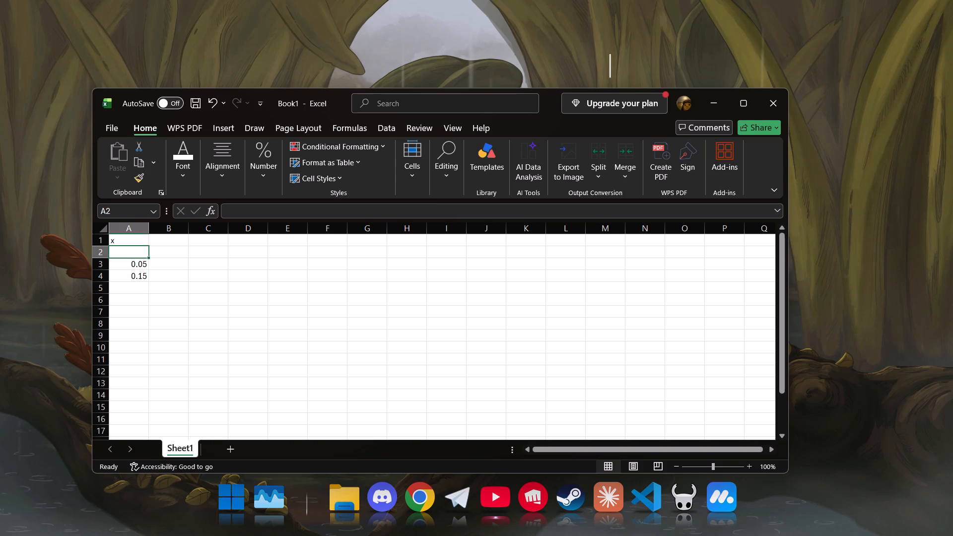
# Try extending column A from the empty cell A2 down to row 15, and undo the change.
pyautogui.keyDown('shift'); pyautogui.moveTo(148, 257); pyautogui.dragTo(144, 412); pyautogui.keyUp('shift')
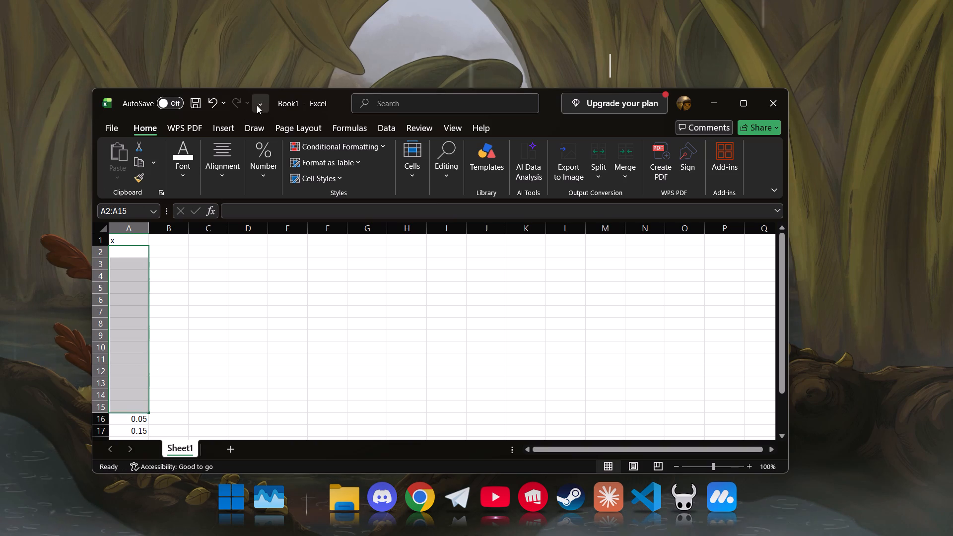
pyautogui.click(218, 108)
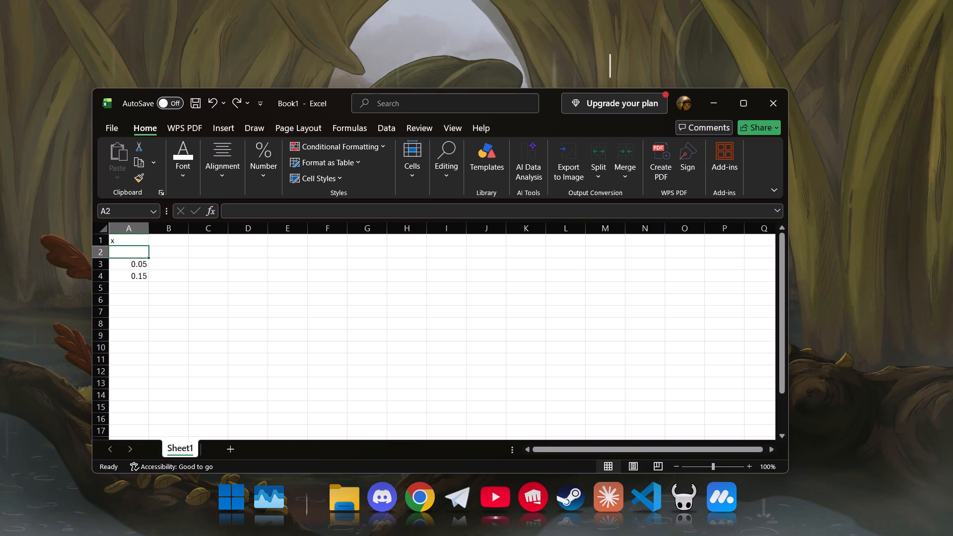
# Enter 0 in cell A2 and 0.2 in cell A5.
pyautogui.click(137, 289)
pyautogui.click(140, 258)
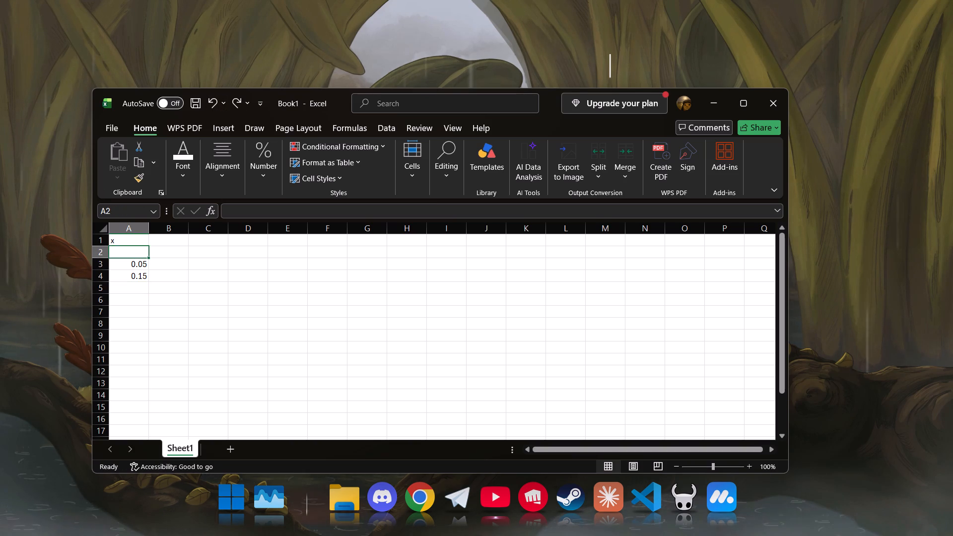
pyautogui.press('0')
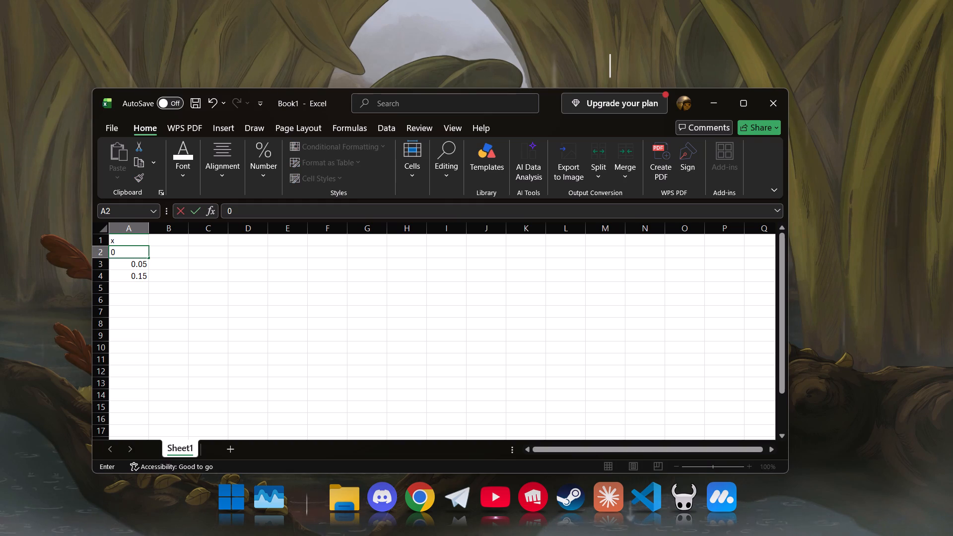
pyautogui.click(137, 289)
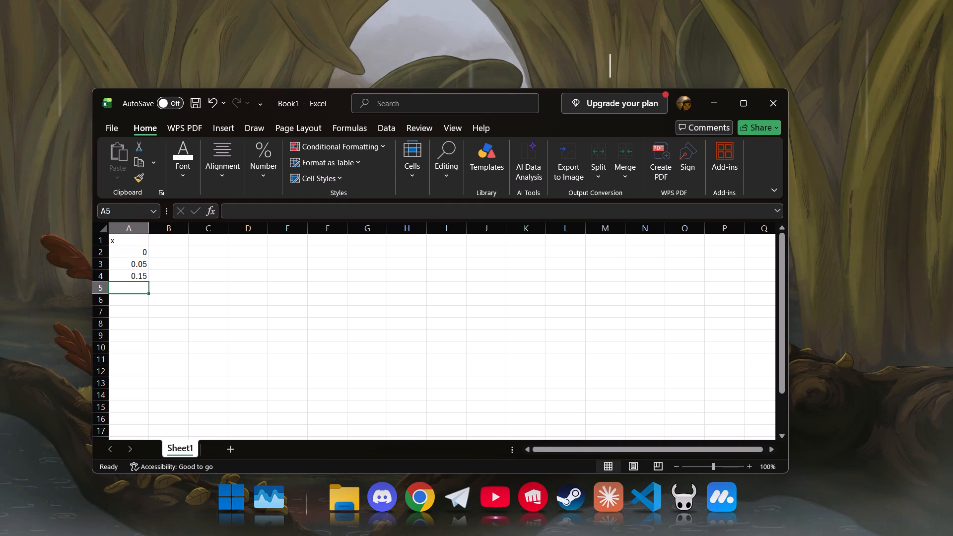
pyautogui.press('0')
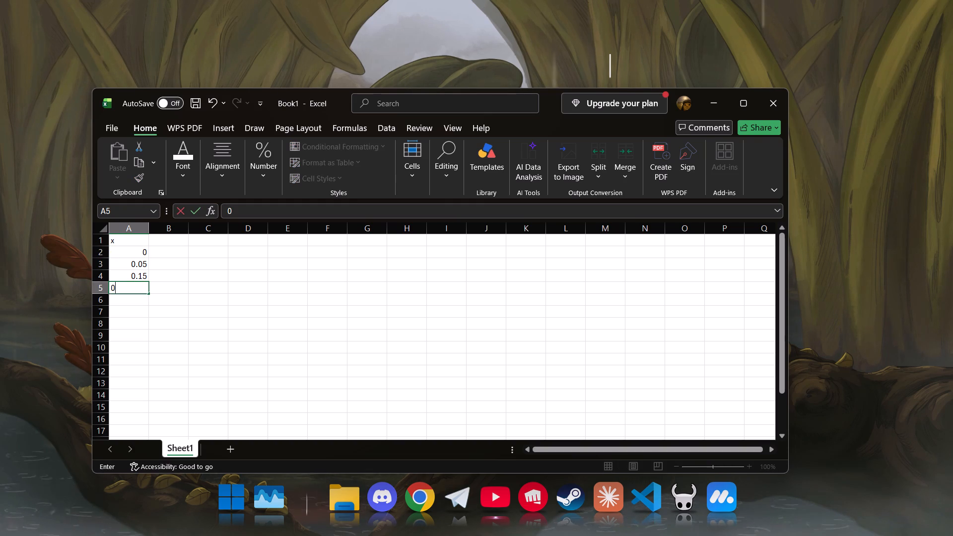
pyautogui.write('.2')
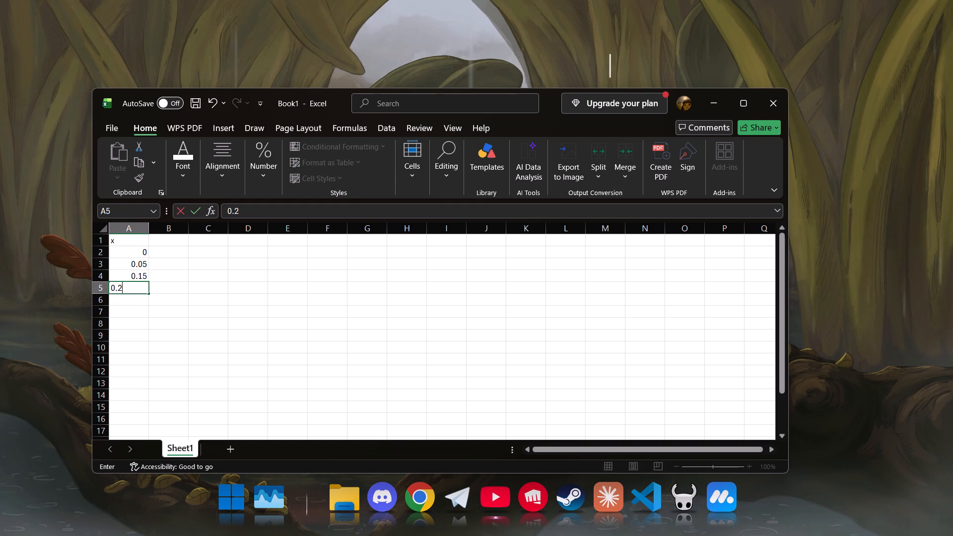
pyautogui.press('Down')
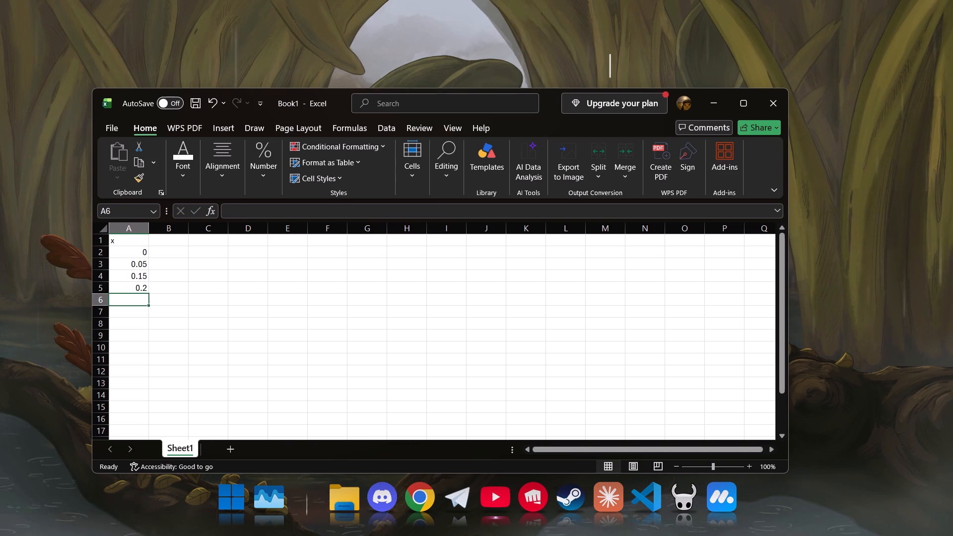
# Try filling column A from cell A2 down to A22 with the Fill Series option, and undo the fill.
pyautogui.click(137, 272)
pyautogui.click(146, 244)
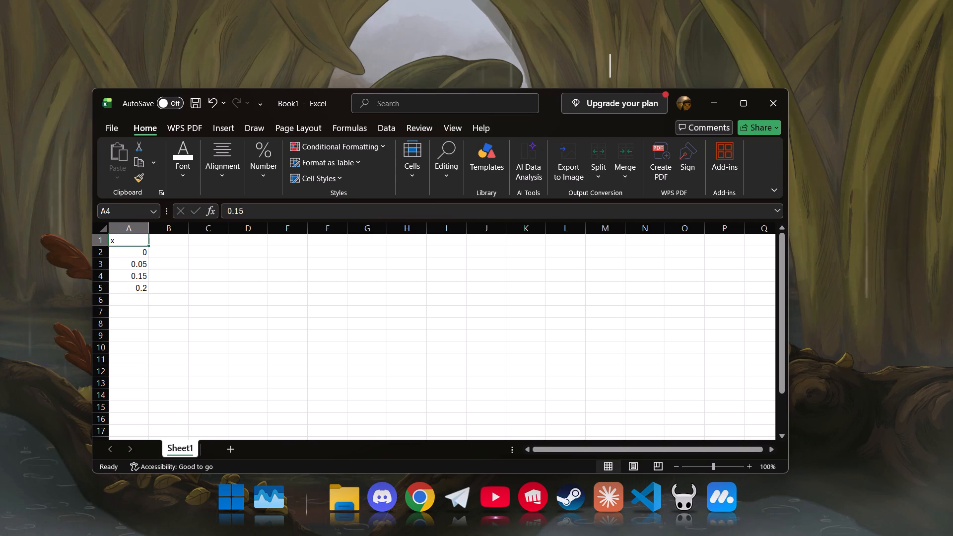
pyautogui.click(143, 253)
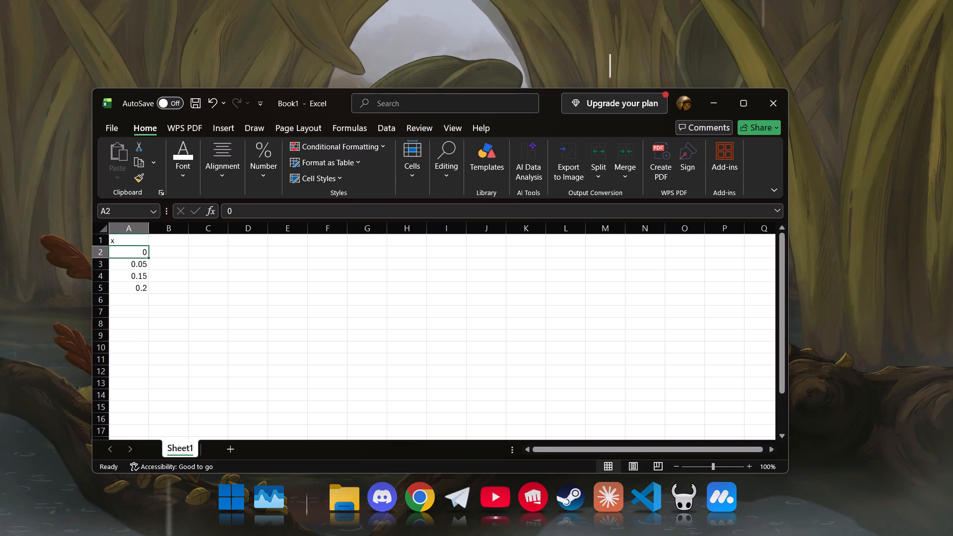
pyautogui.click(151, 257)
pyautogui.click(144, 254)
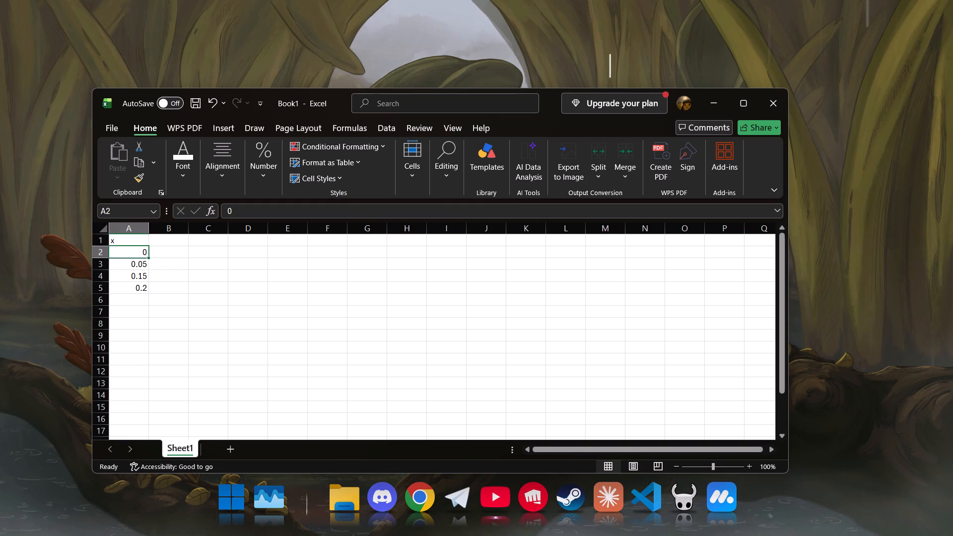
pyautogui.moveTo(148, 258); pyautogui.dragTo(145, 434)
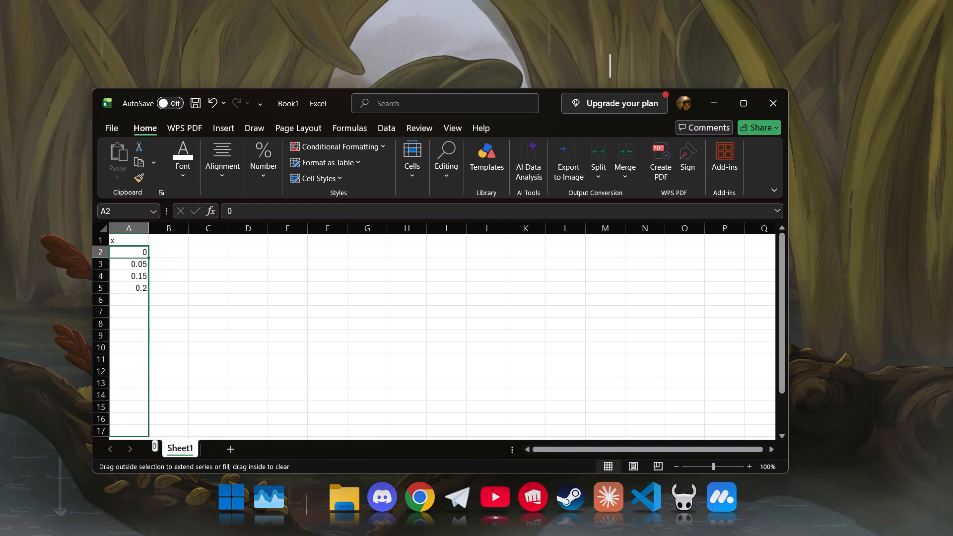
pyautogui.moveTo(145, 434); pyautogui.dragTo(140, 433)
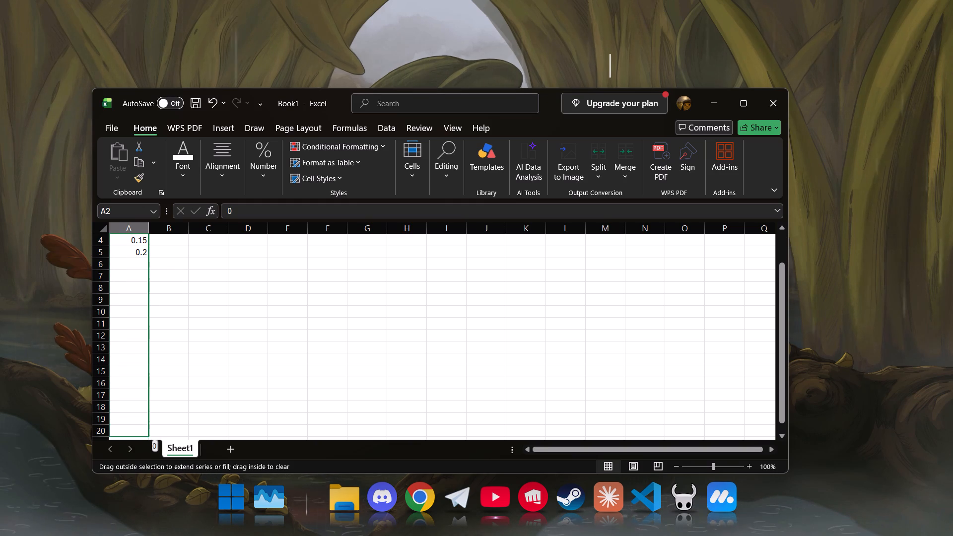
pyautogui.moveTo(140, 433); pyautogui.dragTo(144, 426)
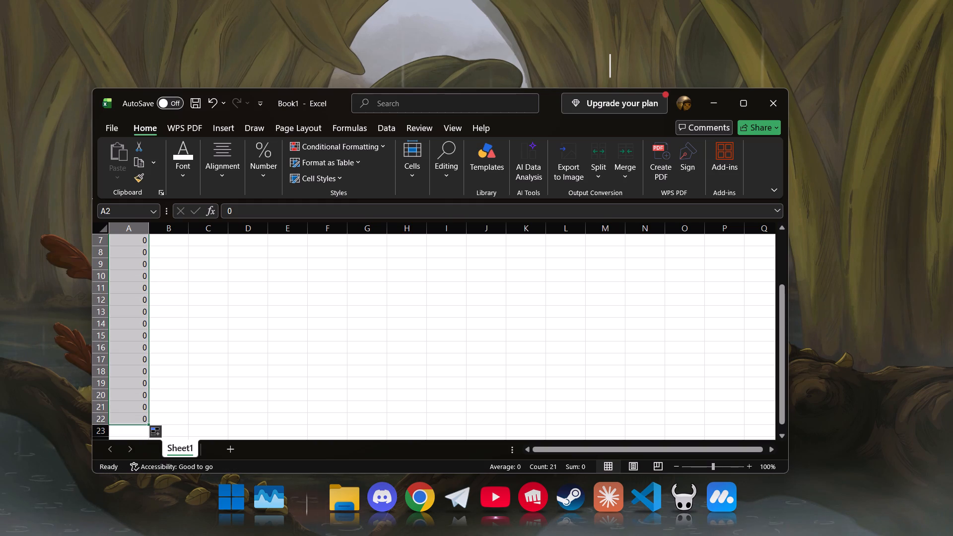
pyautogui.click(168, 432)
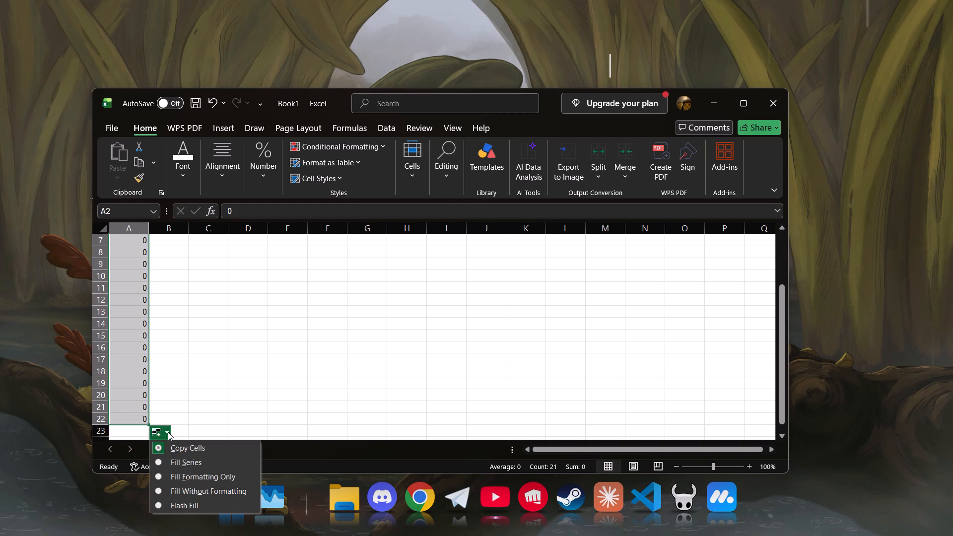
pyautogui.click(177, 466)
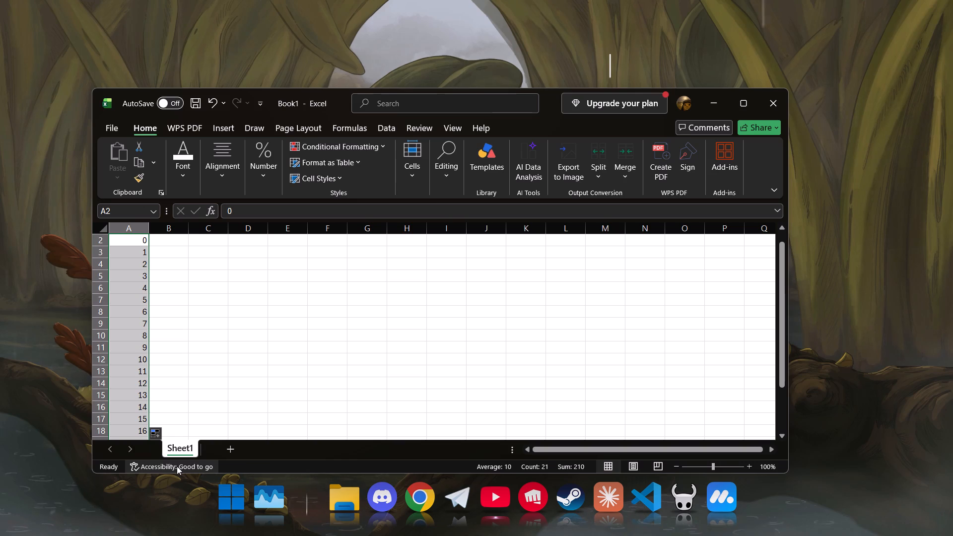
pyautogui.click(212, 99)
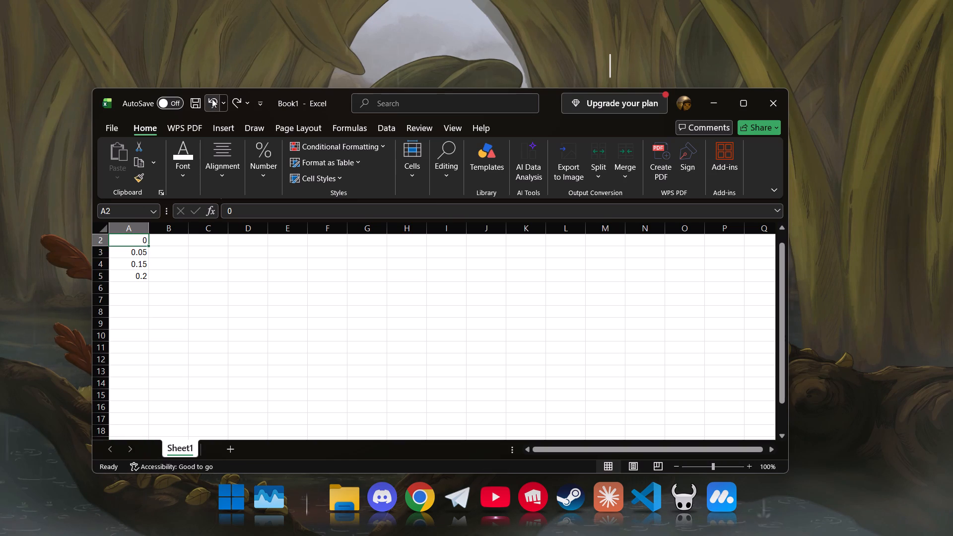
# Capture a screenshot of the worksheet area containing the values in column A.
pyautogui.click(155, 278)
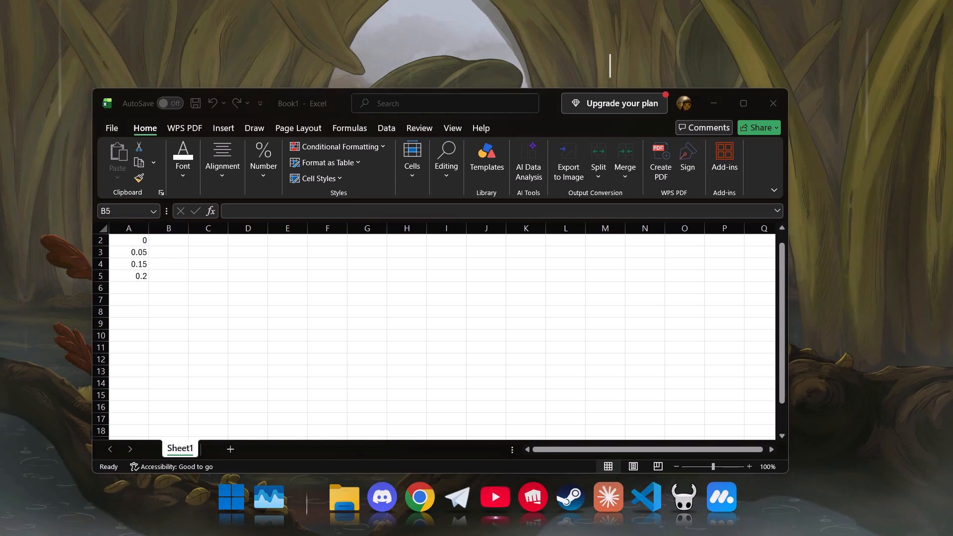
pyautogui.moveTo(99, 208); pyautogui.dragTo(183, 379)
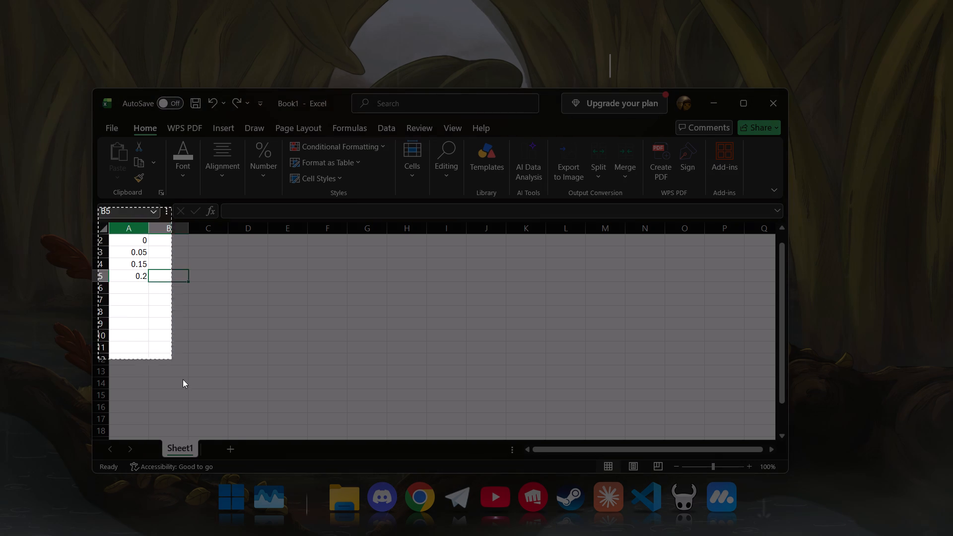
pyautogui.moveTo(183, 379); pyautogui.dragTo(247, 489)
pyautogui.click(428, 511)
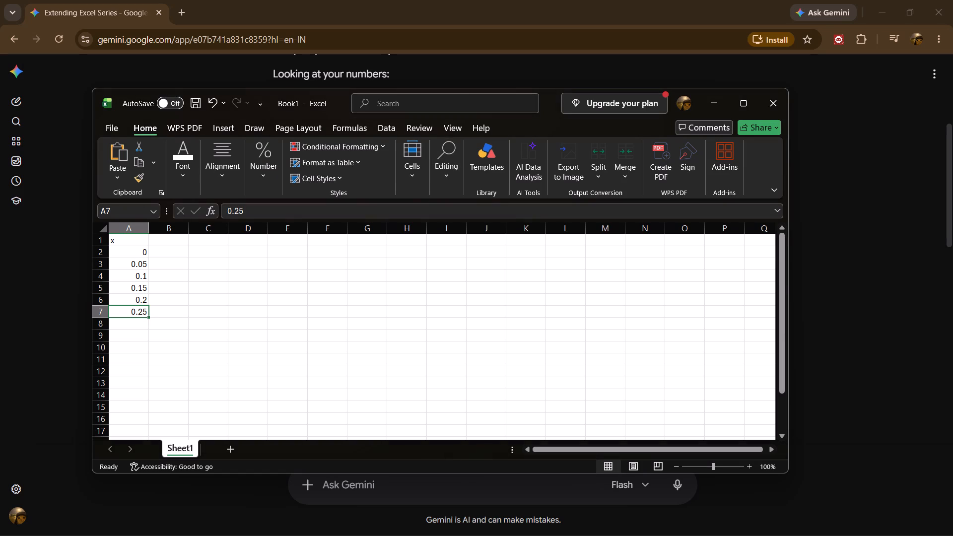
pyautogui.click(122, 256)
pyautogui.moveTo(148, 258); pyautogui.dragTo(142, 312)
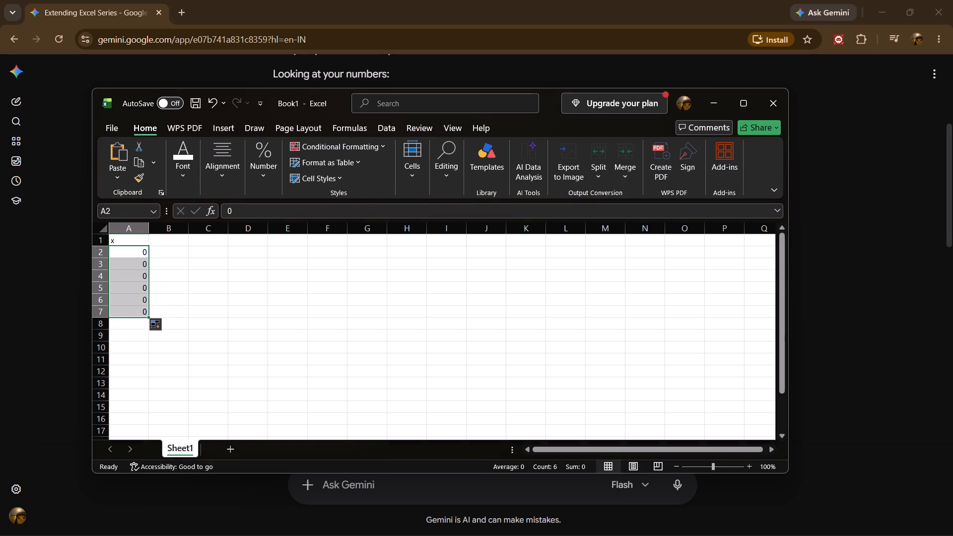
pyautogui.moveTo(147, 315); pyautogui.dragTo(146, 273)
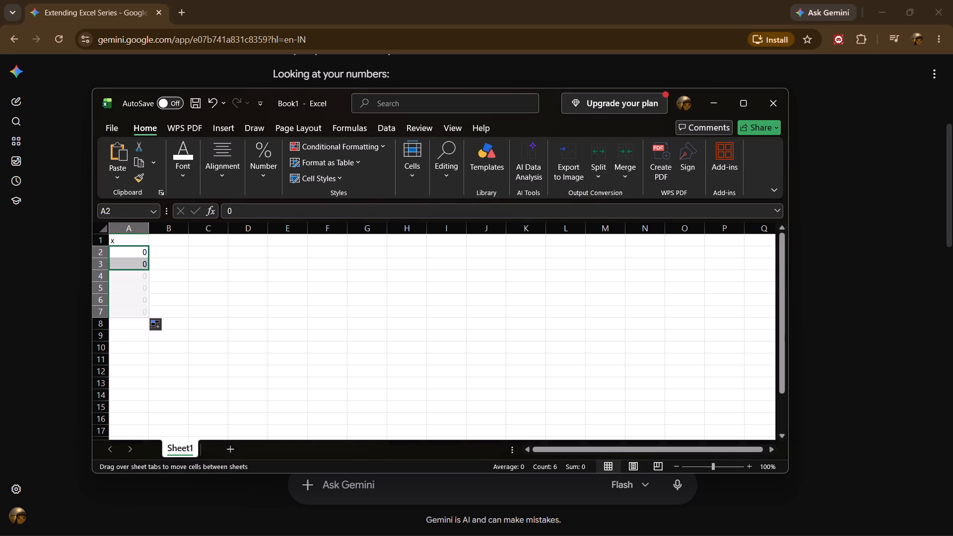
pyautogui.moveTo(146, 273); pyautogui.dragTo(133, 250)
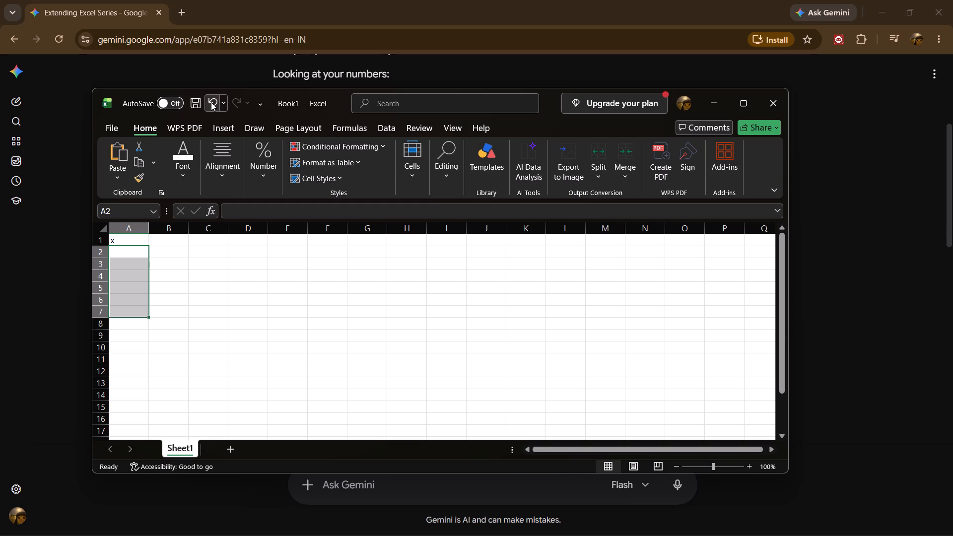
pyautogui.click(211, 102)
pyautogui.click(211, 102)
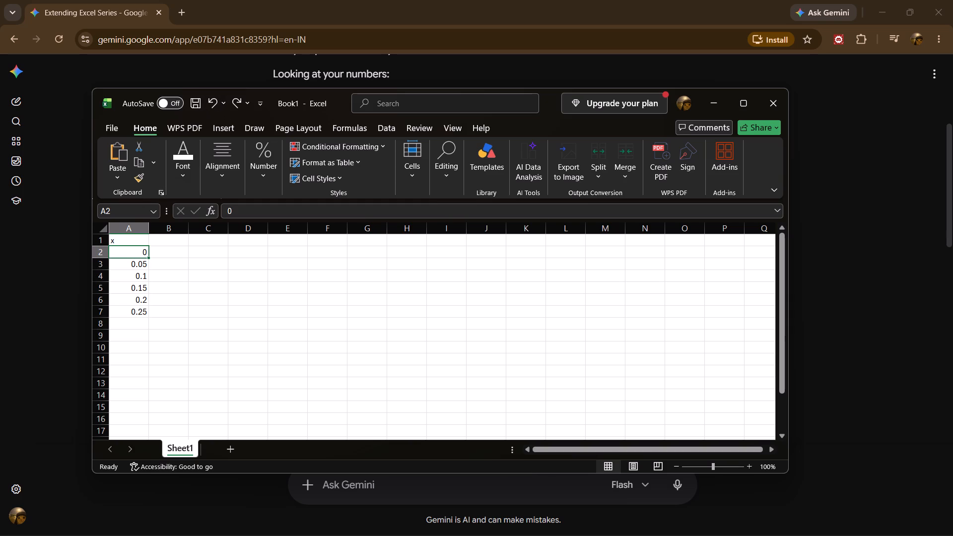
# Select cells A2 to A7 and extend the series down column A to 0.95 in cell A21.
pyautogui.click(122, 252)
pyautogui.moveTo(122, 252); pyautogui.dragTo(131, 316)
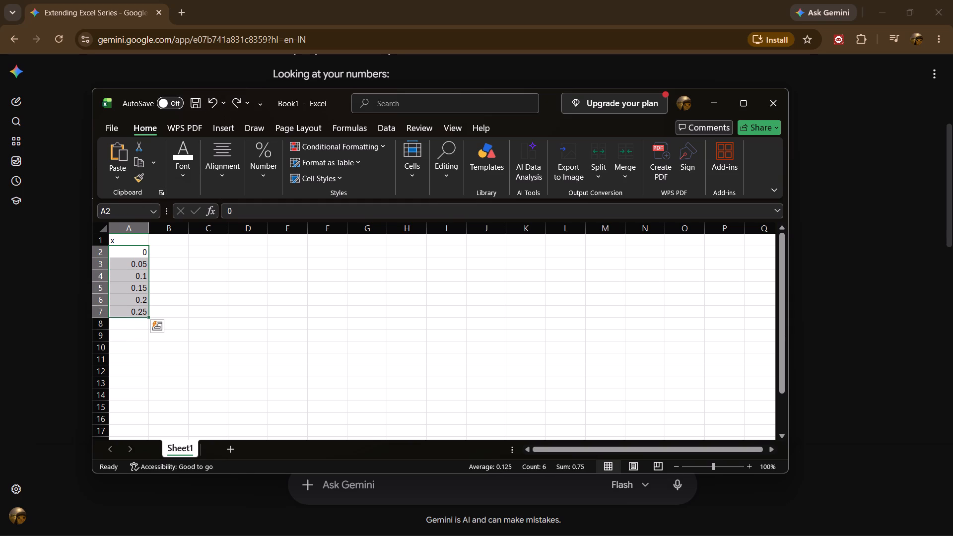
pyautogui.moveTo(148, 316); pyautogui.dragTo(152, 439)
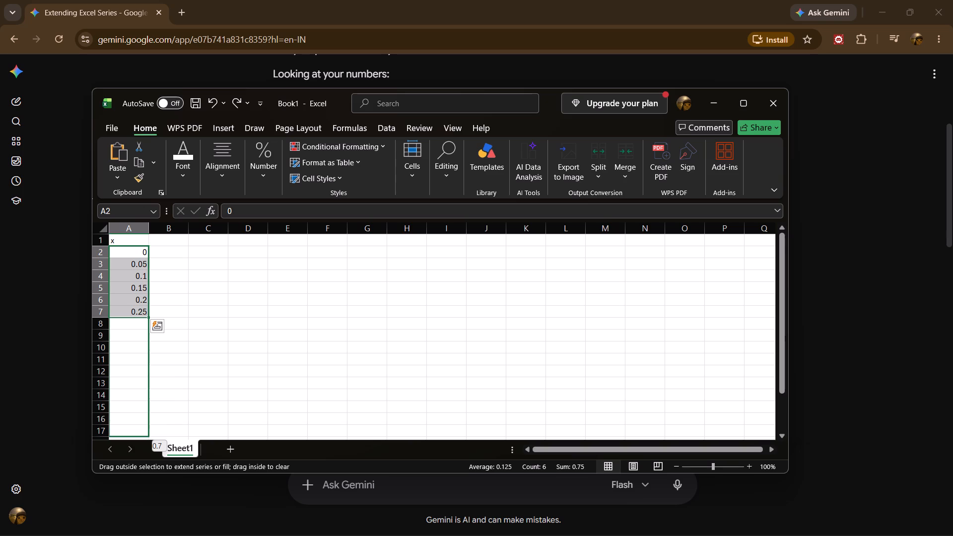
pyautogui.moveTo(152, 439); pyautogui.dragTo(148, 416)
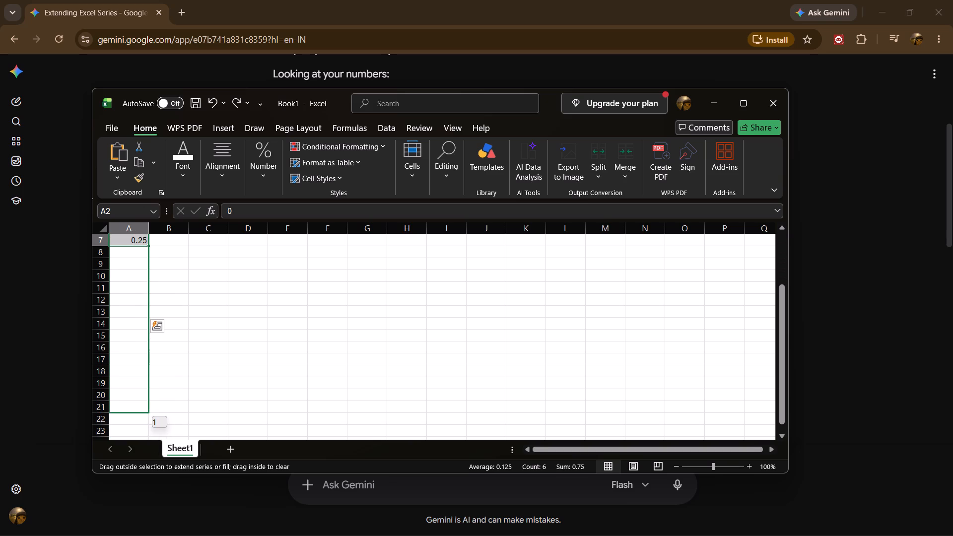
pyautogui.moveTo(148, 416); pyautogui.dragTo(148, 419)
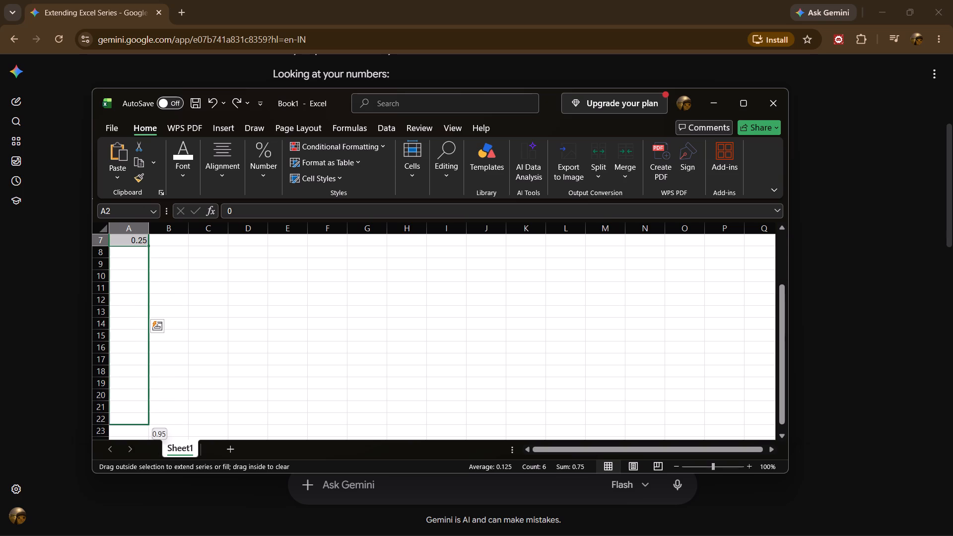
pyautogui.moveTo(148, 419); pyautogui.dragTo(149, 418)
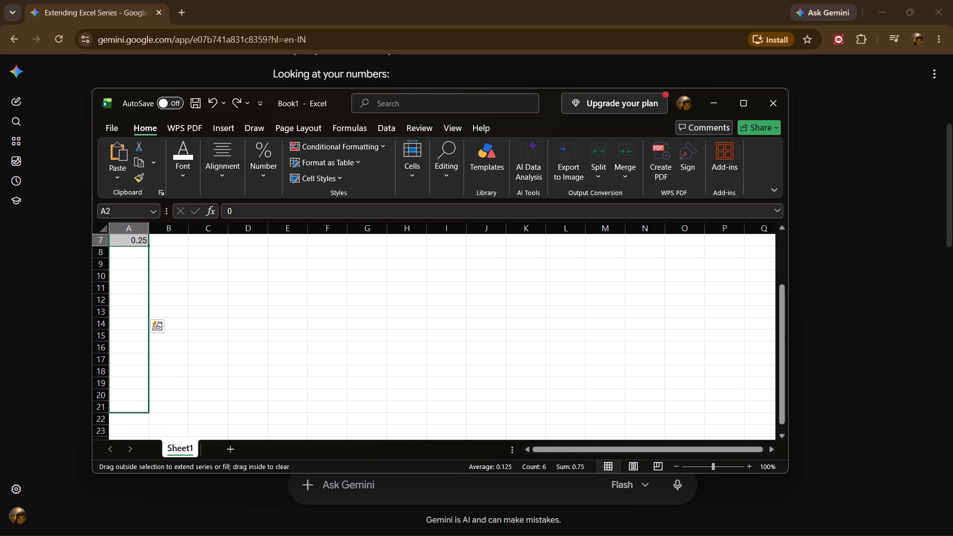
pyautogui.click(170, 387)
# Enter 1 in cell A22 as the last x value.
pyautogui.click(132, 425)
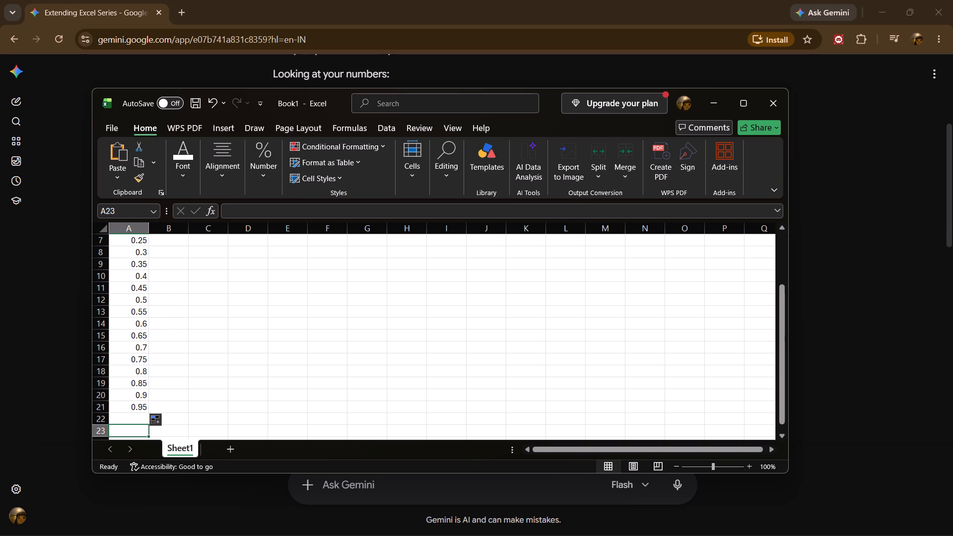
pyautogui.click(131, 416)
pyautogui.press('1')
pyautogui.hscroll(2, 131, 416)
pyautogui.click(150, 405)
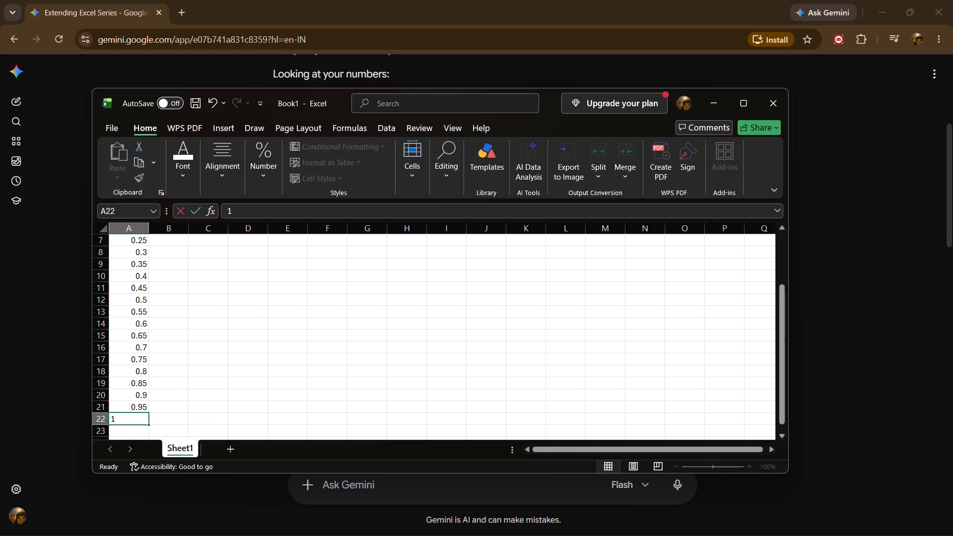
# Enter the header "a" in cell B1, next to the x header.
pyautogui.scroll(4, 203, 326)
pyautogui.click(176, 244)
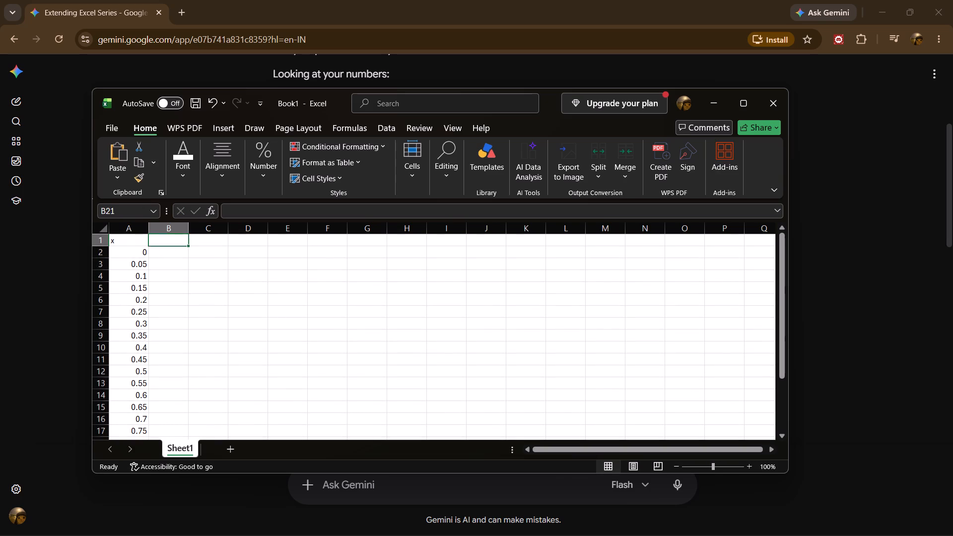
pyautogui.press('a')
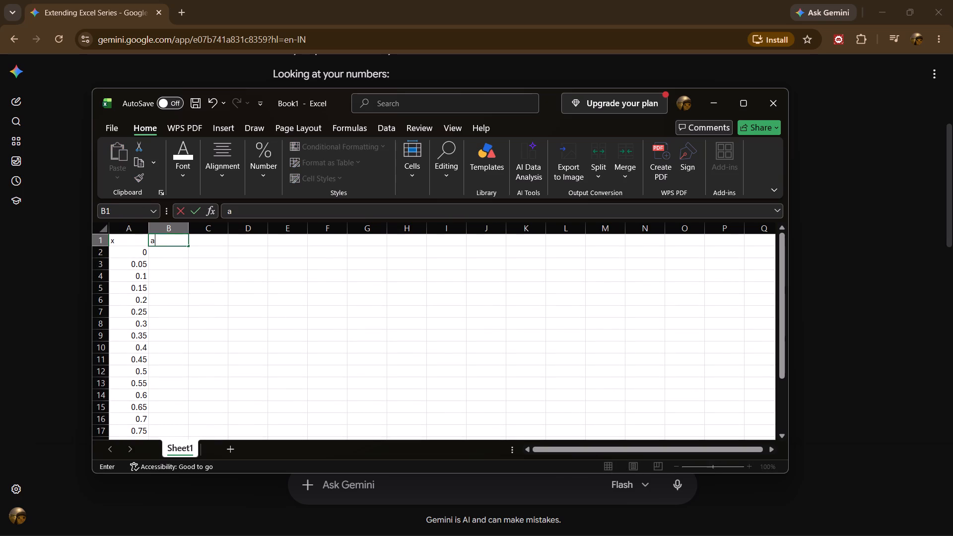
# Enter 1 in cell B2 and fill it down column B to row 22, alongside the x values.
pyautogui.click(177, 252)
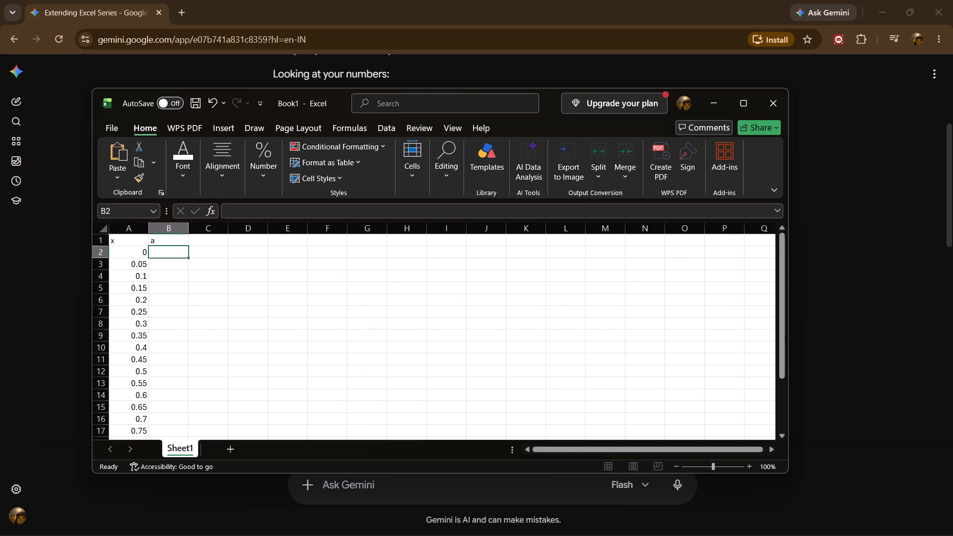
pyautogui.press('1')
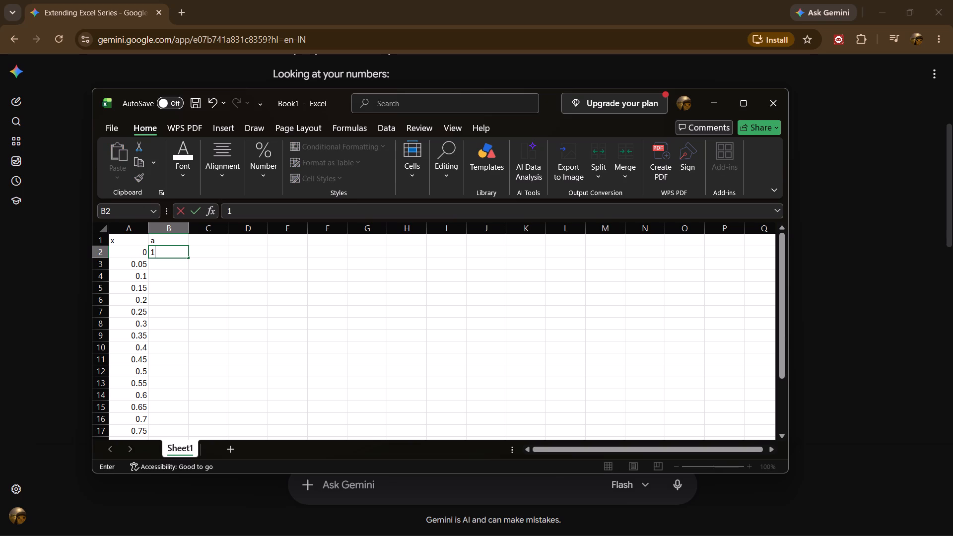
pyautogui.moveTo(188, 257); pyautogui.dragTo(182, 448)
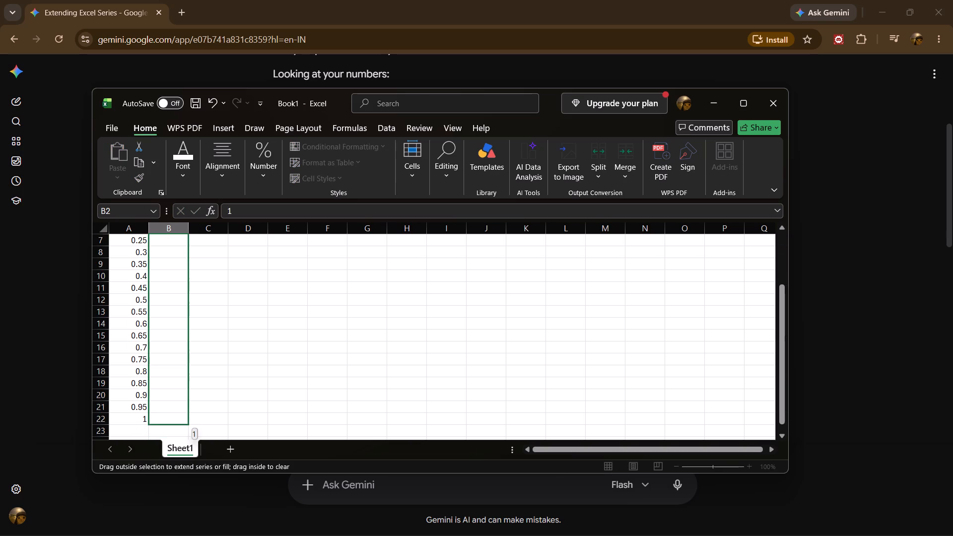
pyautogui.moveTo(182, 448); pyautogui.dragTo(186, 351)
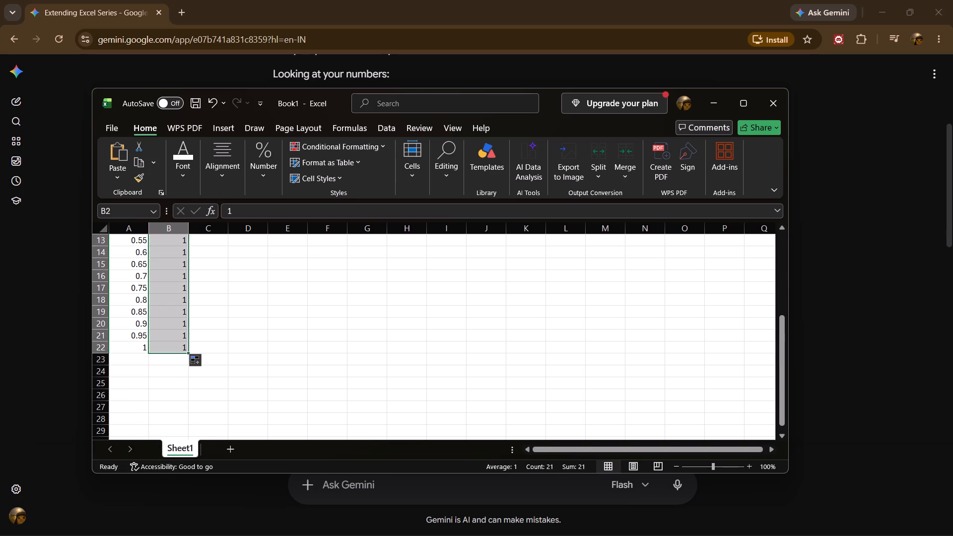
# Maximize the Excel window and close the Chrome window holding the Gemini chat.
pyautogui.click(742, 100)
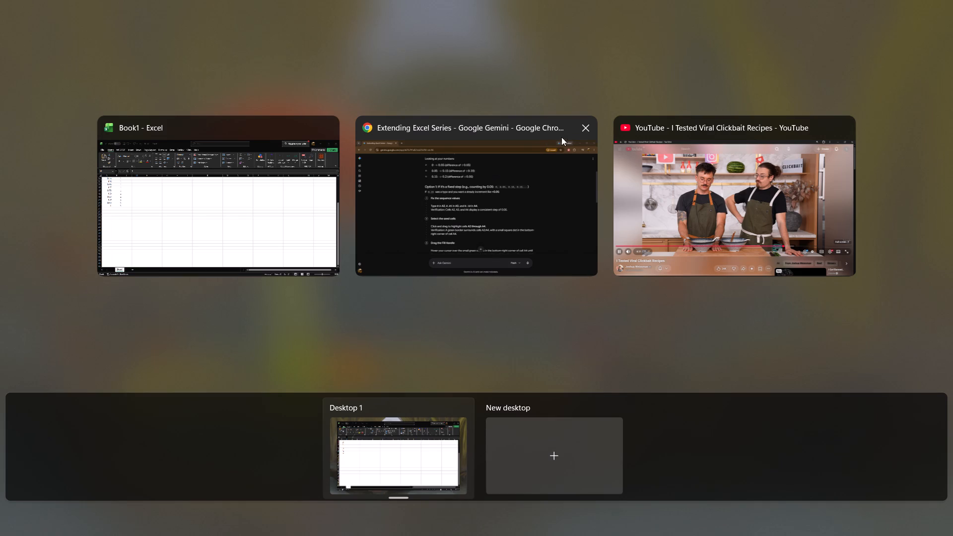
pyautogui.click(580, 132)
# Switch to the YouTube window and pause the playing video.
pyautogui.click(688, 152)
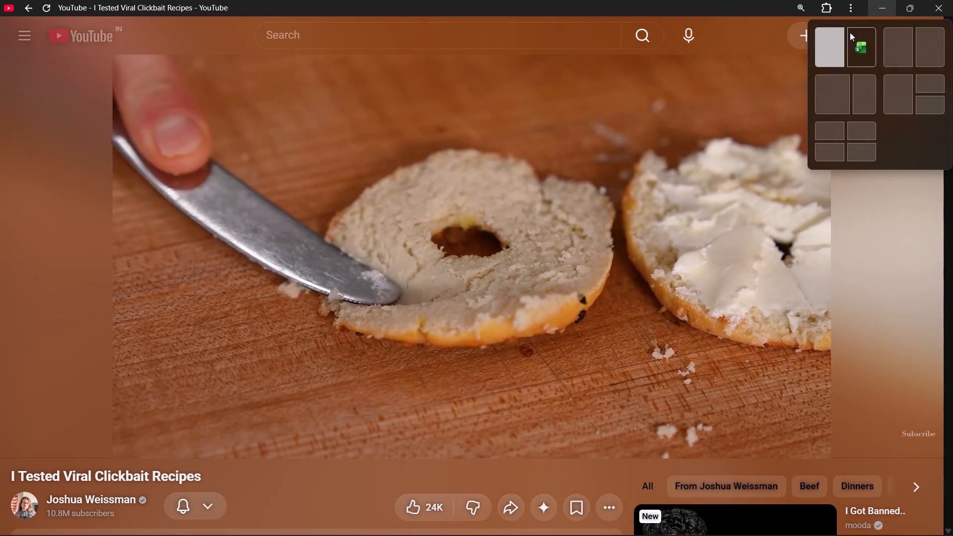
pyautogui.click(533, 222)
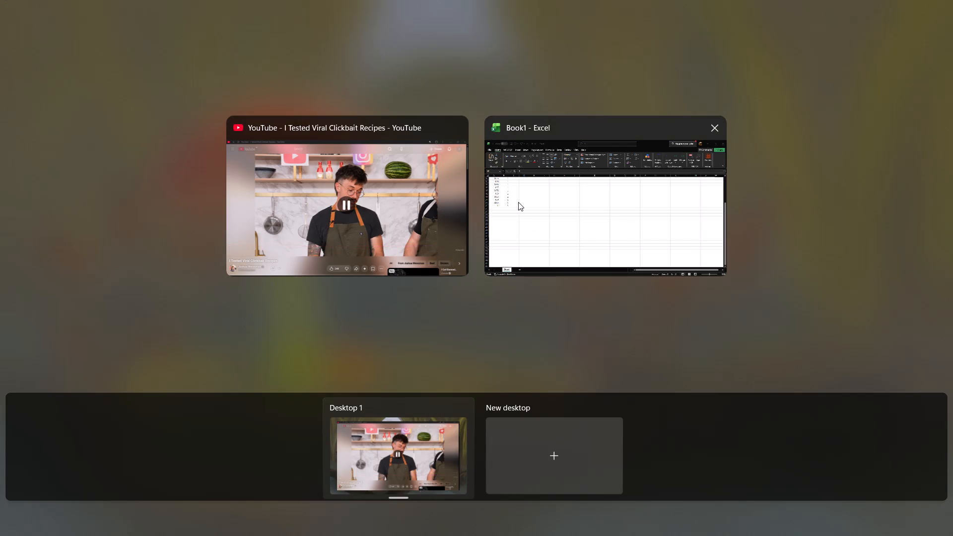
# Switch to the Excel workbook and enter the header "n" in cell C1, next to the a header.
pyautogui.click(518, 202)
pyautogui.click(218, 241)
pyautogui.scroll(2, 148, 181)
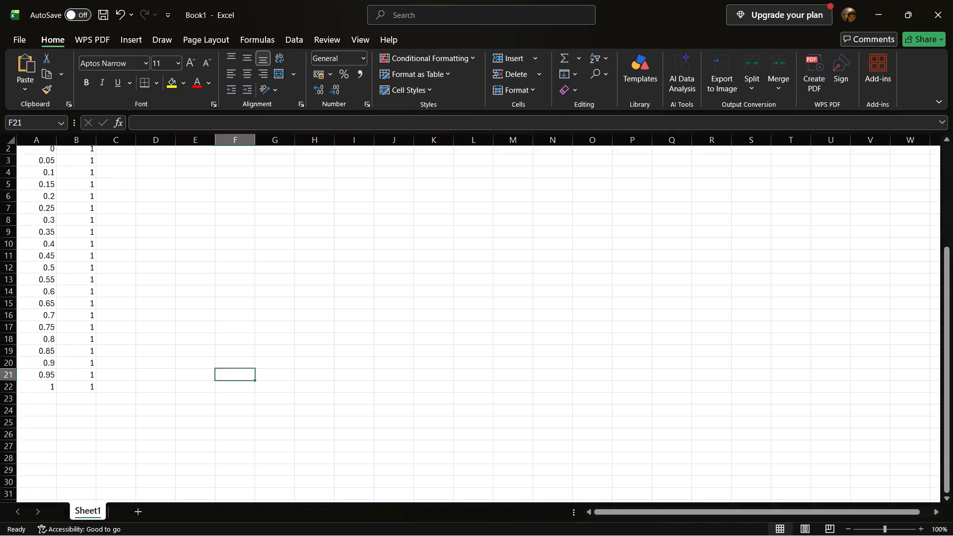
pyautogui.scroll(2, 148, 181)
pyautogui.click(106, 155)
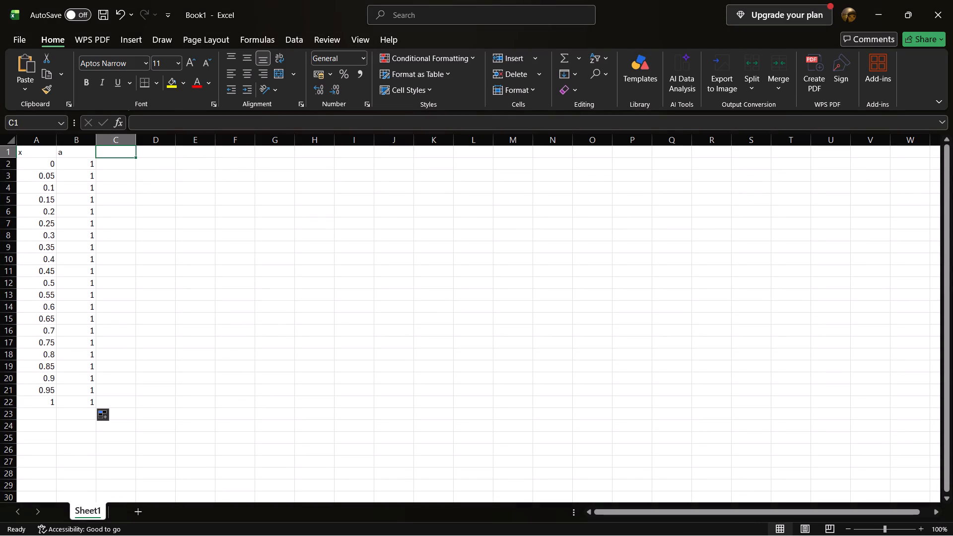
pyautogui.press('n')
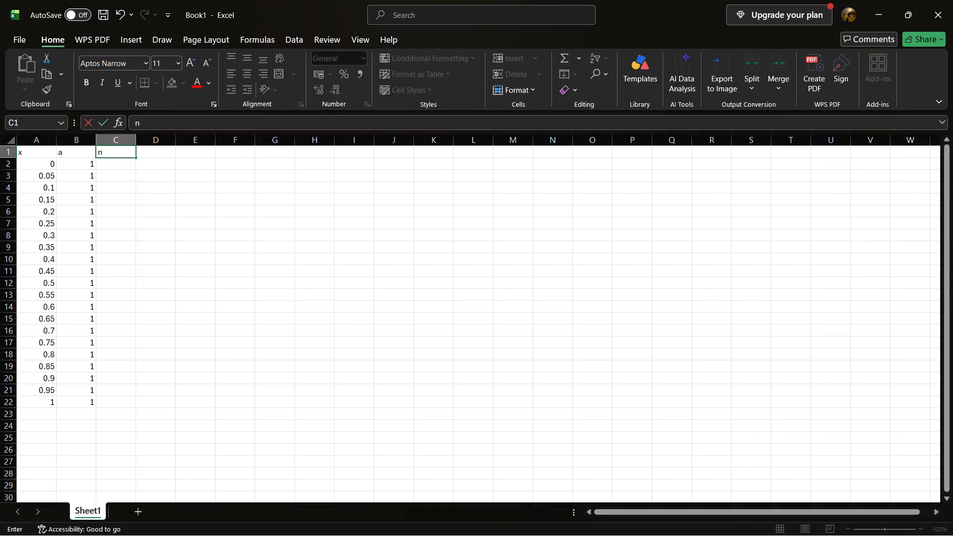
pyautogui.click(124, 171)
# Enter 5 in cell C2 and fill it down column C to row 22.
pyautogui.click(123, 169)
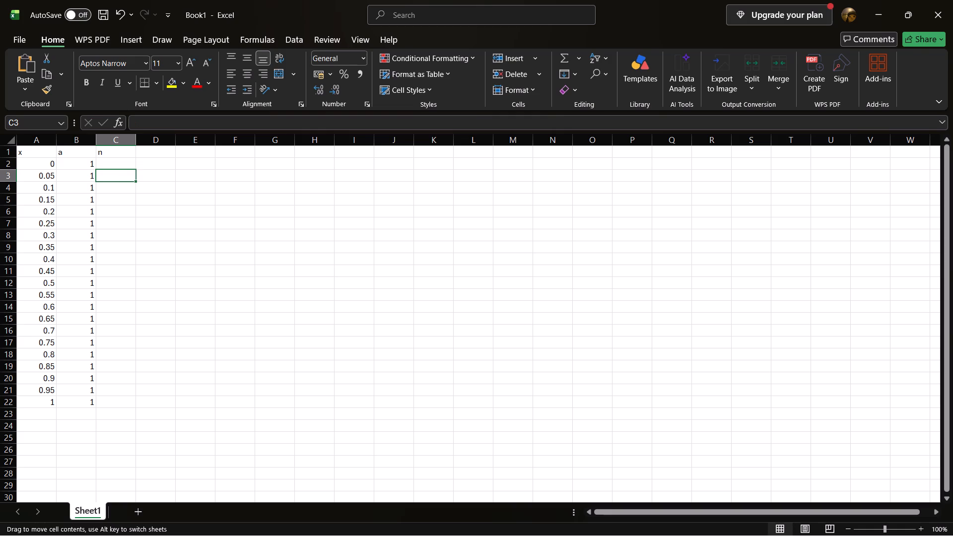
pyautogui.click(122, 167)
pyautogui.press('5')
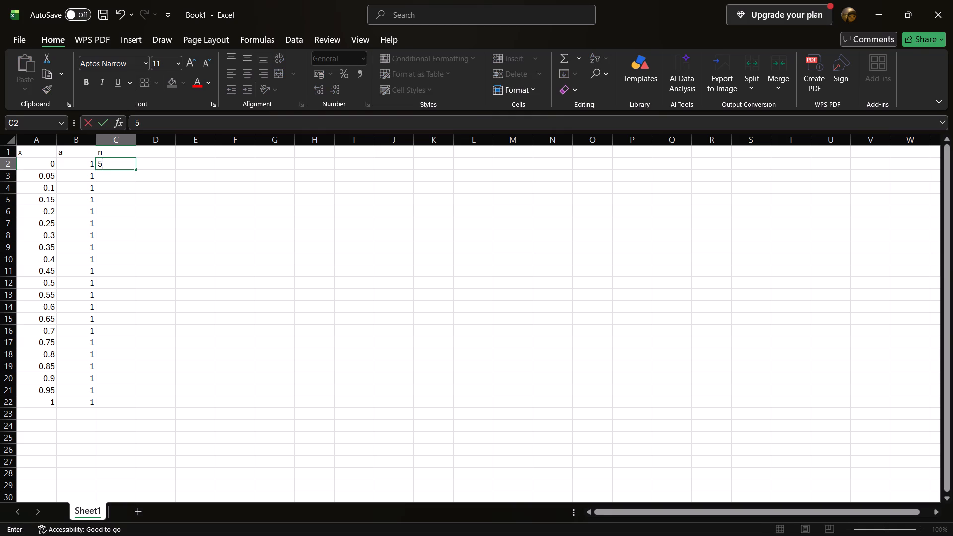
pyautogui.moveTo(136, 170); pyautogui.dragTo(103, 396)
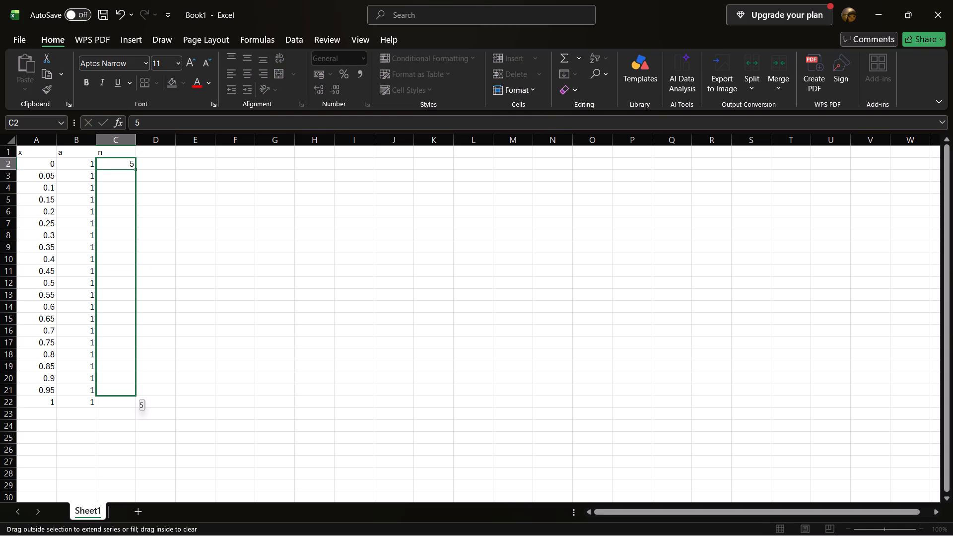
pyautogui.moveTo(103, 396); pyautogui.dragTo(111, 405)
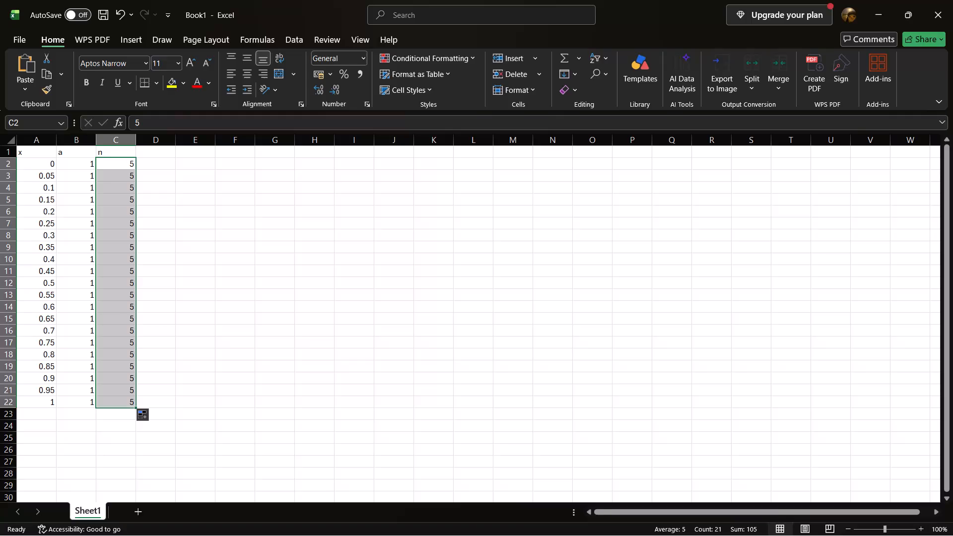
# Enter the header "2/a" in cell D1, next to the n header.
pyautogui.click(170, 152)
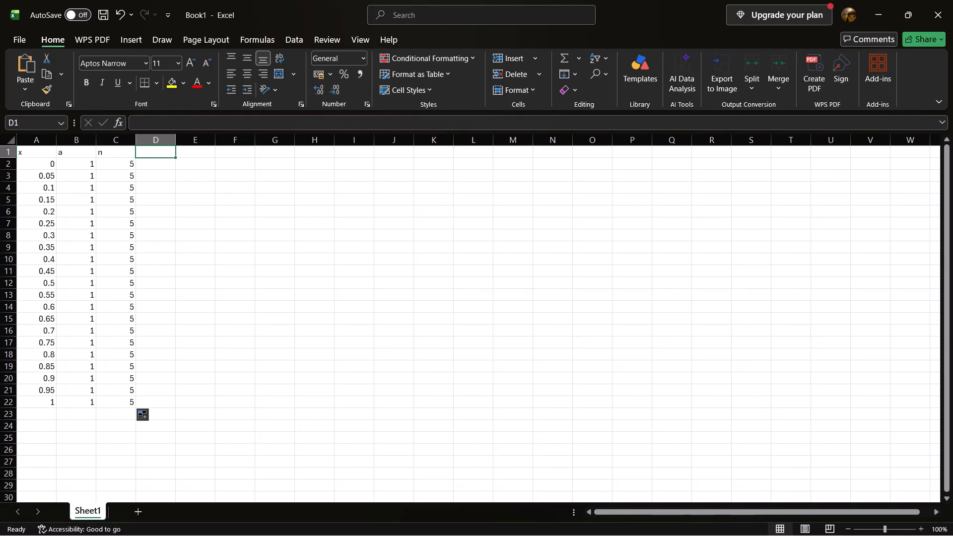
pyautogui.press('2')
pyautogui.write('/a')
pyautogui.click(165, 171)
# Enter 2 in cell D2 and fill it down column D to row 22.
pyautogui.click(163, 169)
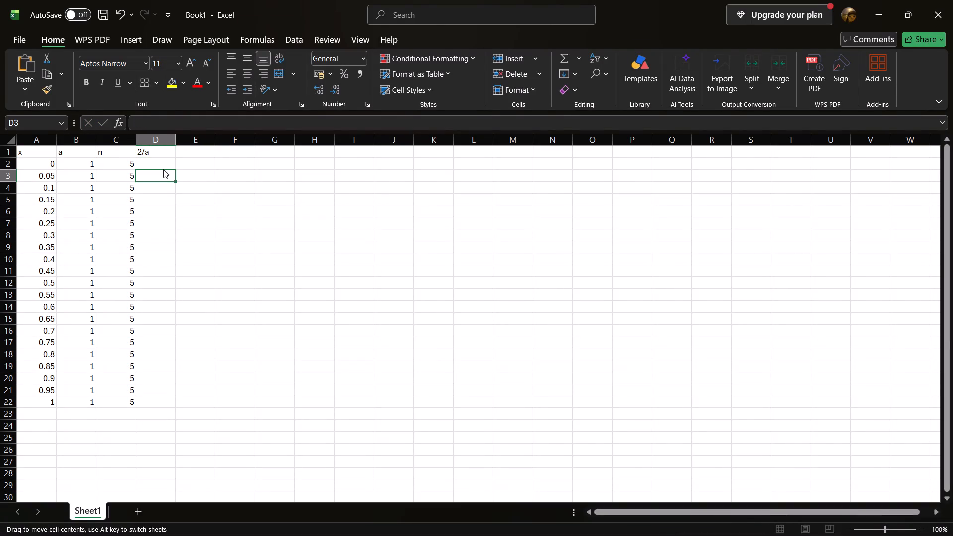
pyautogui.click(160, 168)
pyautogui.click(154, 160)
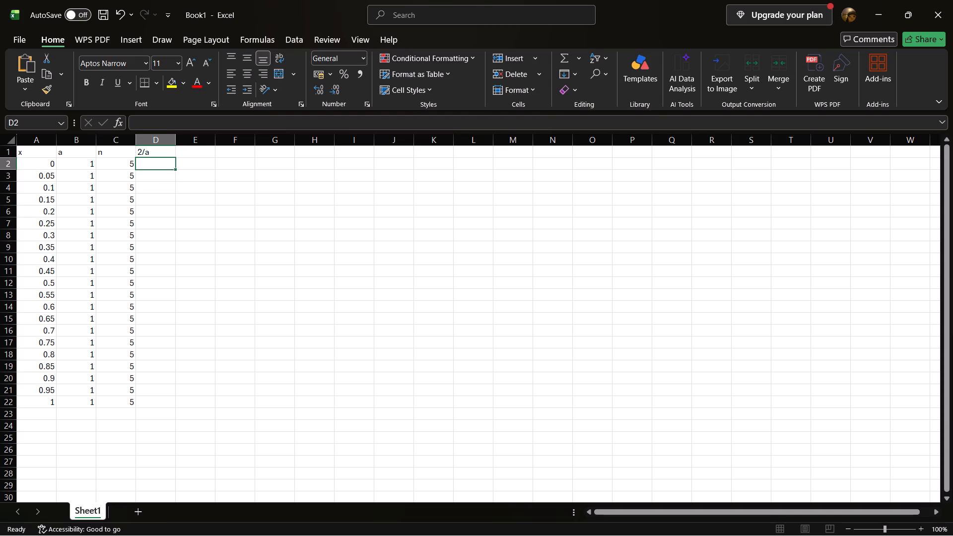
pyautogui.press('2')
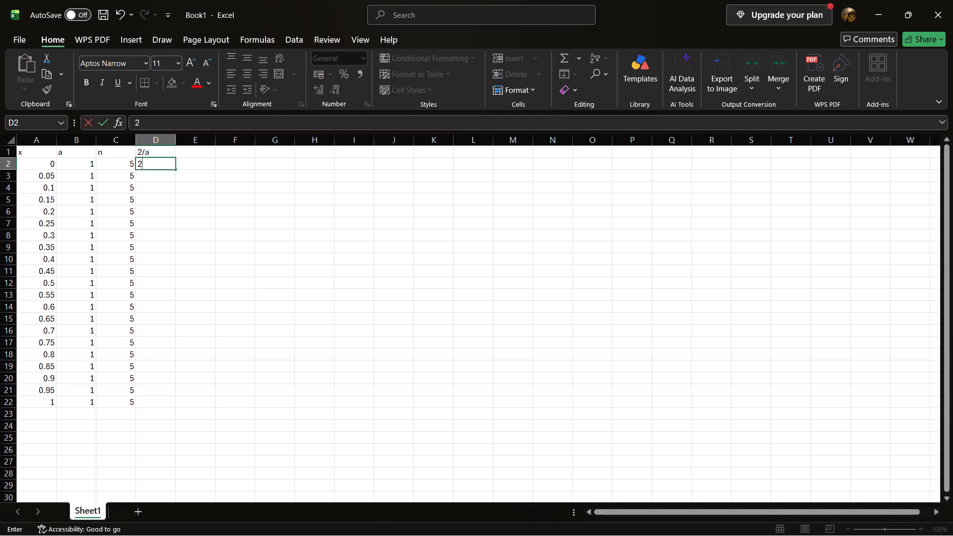
pyautogui.moveTo(176, 171); pyautogui.dragTo(183, 403)
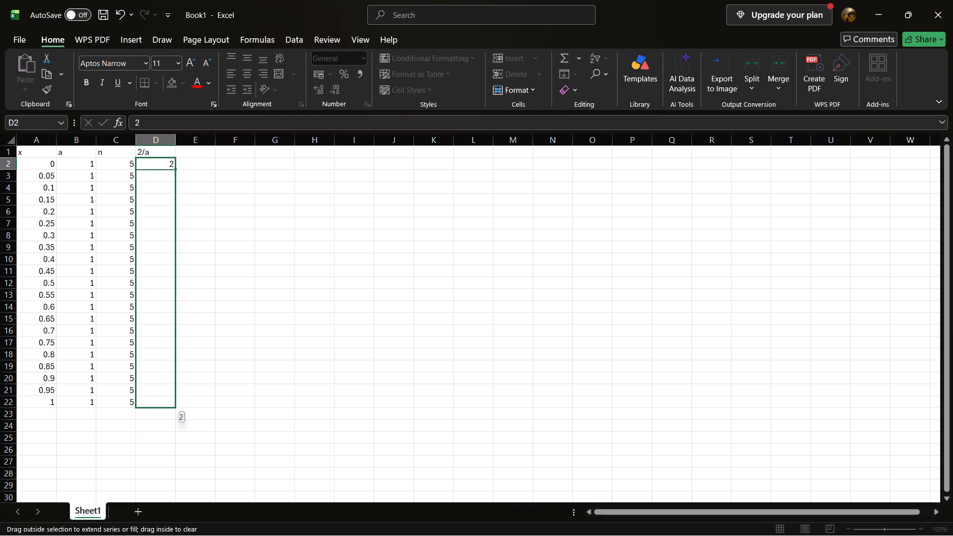
pyautogui.moveTo(183, 403); pyautogui.dragTo(183, 405)
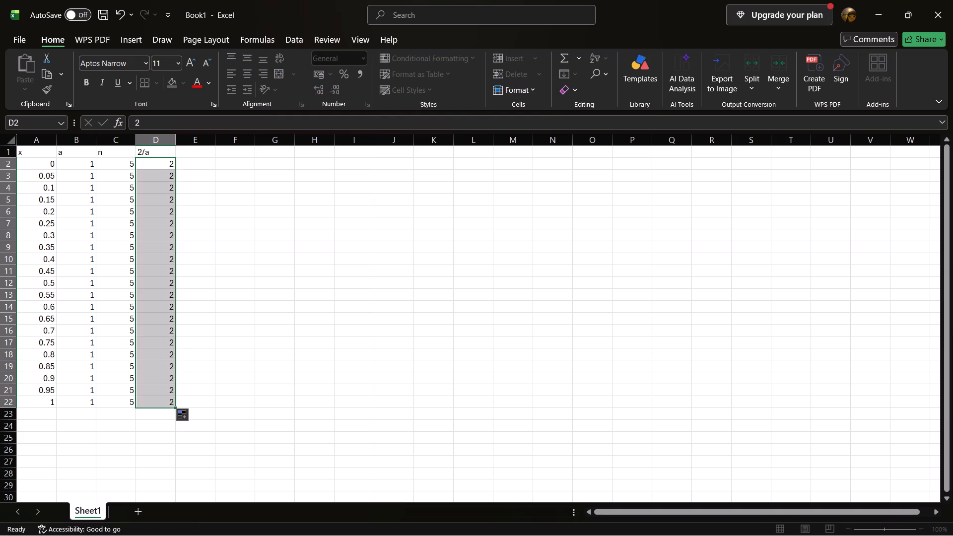
# Enter the header "sqrt(2/a)" in cell E1, next to the 2/a header.
pyautogui.click(203, 160)
pyautogui.click(201, 156)
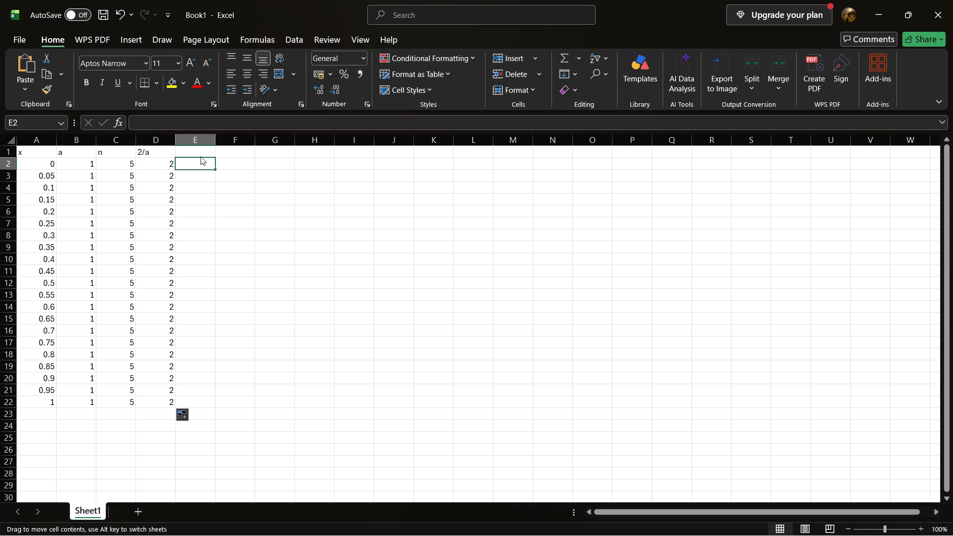
pyautogui.click(193, 147)
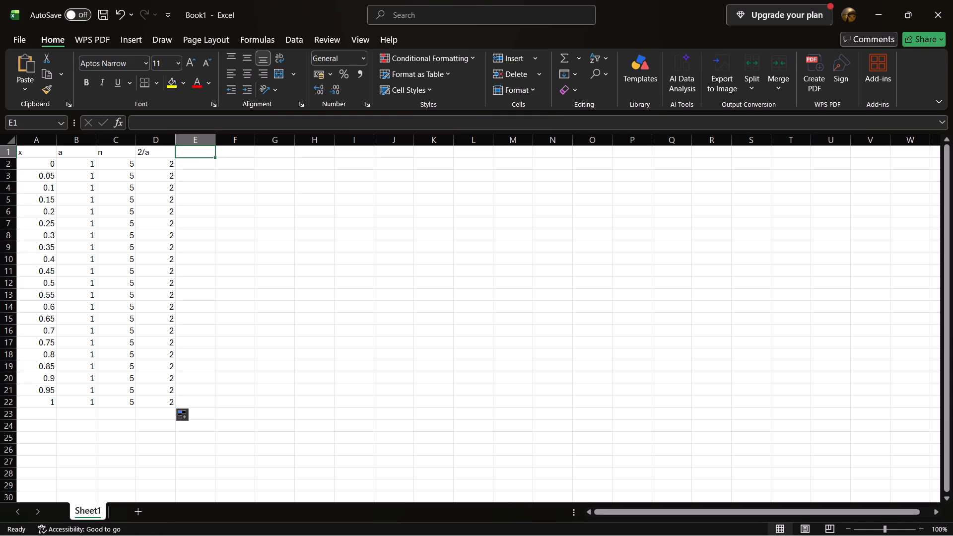
pyautogui.write('sqrt')
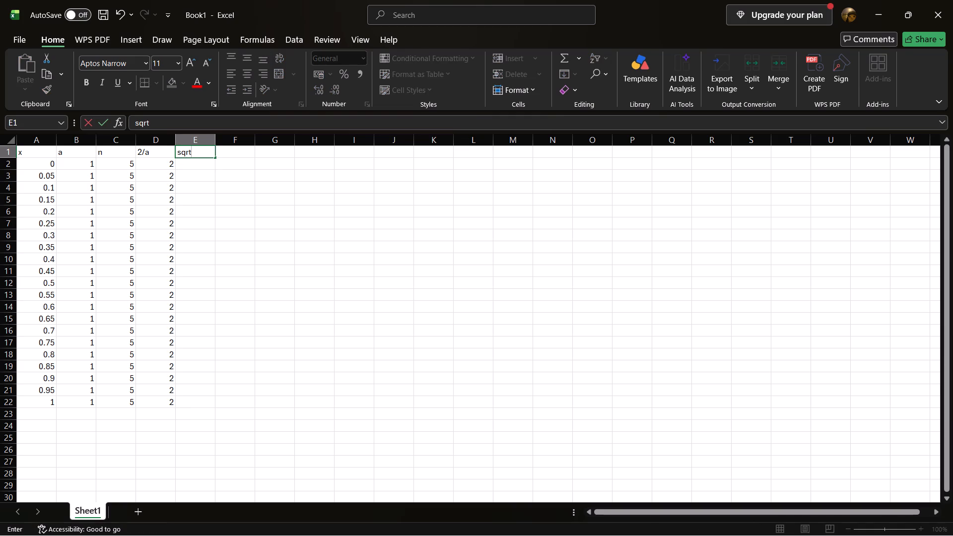
pyautogui.write('92')
pyautogui.press('BackSpace')
pyautogui.press('BackSpace')
pyautogui.write('92')
pyautogui.press('BackSpace')
pyautogui.press('BackSpace')
pyautogui.hotkey('shift', '(')
pyautogui.press('2')
pyautogui.write('/a')
pyautogui.hotkey('shift', ')')
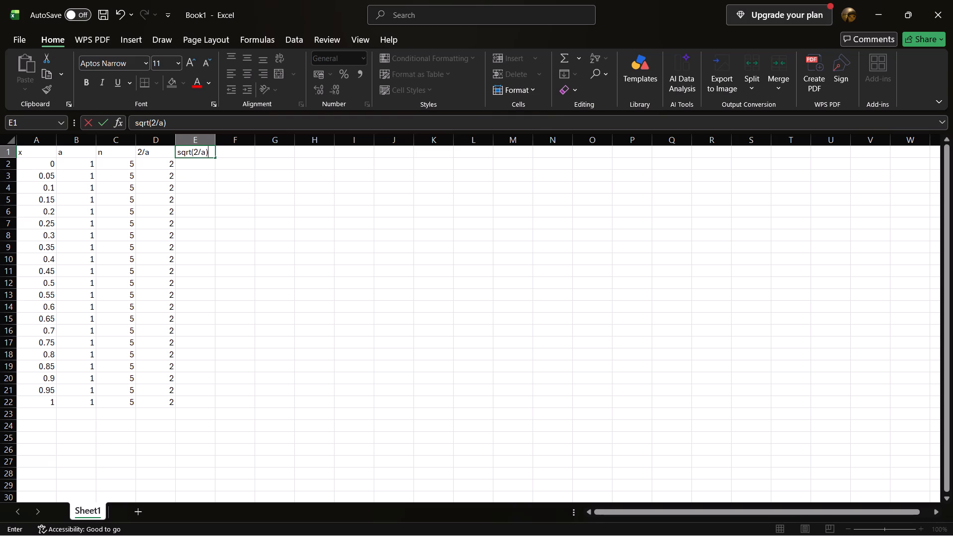
pyautogui.click(189, 171)
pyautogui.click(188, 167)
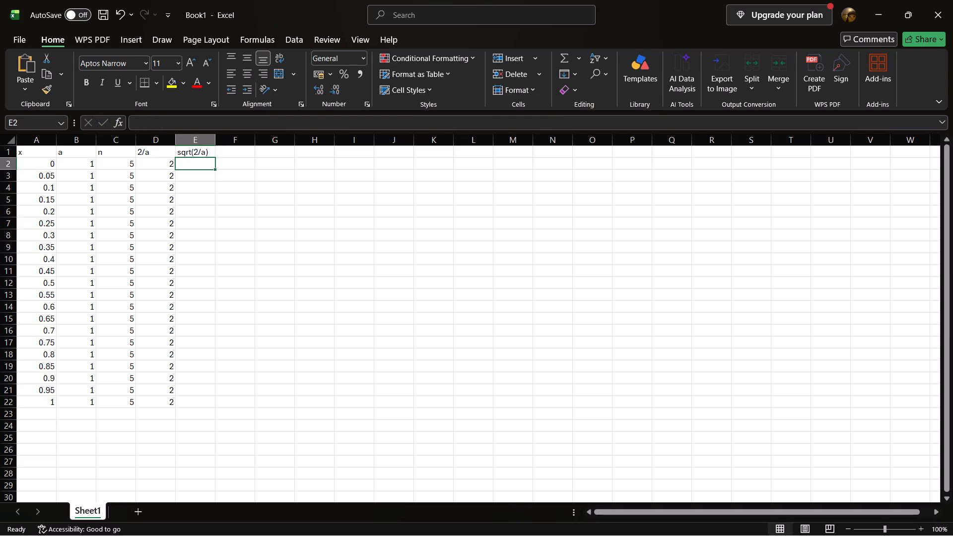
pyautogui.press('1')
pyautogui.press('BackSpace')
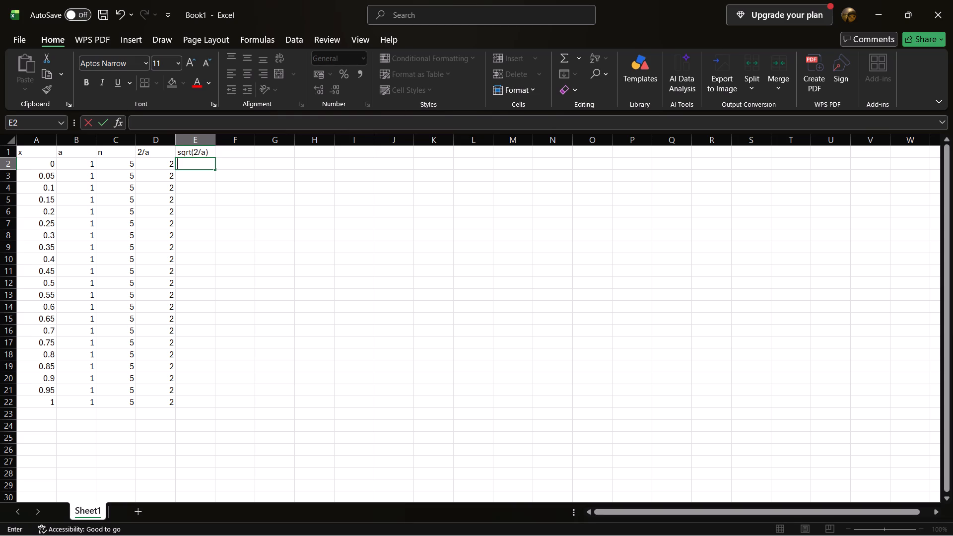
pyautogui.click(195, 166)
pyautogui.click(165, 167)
# Start entering a "sqrt" expression in cell E2, under the sqrt(2/a) header.
pyautogui.click(187, 164)
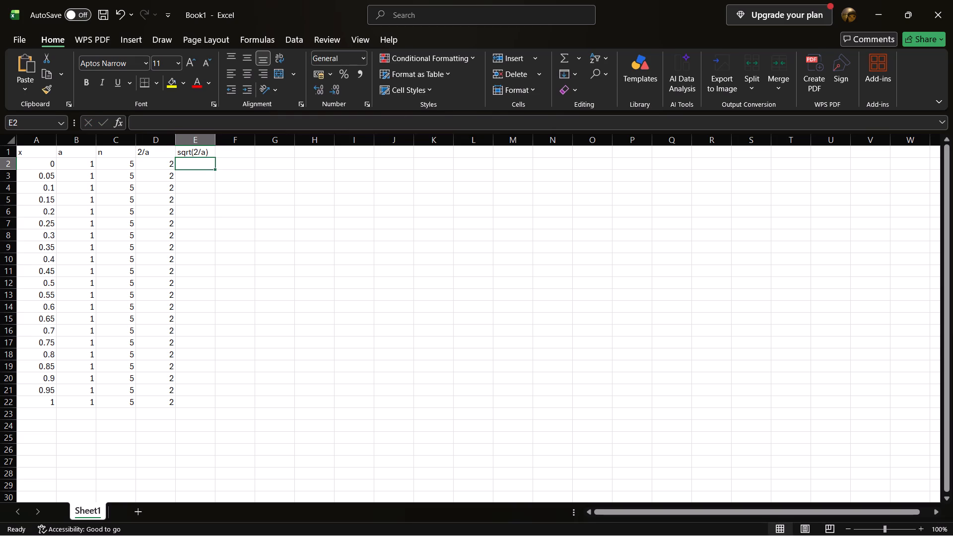
pyautogui.click(164, 128)
pyautogui.press('s')
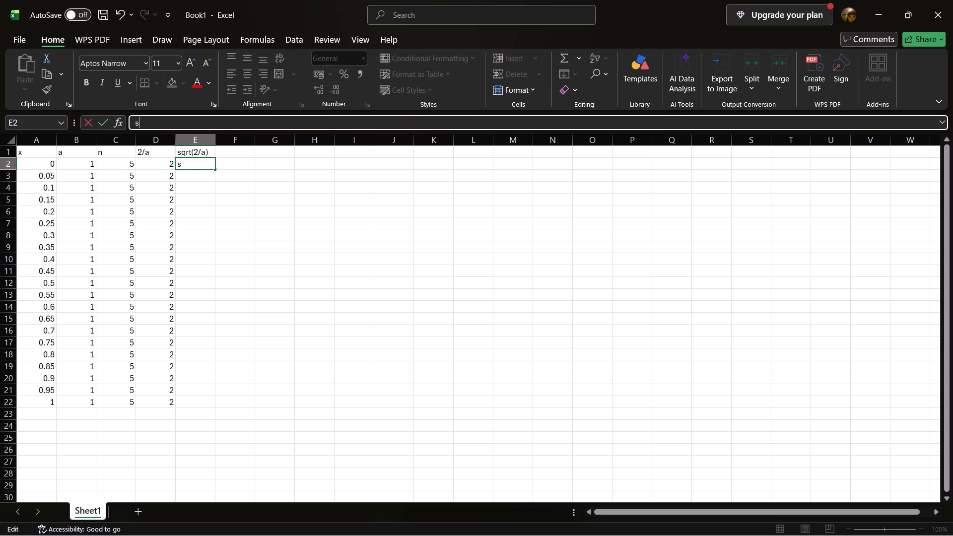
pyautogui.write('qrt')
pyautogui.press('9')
# Erase the unfinished "sqrt" entry from cell E2, under the sqrt(2/a) header.
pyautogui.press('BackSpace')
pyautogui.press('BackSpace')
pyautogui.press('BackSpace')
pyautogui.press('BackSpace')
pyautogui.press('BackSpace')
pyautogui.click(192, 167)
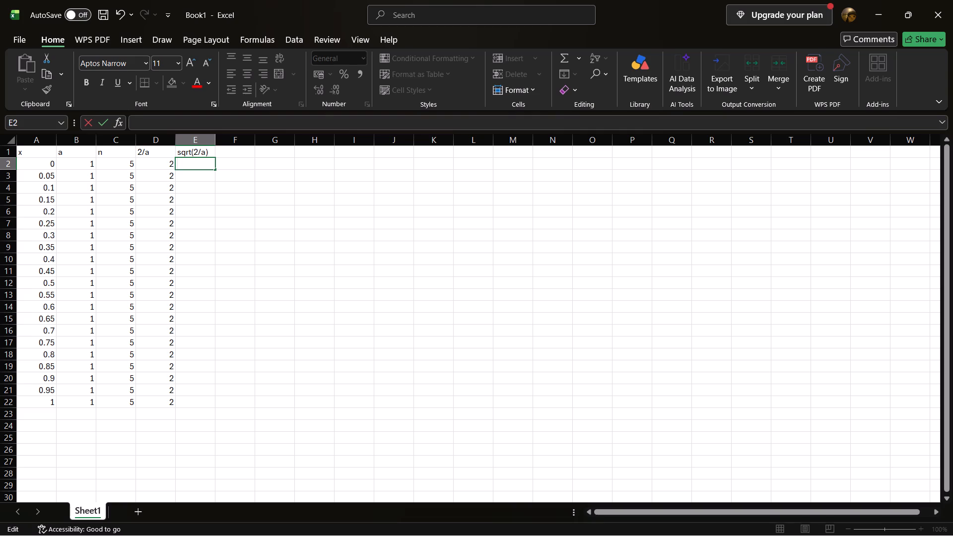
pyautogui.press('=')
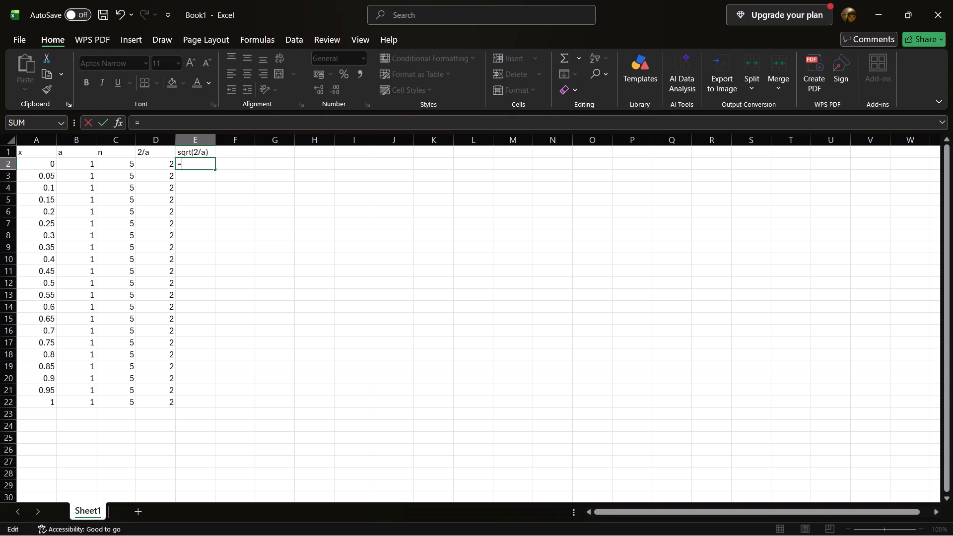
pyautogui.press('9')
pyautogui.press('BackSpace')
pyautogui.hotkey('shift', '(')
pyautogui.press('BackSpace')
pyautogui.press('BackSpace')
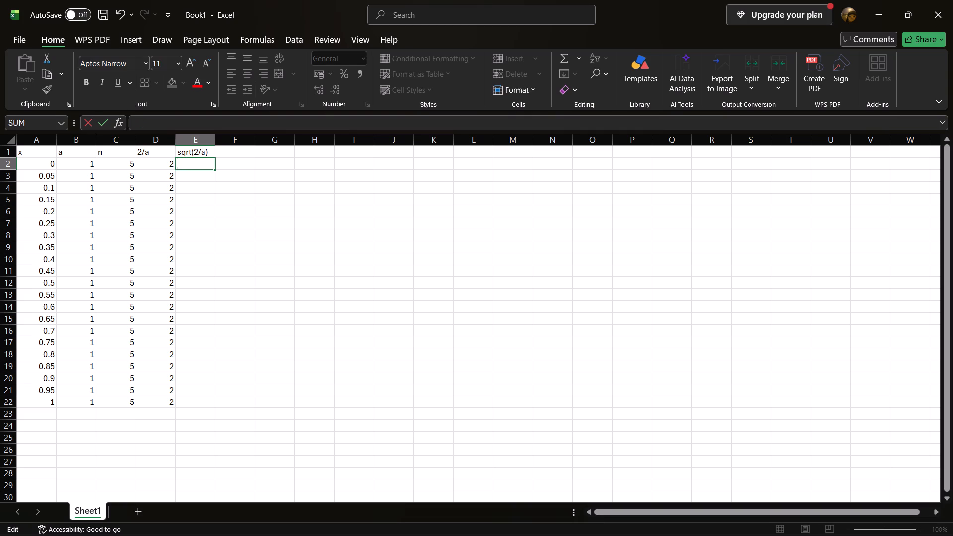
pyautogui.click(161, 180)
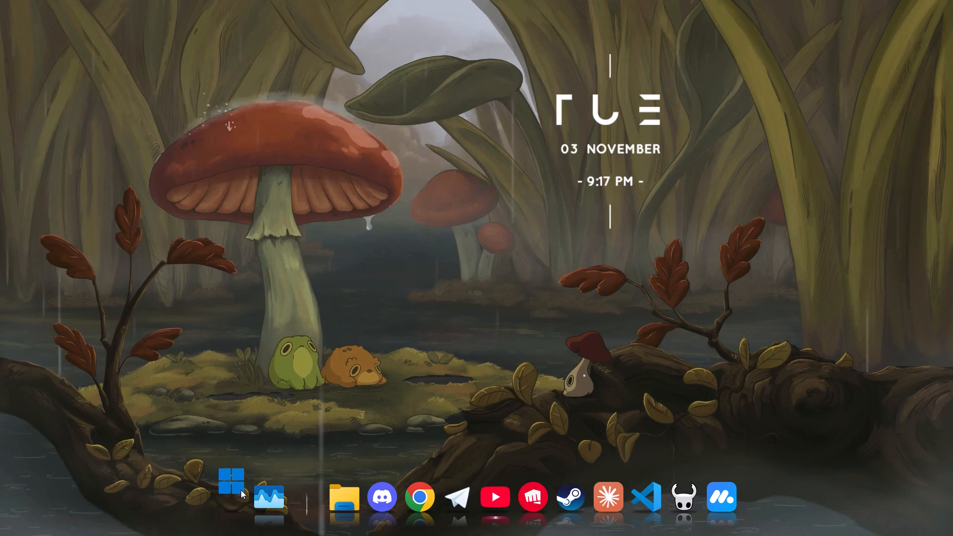
# Leave the worksheet, search the computer for WhatsApp and open the app.
pyautogui.click(241, 490)
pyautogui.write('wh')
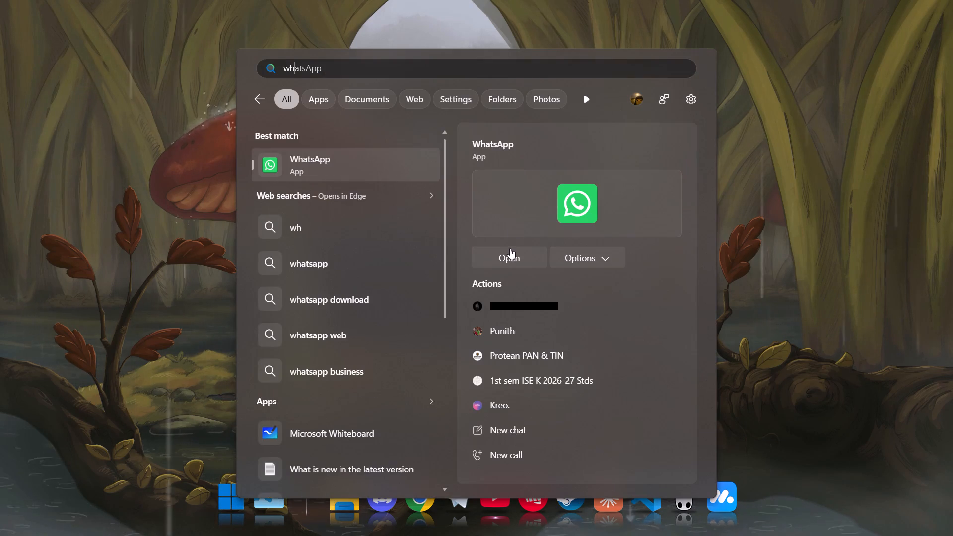
pyautogui.click(510, 251)
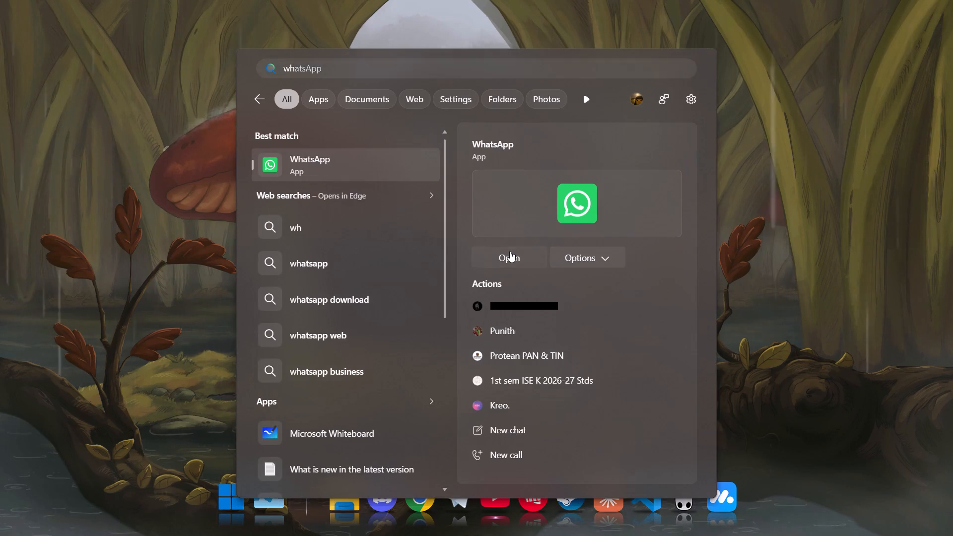
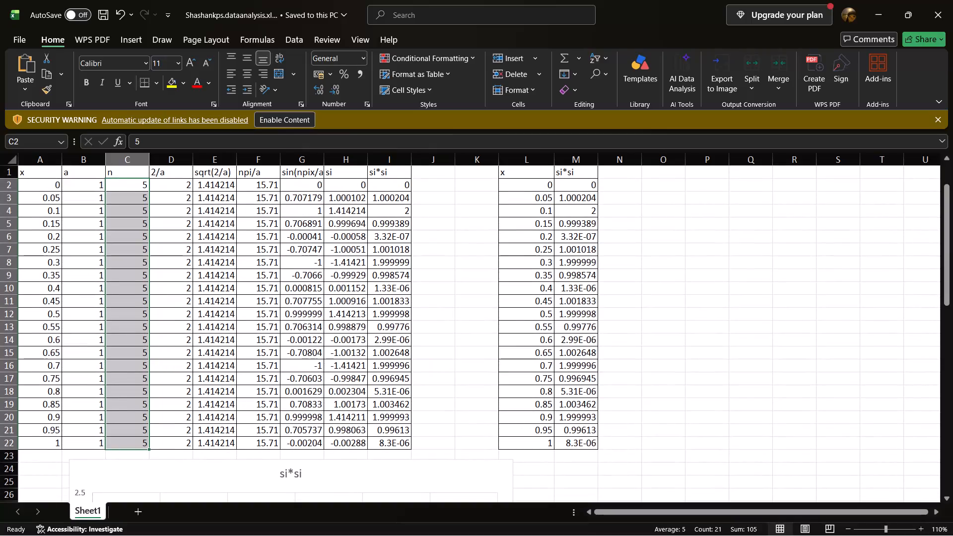
# Inspect how the first 2/a and sqrt(2/a) entries, cells D2 and E2, are defined in the completed data analysis workbook.
pyautogui.click(172, 191)
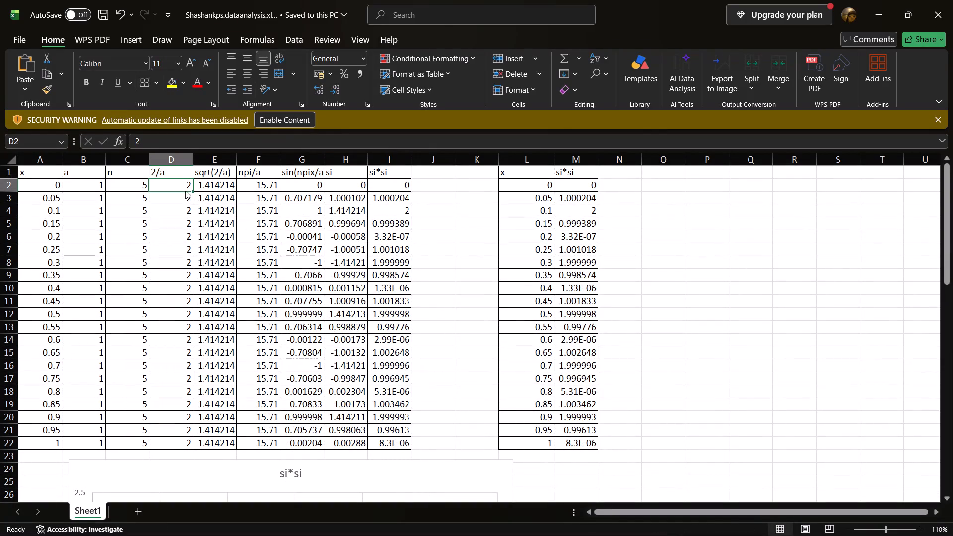
pyautogui.doubleClick(185, 191)
pyautogui.click(210, 187)
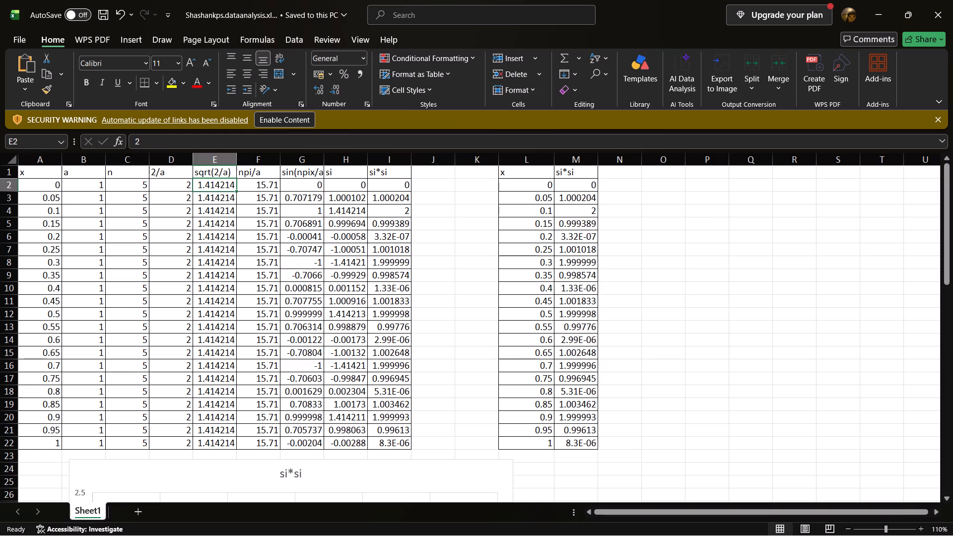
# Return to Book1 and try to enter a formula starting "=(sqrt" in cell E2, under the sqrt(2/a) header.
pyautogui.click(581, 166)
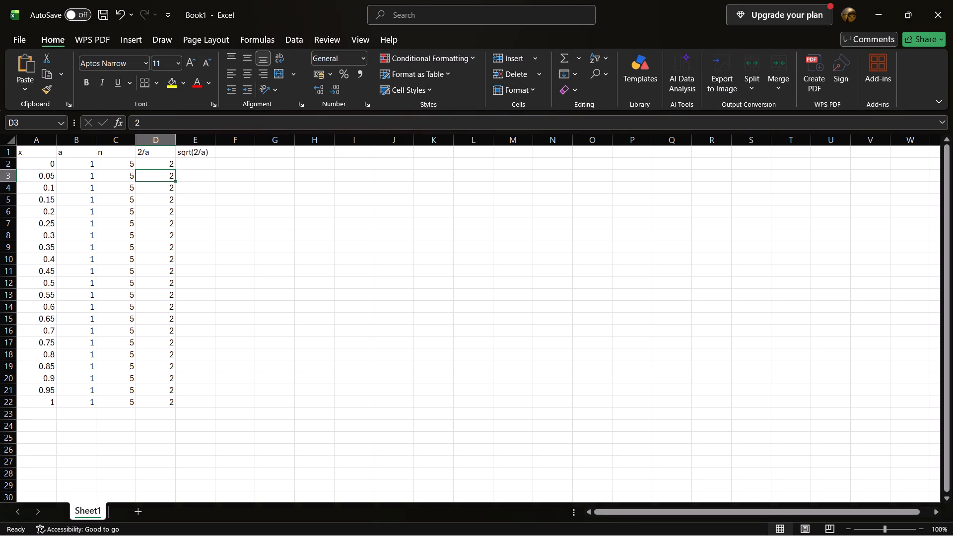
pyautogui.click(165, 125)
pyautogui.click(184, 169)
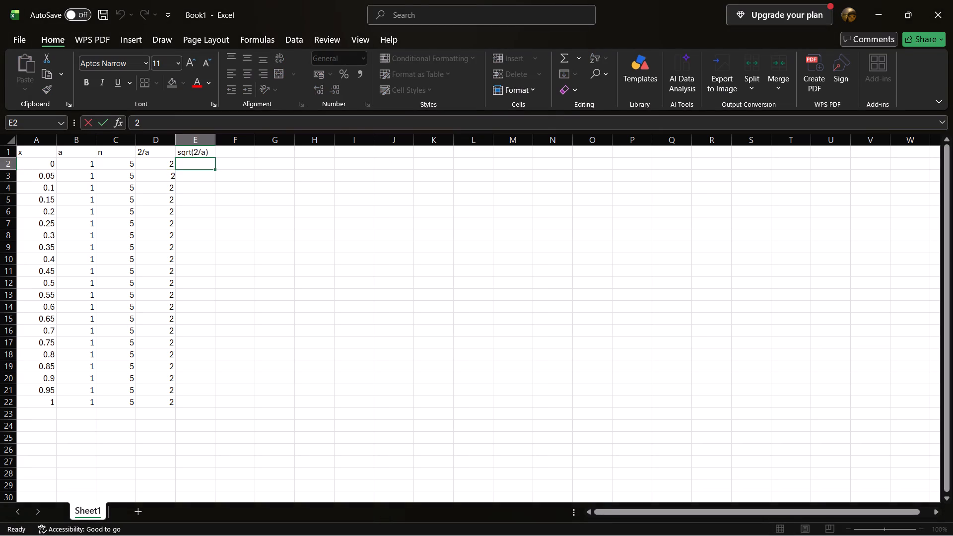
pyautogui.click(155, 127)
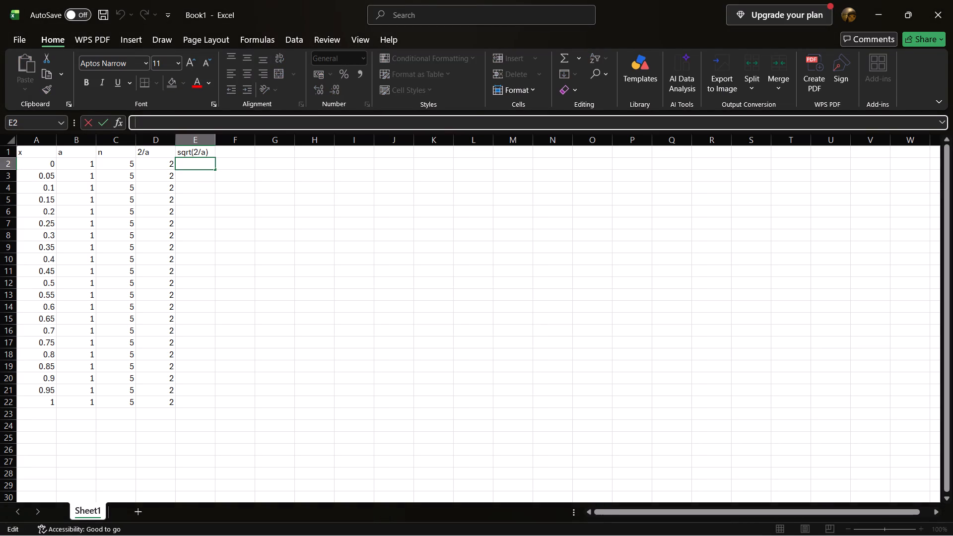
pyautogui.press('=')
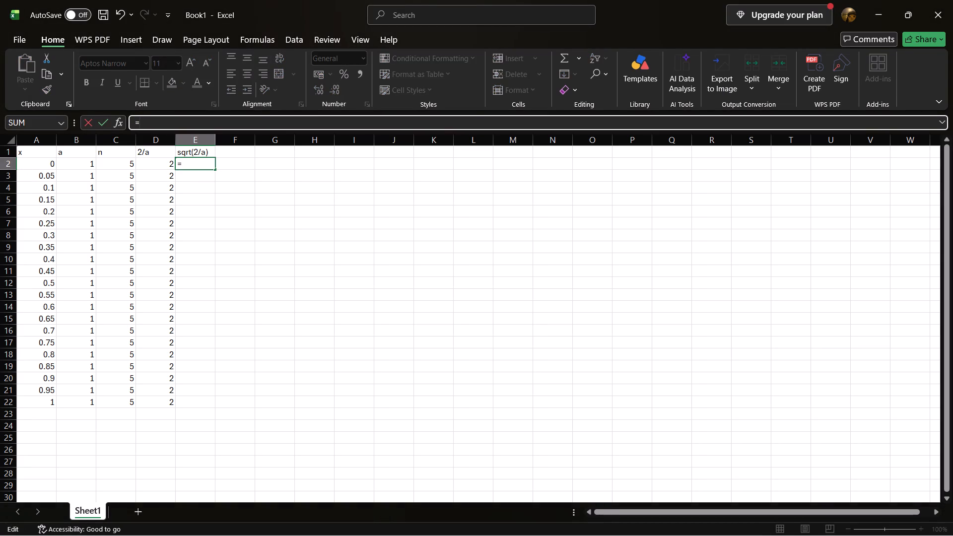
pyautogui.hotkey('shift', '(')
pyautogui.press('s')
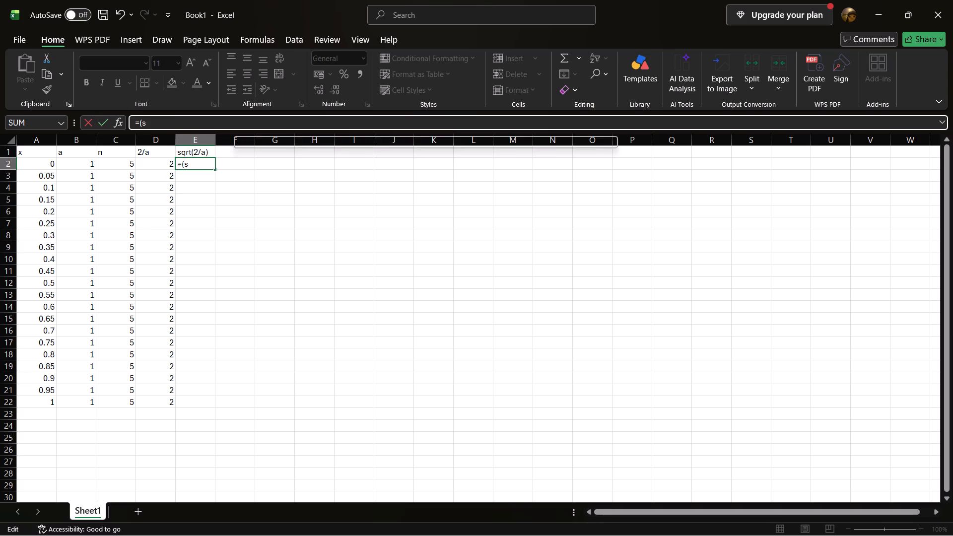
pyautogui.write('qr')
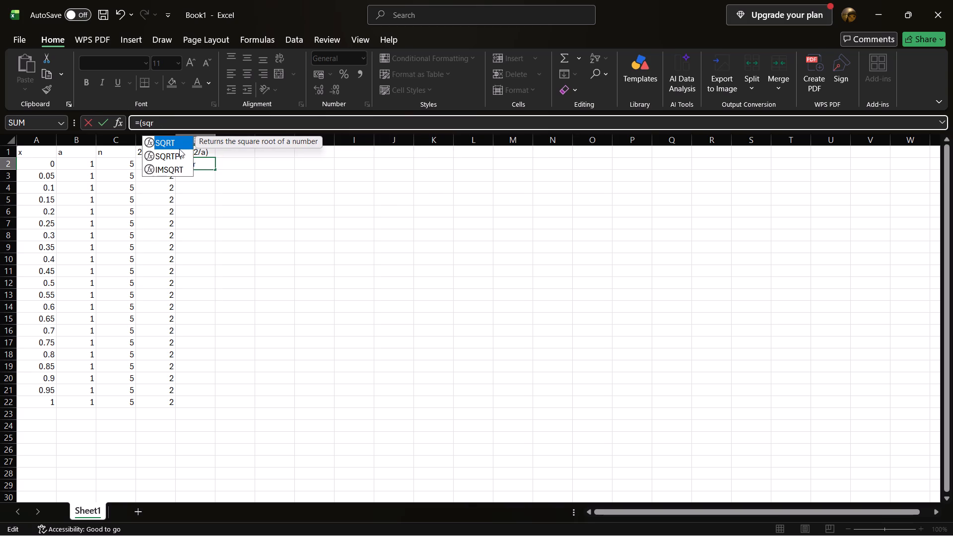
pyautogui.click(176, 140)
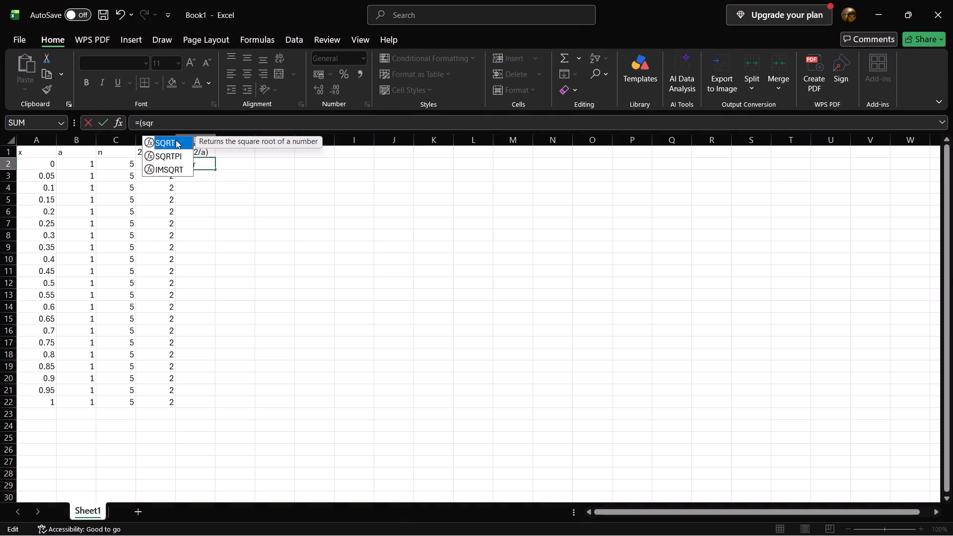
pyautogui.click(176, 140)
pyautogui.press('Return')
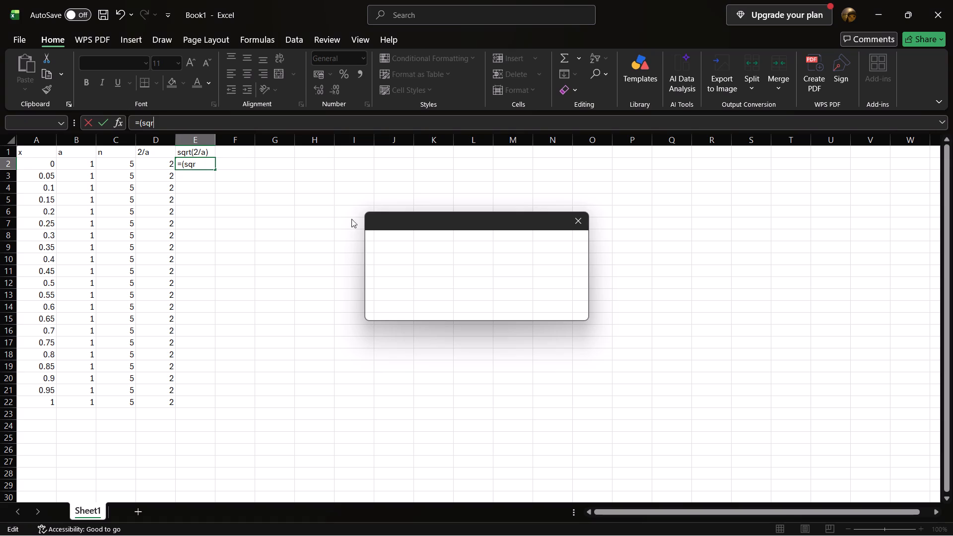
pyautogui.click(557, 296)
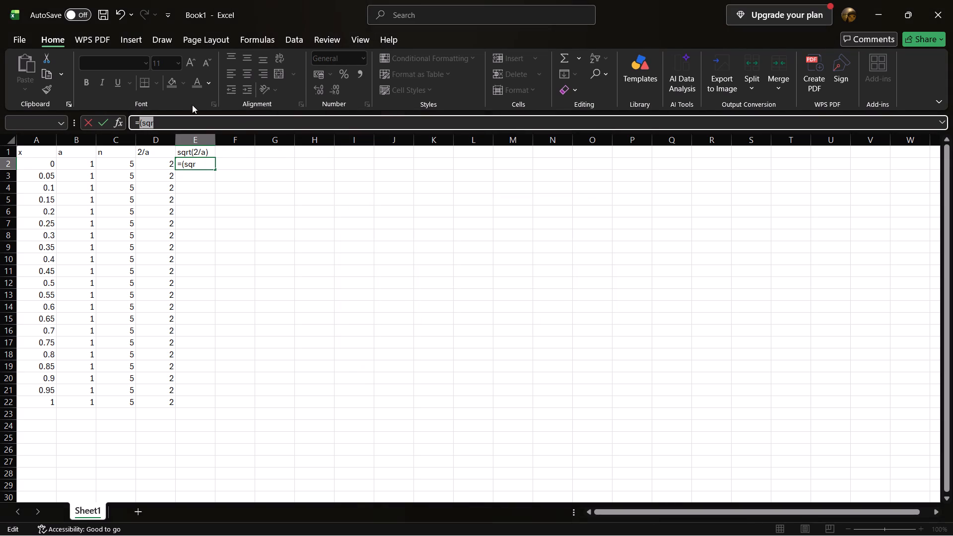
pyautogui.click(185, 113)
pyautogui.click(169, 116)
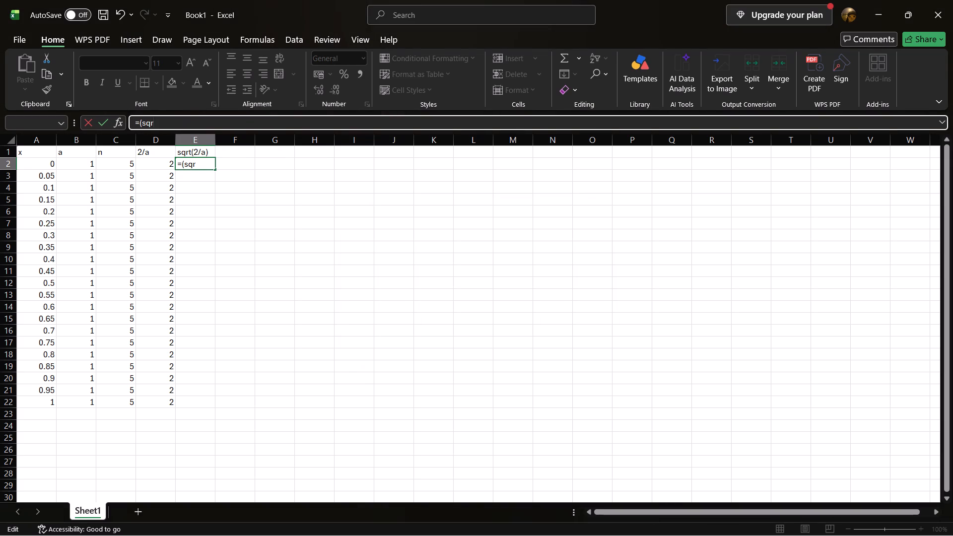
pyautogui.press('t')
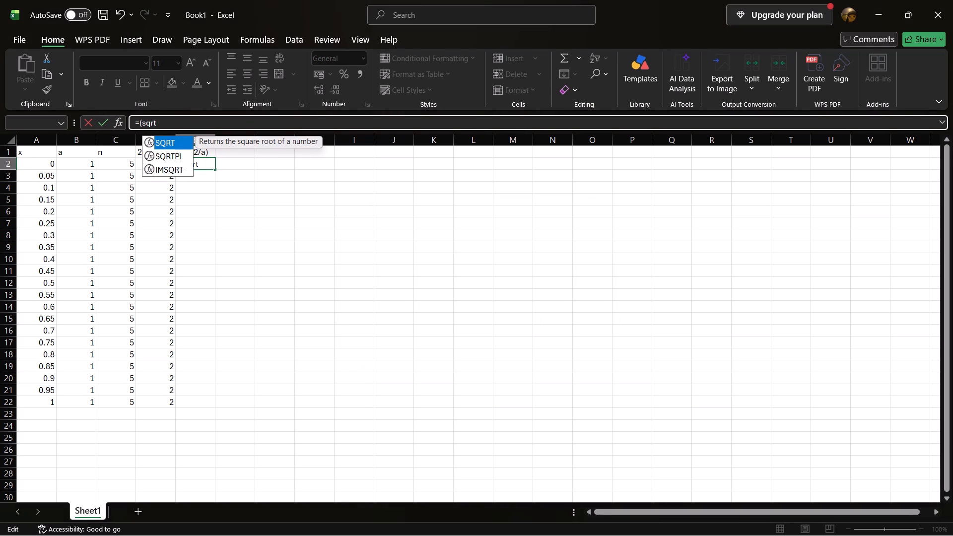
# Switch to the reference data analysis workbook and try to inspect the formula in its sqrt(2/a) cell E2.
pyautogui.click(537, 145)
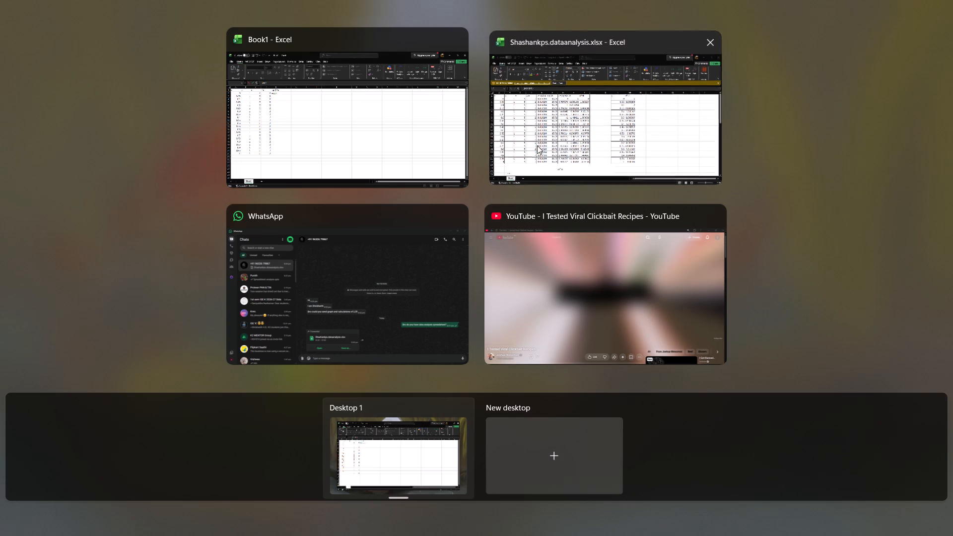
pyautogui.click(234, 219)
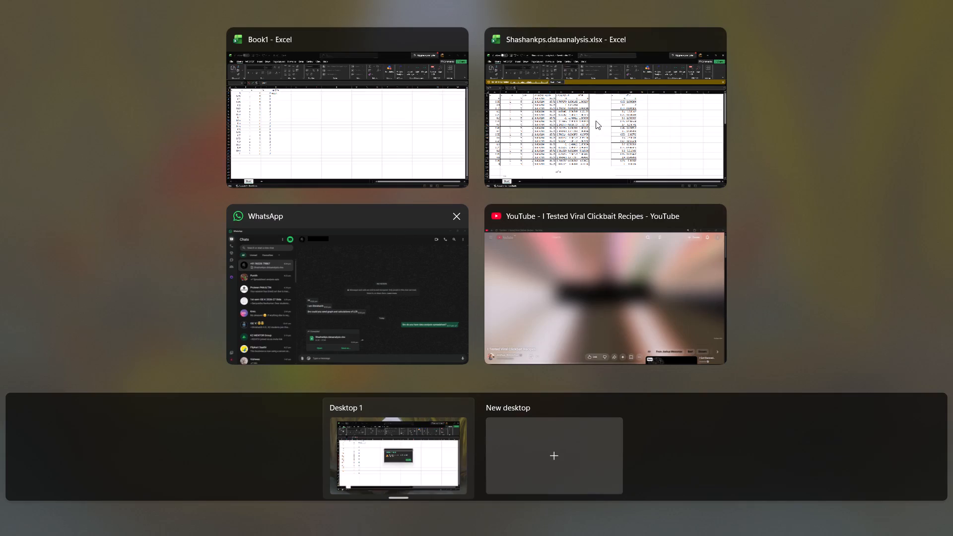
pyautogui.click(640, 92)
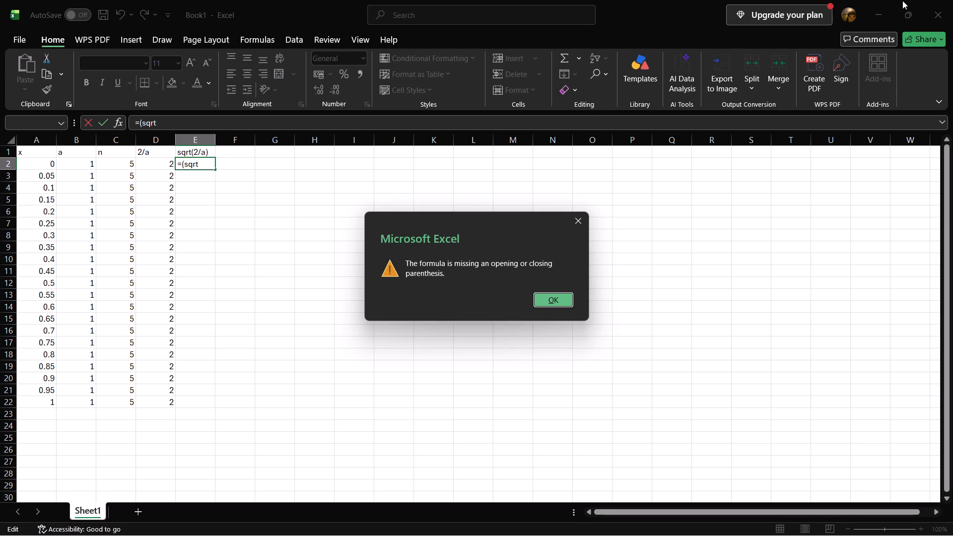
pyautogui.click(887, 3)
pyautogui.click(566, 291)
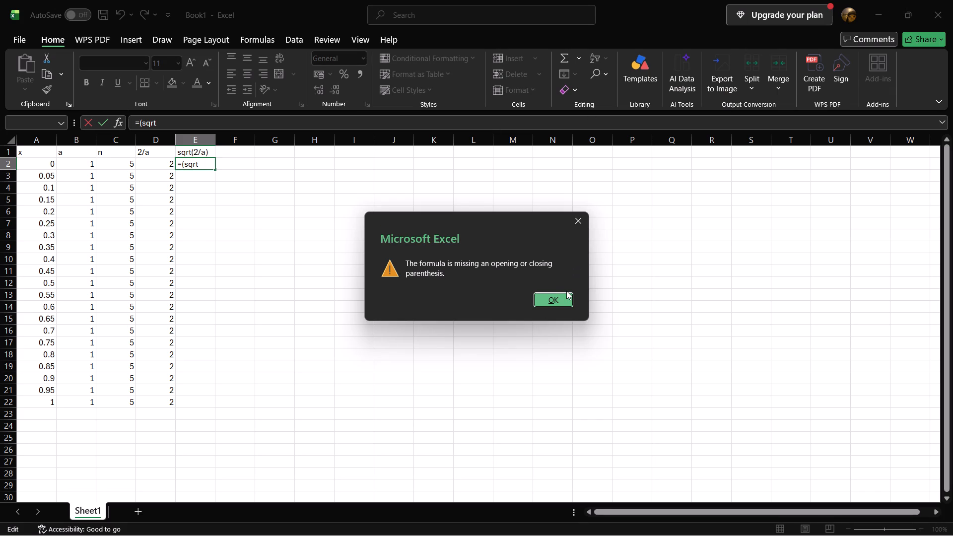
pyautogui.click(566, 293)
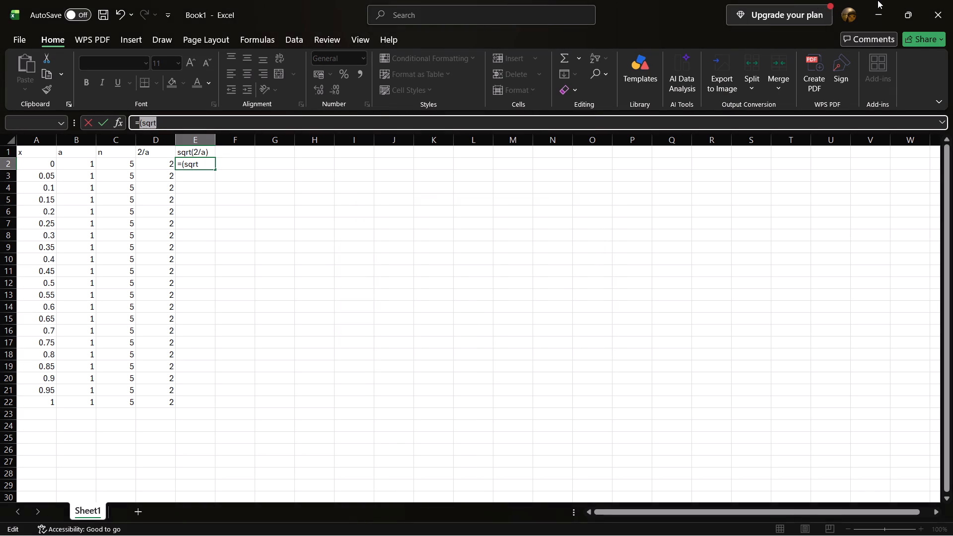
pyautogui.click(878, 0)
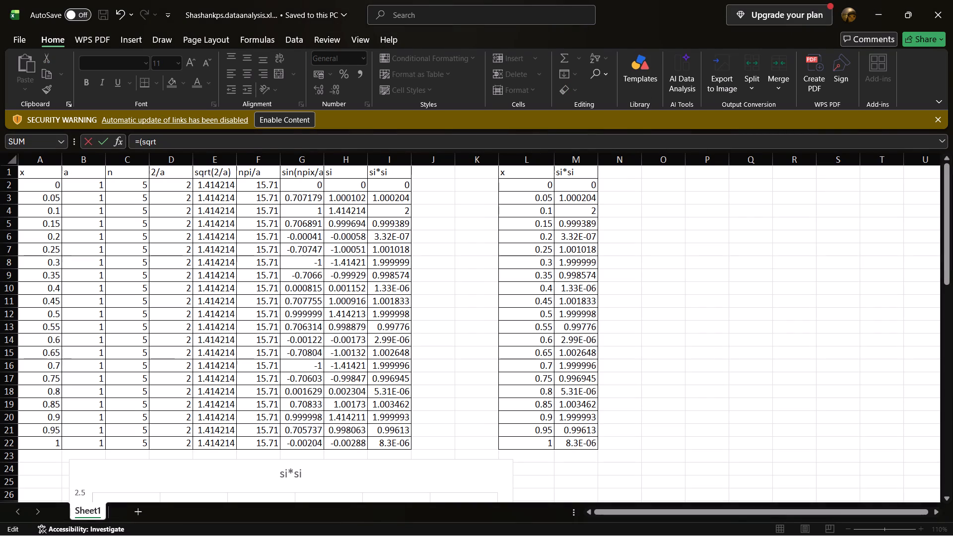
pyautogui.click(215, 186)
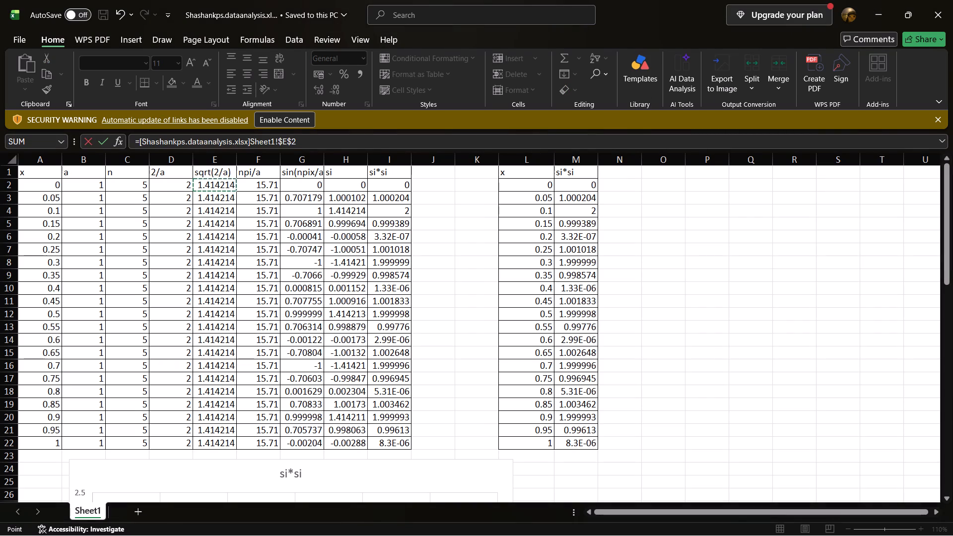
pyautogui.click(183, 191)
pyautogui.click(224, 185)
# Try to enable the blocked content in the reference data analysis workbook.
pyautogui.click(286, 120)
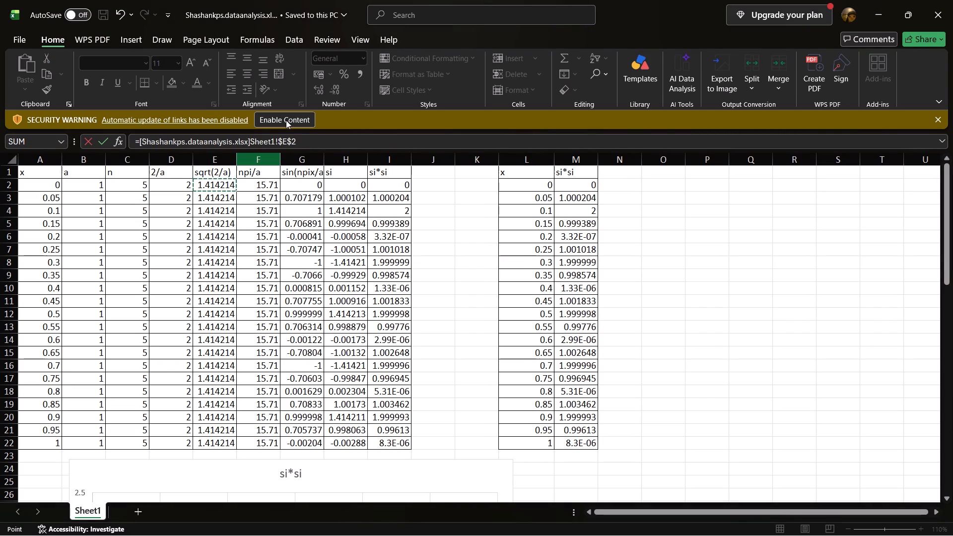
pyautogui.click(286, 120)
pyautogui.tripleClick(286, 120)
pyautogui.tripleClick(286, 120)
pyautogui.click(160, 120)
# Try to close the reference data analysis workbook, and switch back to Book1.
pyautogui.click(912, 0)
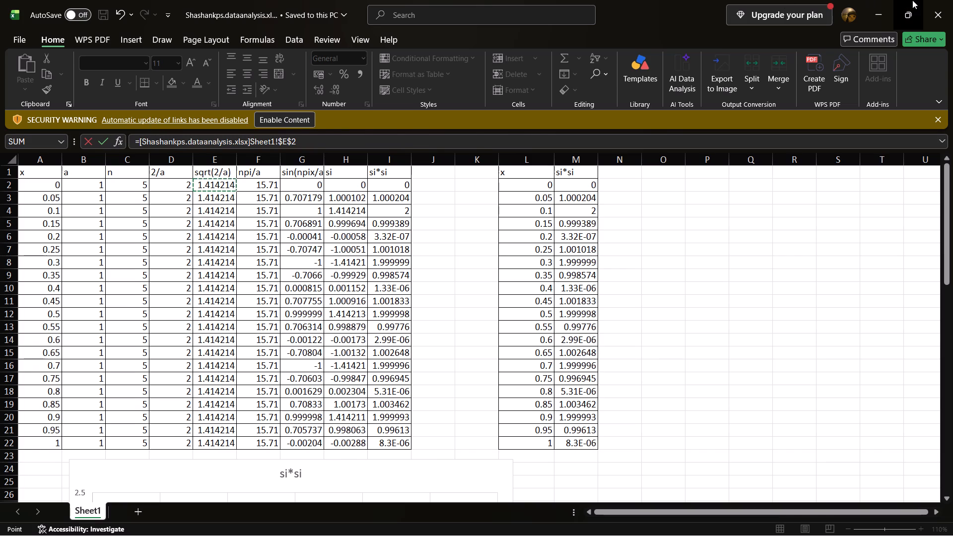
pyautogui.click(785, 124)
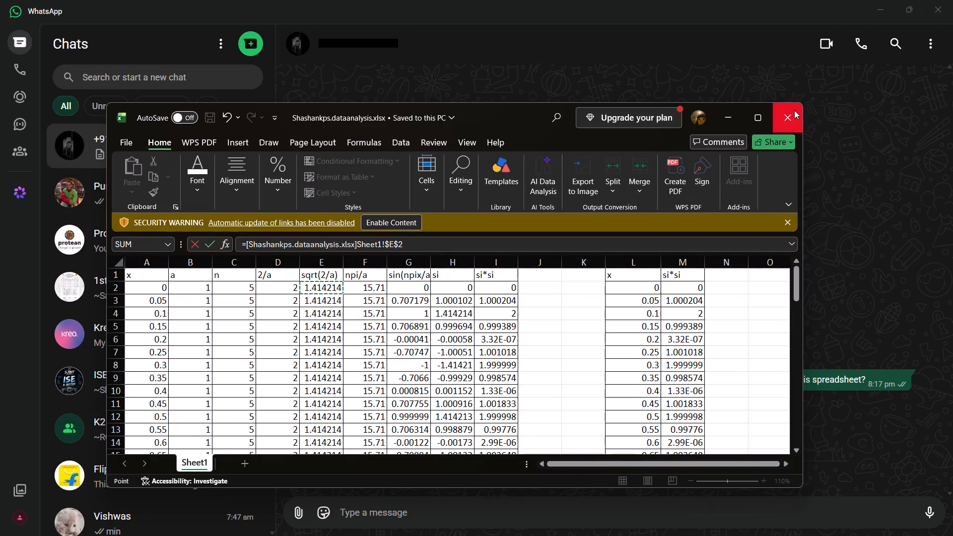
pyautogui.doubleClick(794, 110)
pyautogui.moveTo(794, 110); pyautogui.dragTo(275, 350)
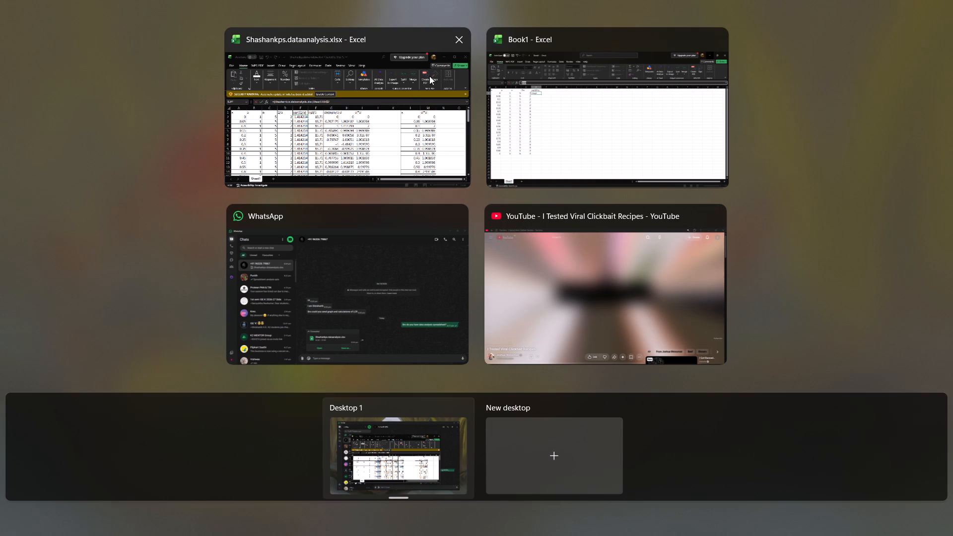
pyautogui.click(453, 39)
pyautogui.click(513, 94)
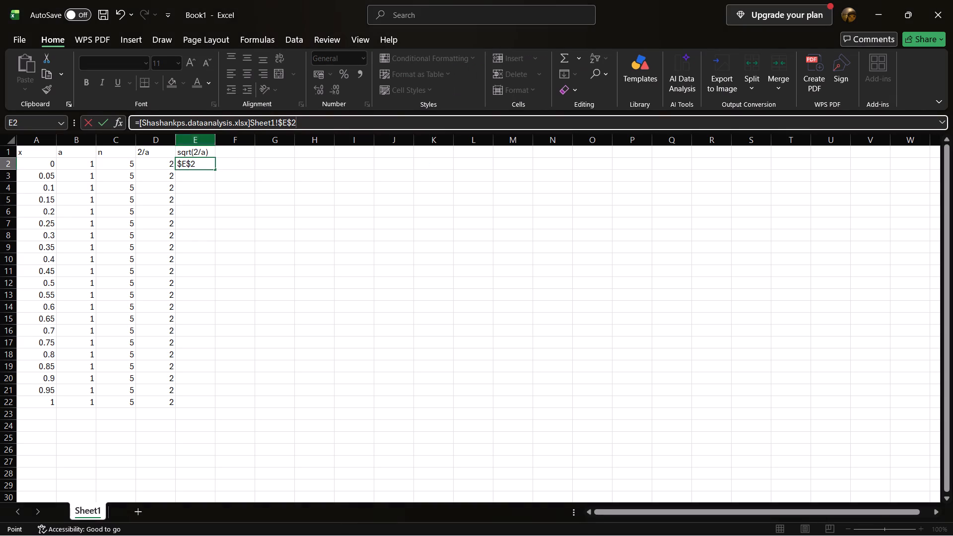
# Replace the external workbook reference in cell E2 with "=[sqrt".
pyautogui.click(195, 167)
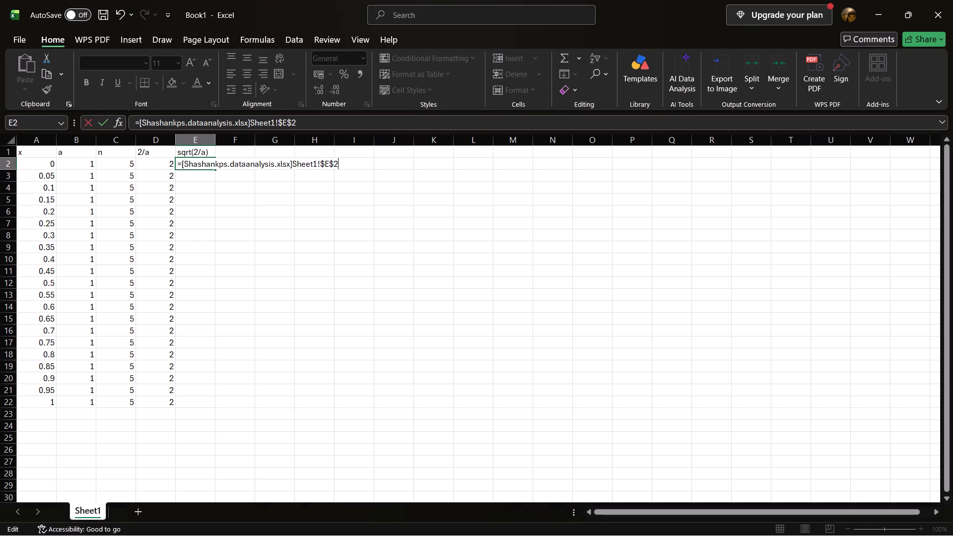
pyautogui.press('BackSpace')
pyautogui.press('BackSpace')
pyautogui.press('BackSpace')
pyautogui.press('BackSpace')
pyautogui.press('BackSpace')
pyautogui.press('BackSpace')
pyautogui.press('BackSpace')
pyautogui.press('BackSpace')
pyautogui.press('BackSpace')
pyautogui.press('BackSpace')
pyautogui.press('BackSpace')
pyautogui.press('BackSpace')
pyautogui.press('BackSpace')
pyautogui.press('BackSpace')
pyautogui.press('BackSpace')
pyautogui.press('BackSpace')
pyautogui.press('BackSpace')
pyautogui.press('BackSpace')
pyautogui.press('BackSpace')
pyautogui.press('BackSpace')
pyautogui.press('BackSpace')
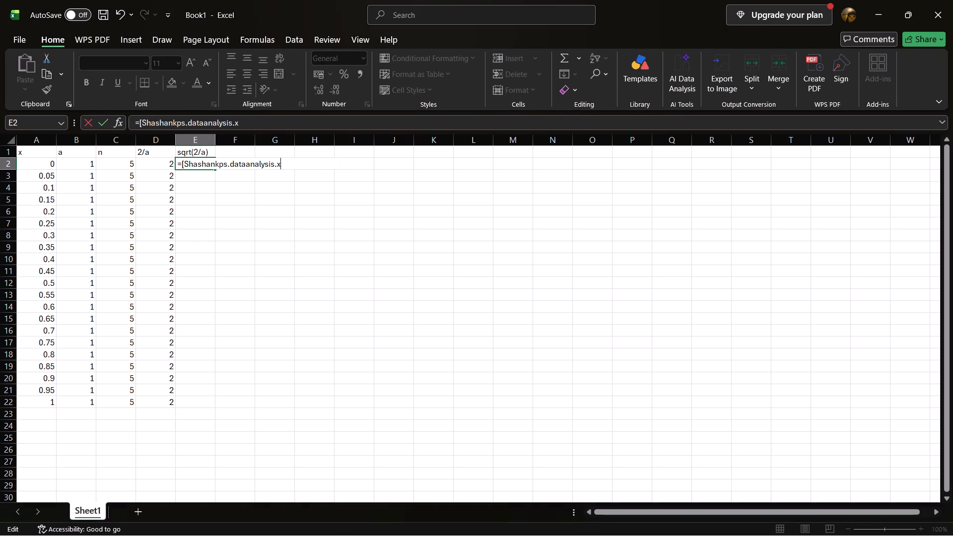
pyautogui.press('BackSpace')
pyautogui.press('BackSpace')
pyautogui.press('BackSpace')
pyautogui.press('BackSpace')
pyautogui.press('BackSpace')
pyautogui.press('BackSpace')
pyautogui.press('BackSpace')
pyautogui.press('BackSpace')
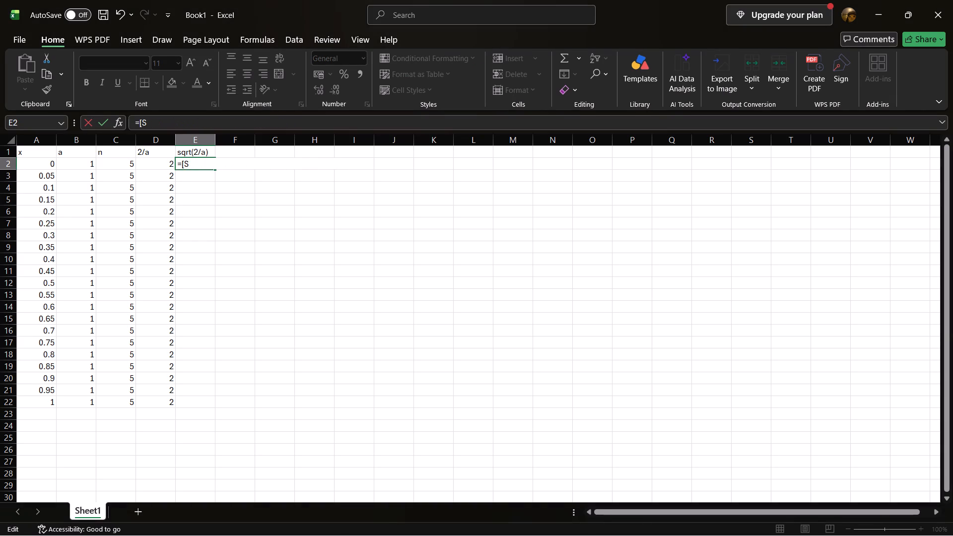
pyautogui.write('sqrt')
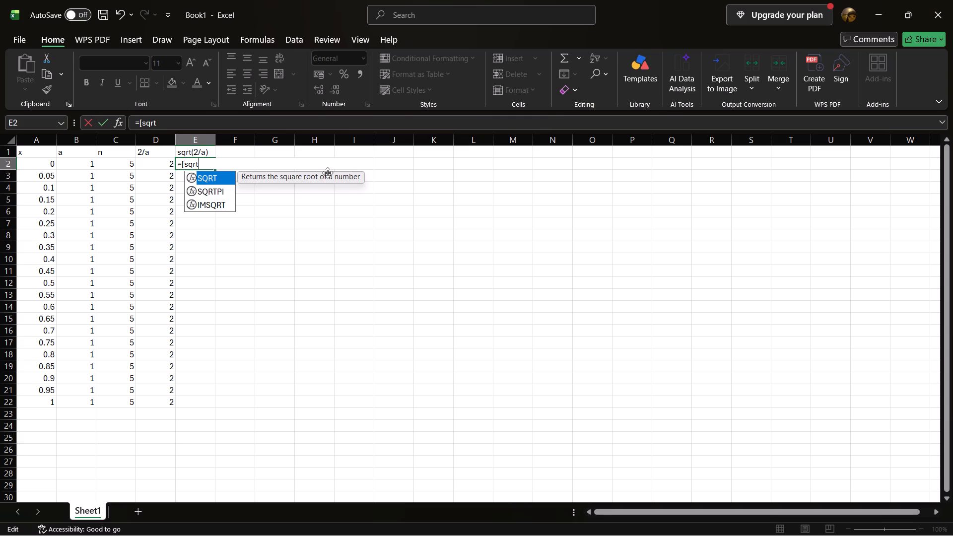
pyautogui.press('Return')
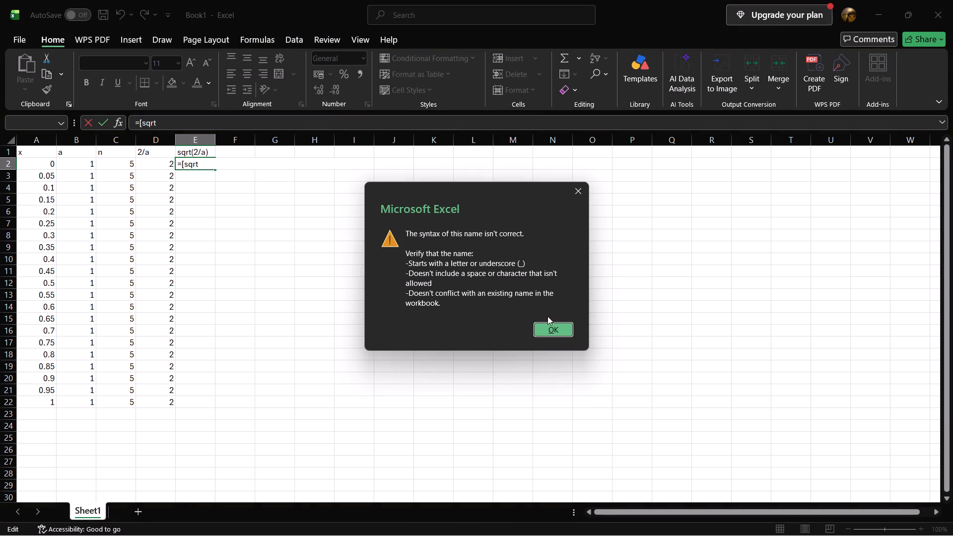
pyautogui.click(550, 323)
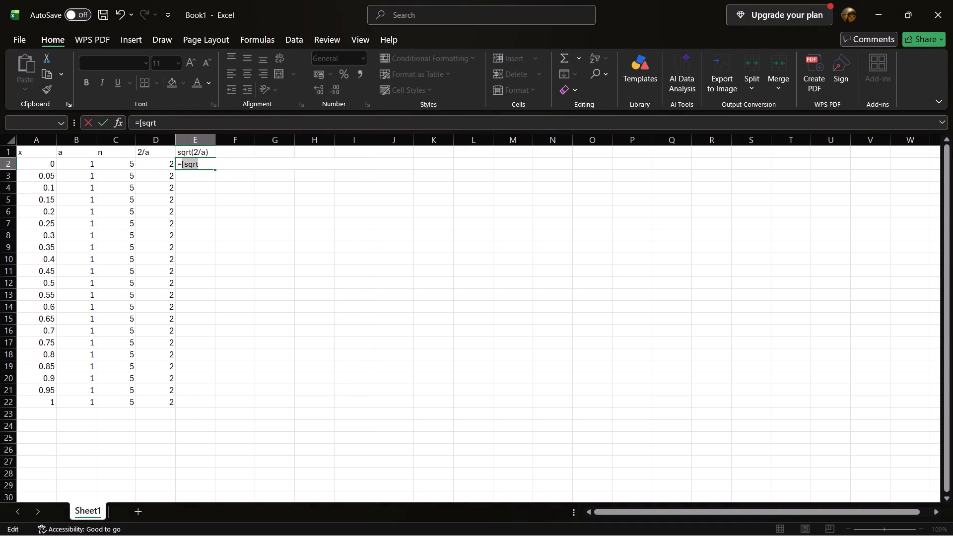
# Complete the expression in cell E2 as "=[sqrt]d2", referring to the 2/a value beside it.
pyautogui.click(209, 166)
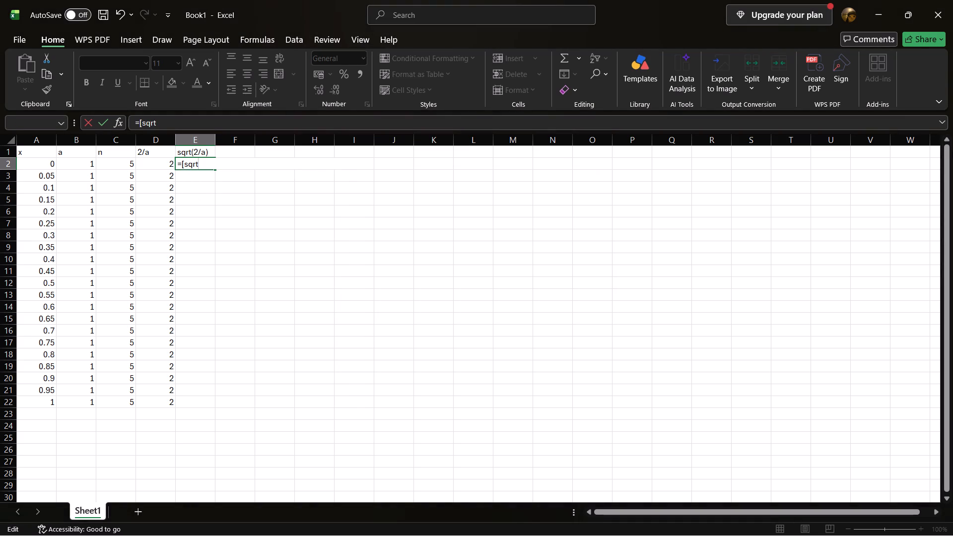
pyautogui.press(']')
pyautogui.click(209, 166)
pyautogui.press('d')
pyautogui.press('2')
pyautogui.press('Return')
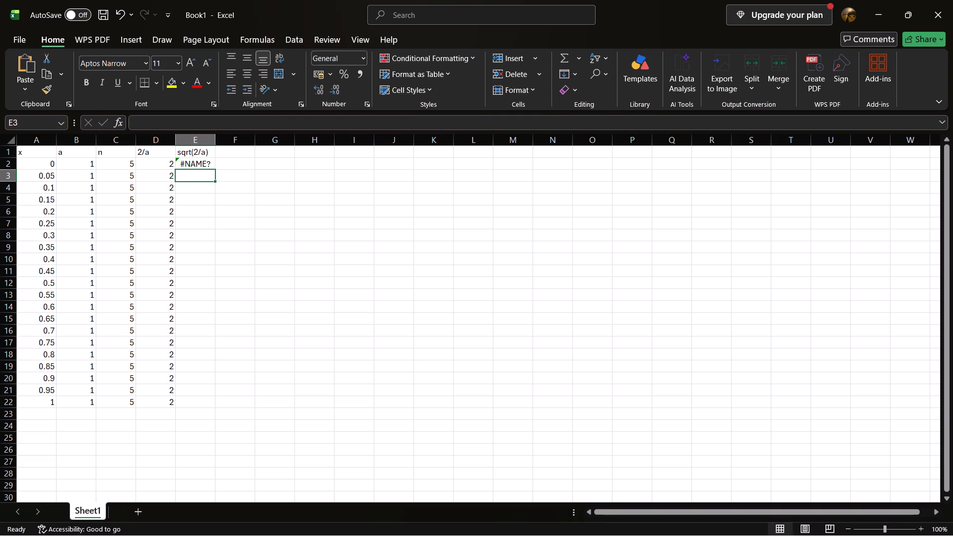
# Show the calculation steps for the formula error in cell E2, and close the evaluation.
pyautogui.click(210, 167)
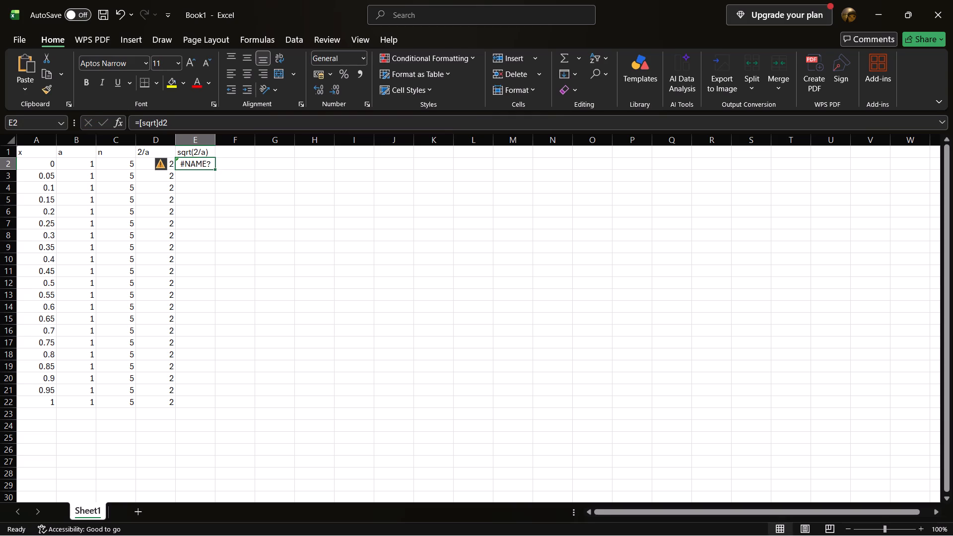
pyautogui.click(162, 166)
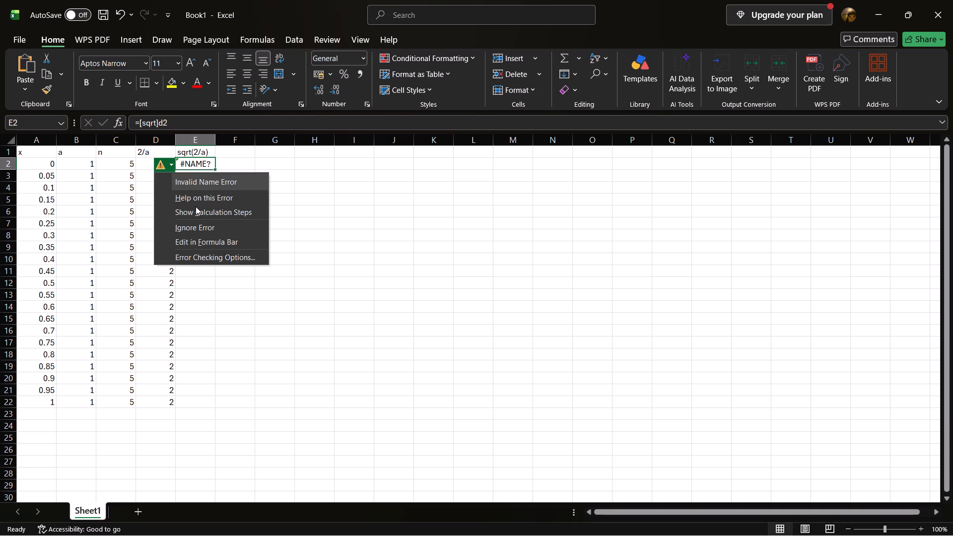
pyautogui.click(196, 206)
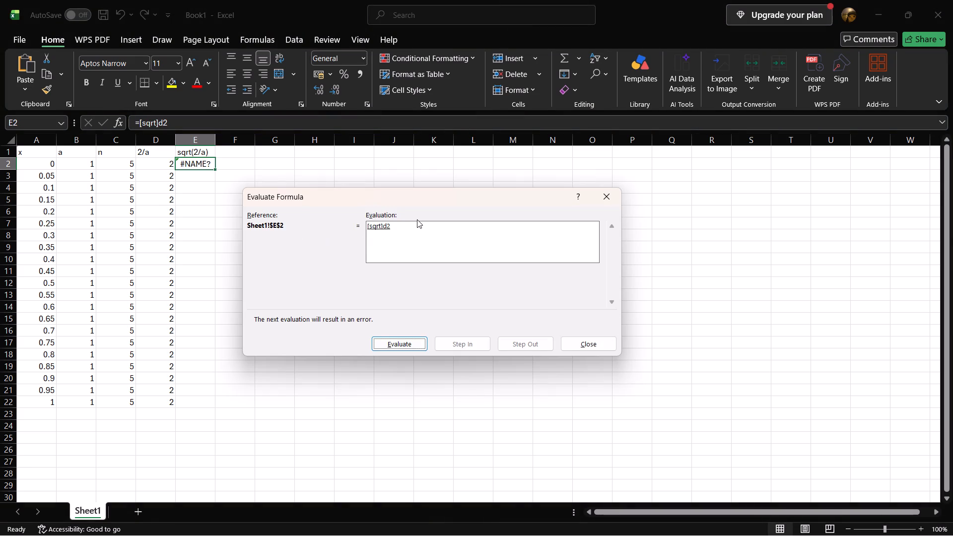
pyautogui.click(400, 228)
pyautogui.click(620, 193)
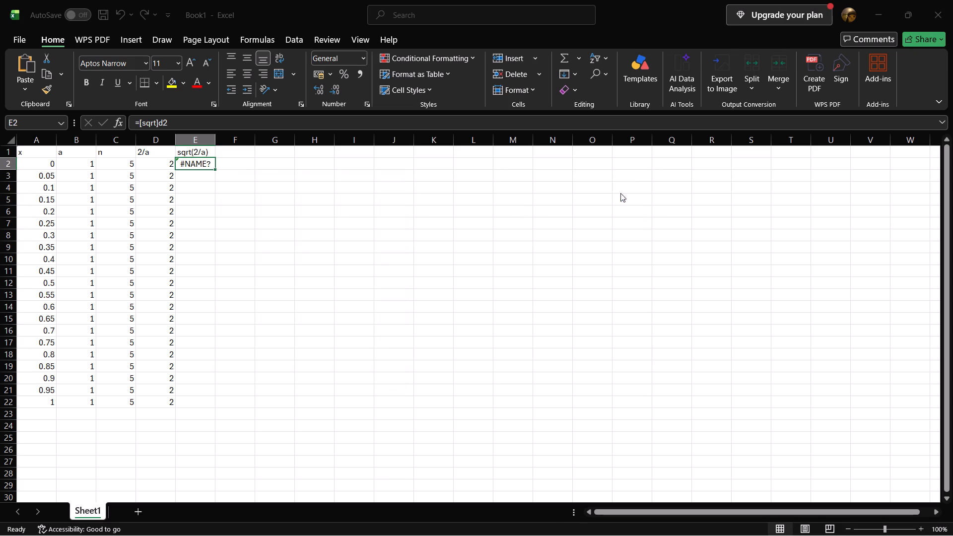
# Clear the invalid formula from cell E2 under sqrt(2/a).
pyautogui.click(190, 166)
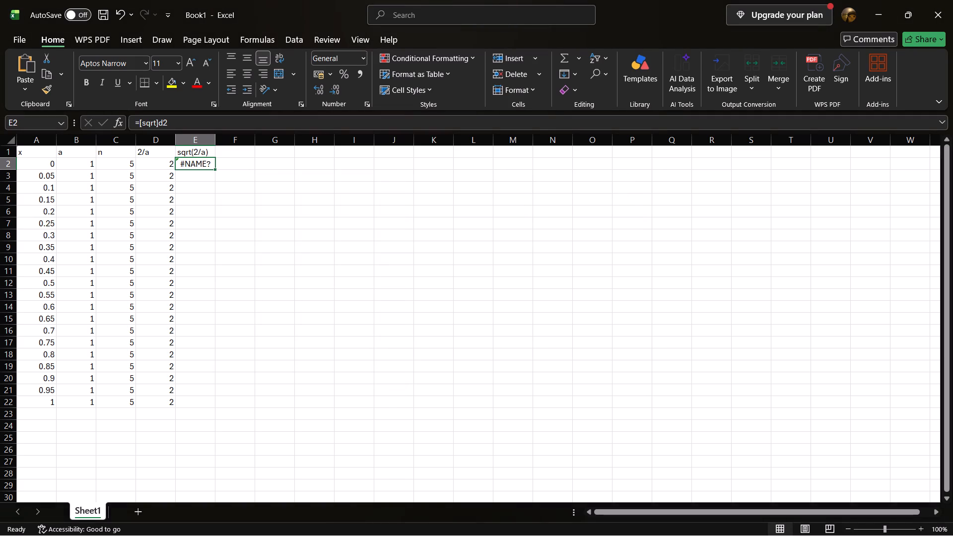
pyautogui.press('Delete')
pyautogui.click(207, 193)
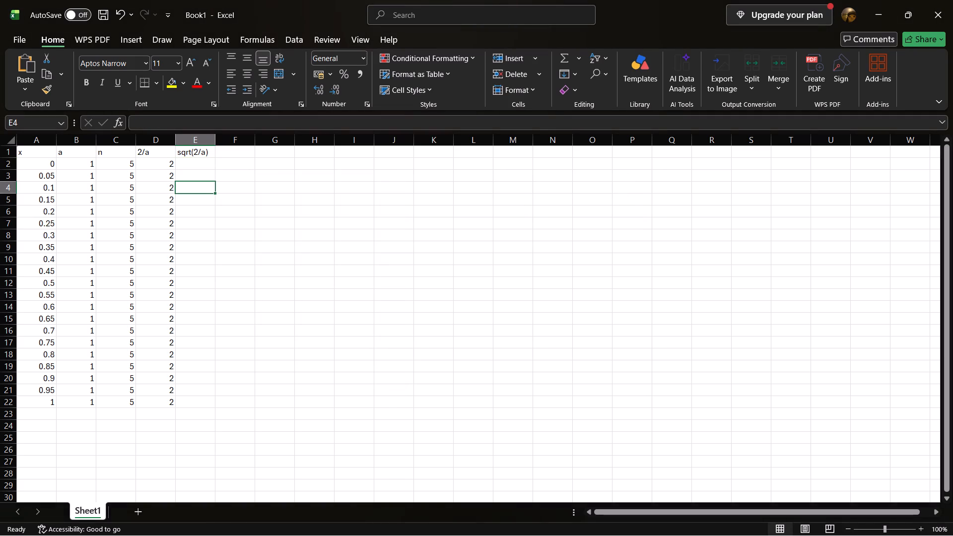
# Check the sqrt(2/a) formula in the reference data analysis workbook, and enter =(SQRT(D2)) in cell E2 of Book1.
pyautogui.click(198, 162)
pyautogui.click(512, 141)
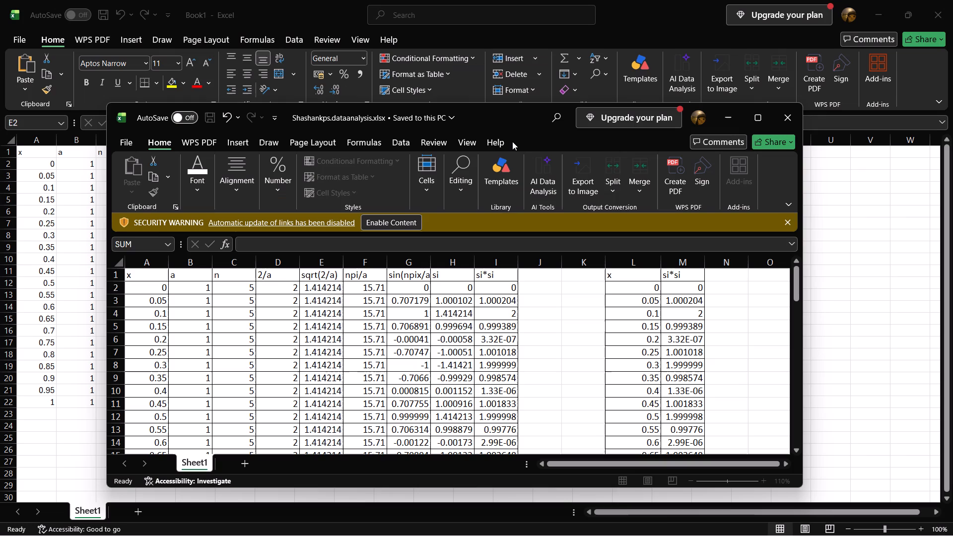
pyautogui.click(324, 289)
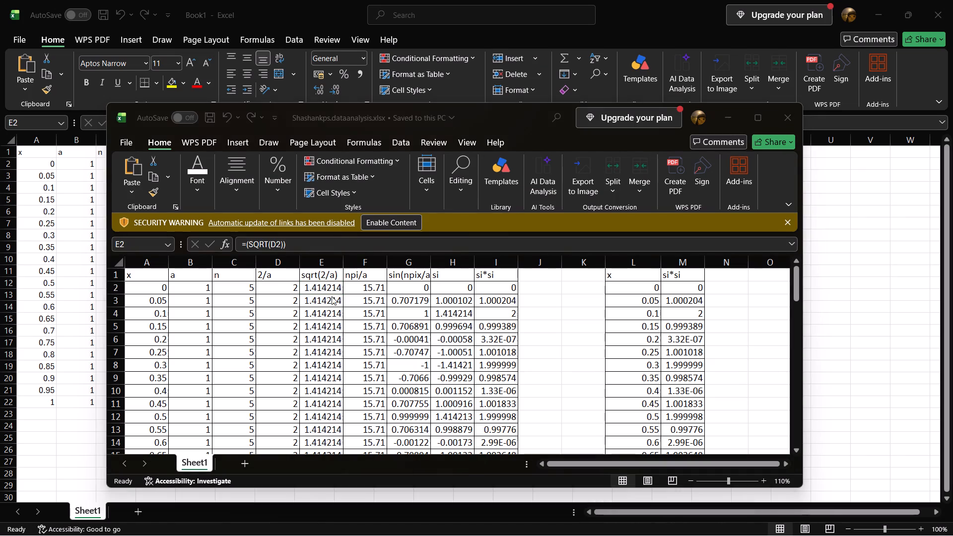
pyautogui.click(517, 117)
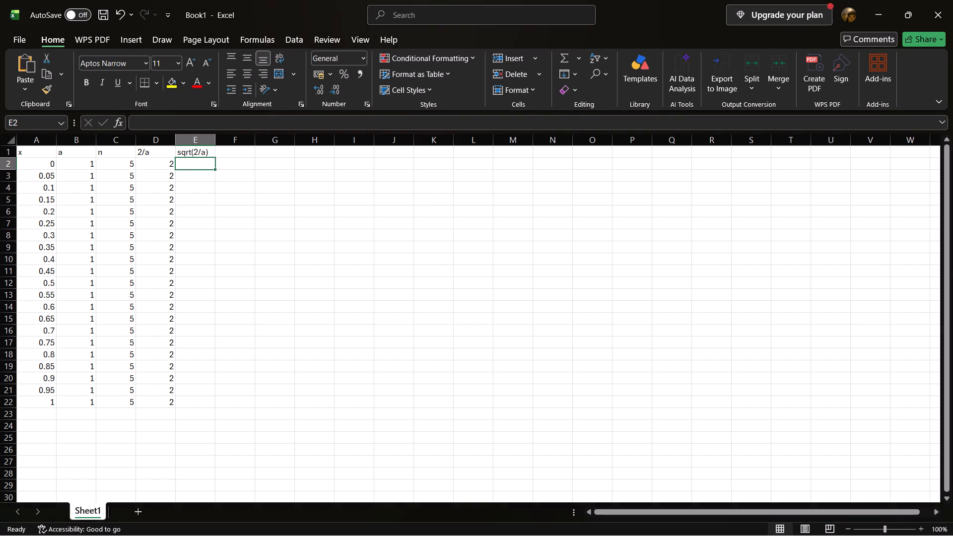
pyautogui.press('=')
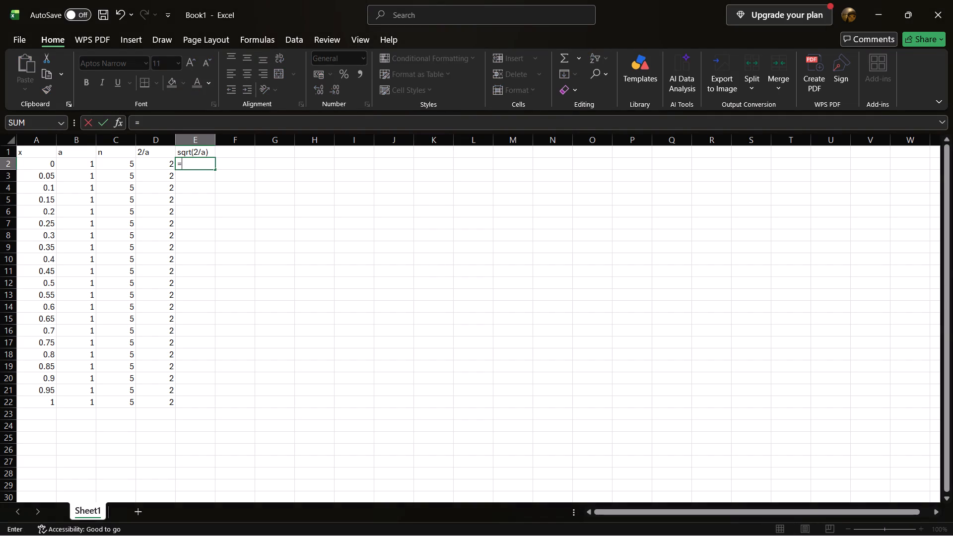
pyautogui.hotkey('shift', '(')
pyautogui.write('SQRT')
pyautogui.hotkey('shift', '(')
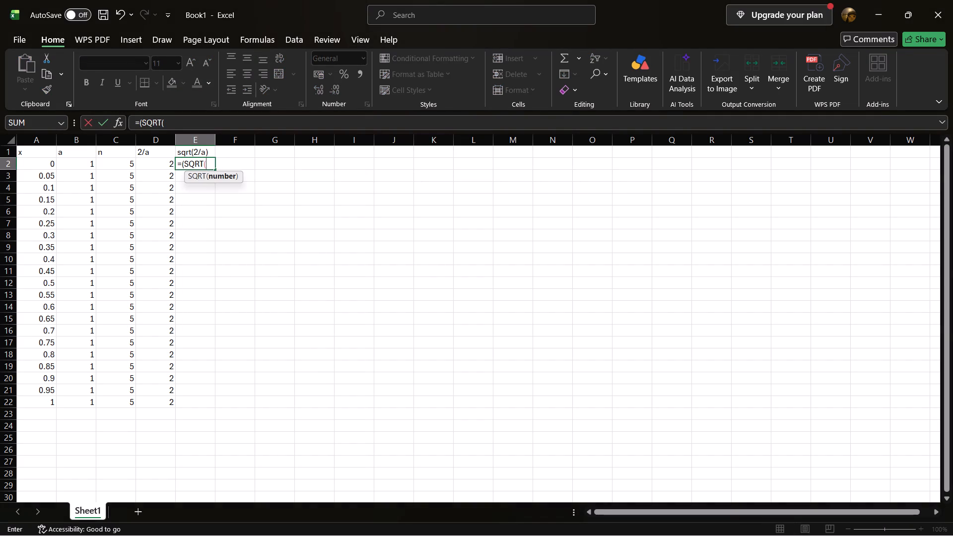
pyautogui.write('D2')
pyautogui.hotkey('shift', ')')
pyautogui.hotkey('shift', ')')
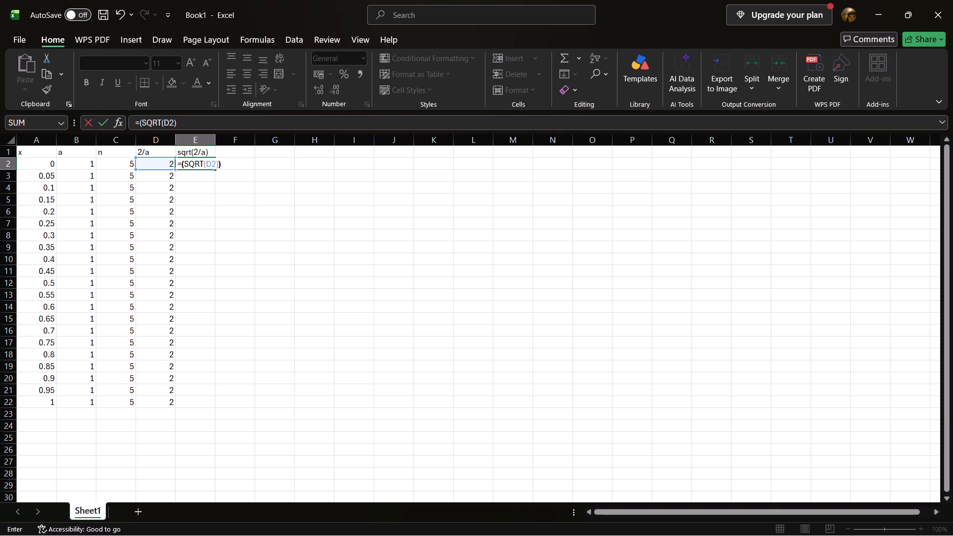
pyautogui.press('Return')
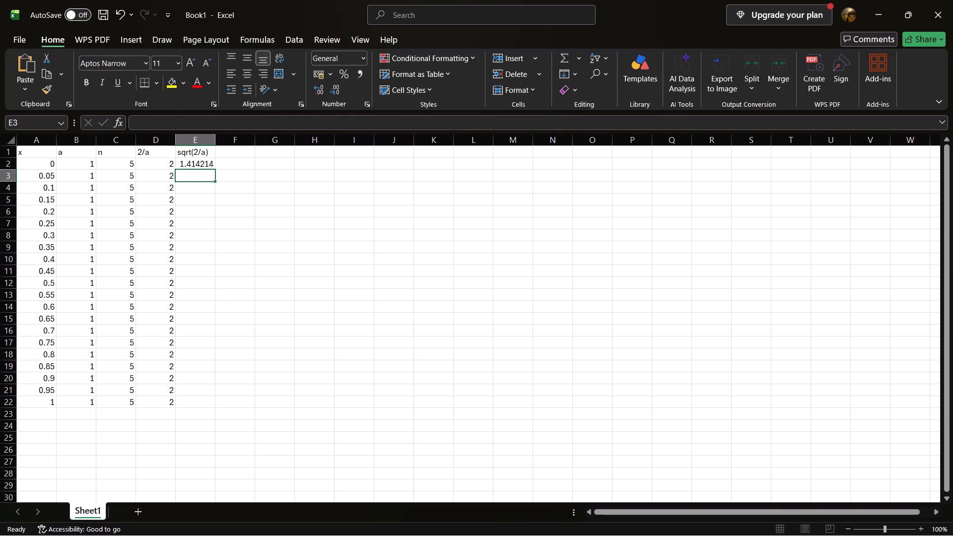
# Fill the square root formula from cell E2 down the sqrt(2/a) column to row 22.
pyautogui.click(195, 172)
pyautogui.moveTo(208, 164); pyautogui.dragTo(217, 169)
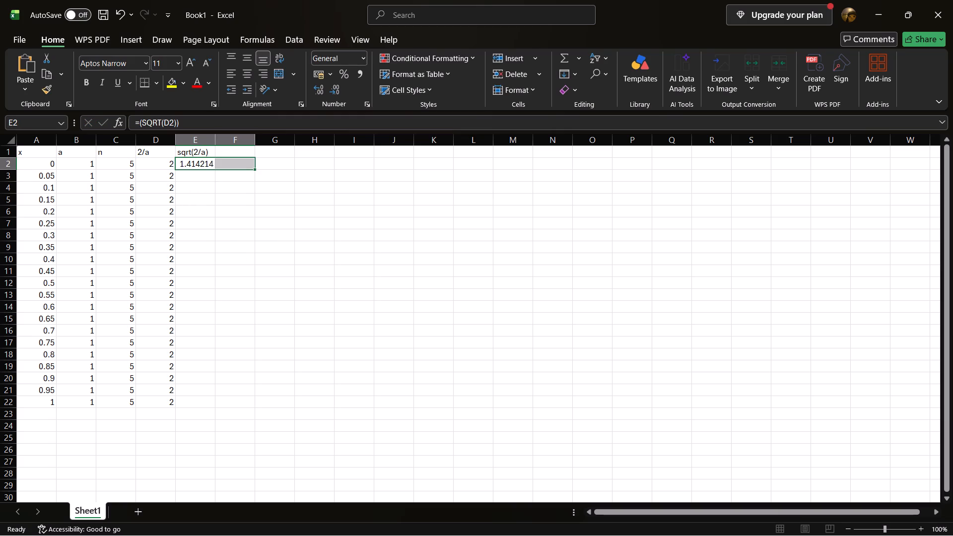
pyautogui.moveTo(217, 169); pyautogui.dragTo(214, 169)
pyautogui.moveTo(214, 169); pyautogui.dragTo(214, 200)
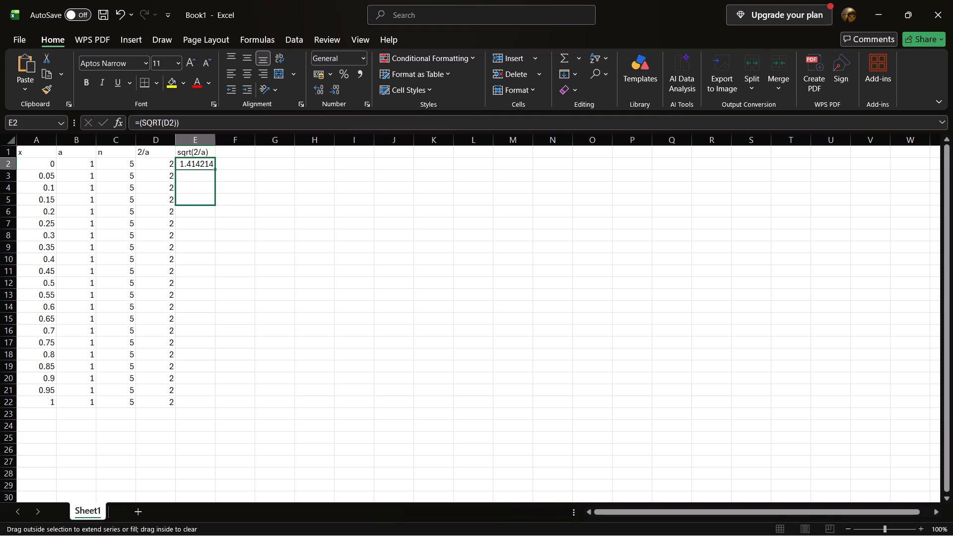
pyautogui.moveTo(214, 200); pyautogui.dragTo(212, 399)
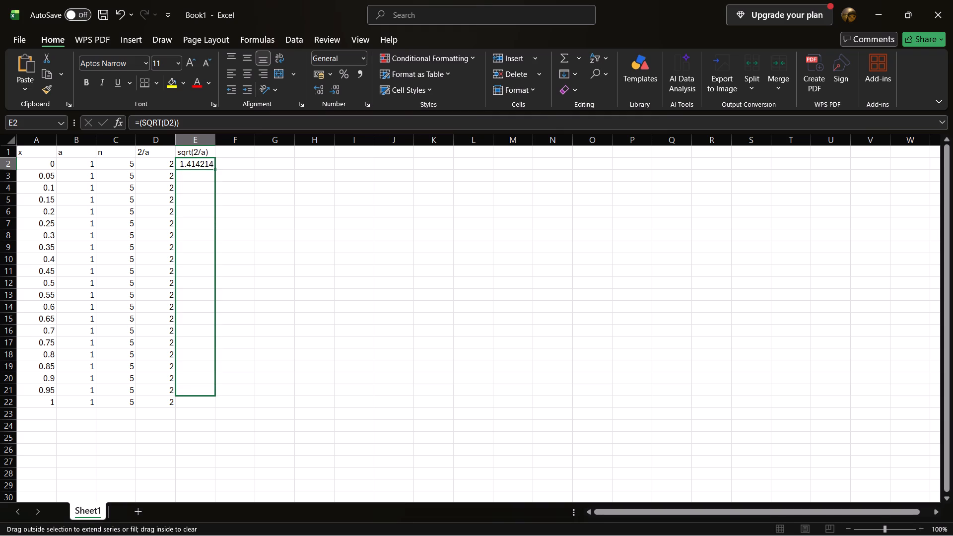
pyautogui.moveTo(212, 399); pyautogui.dragTo(212, 403)
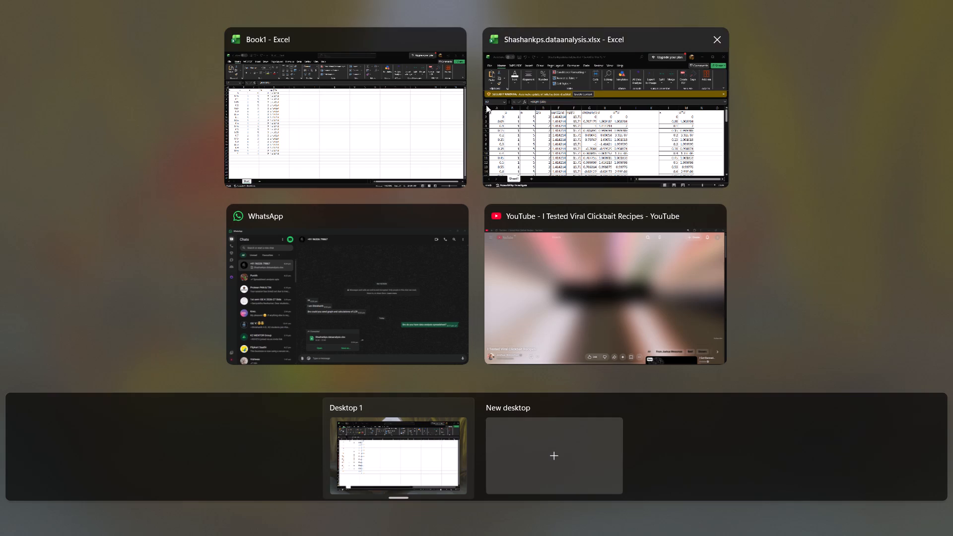
# Add the column header "npi/a" in cell F1 of Book1.
pyautogui.click(395, 113)
pyautogui.click(260, 150)
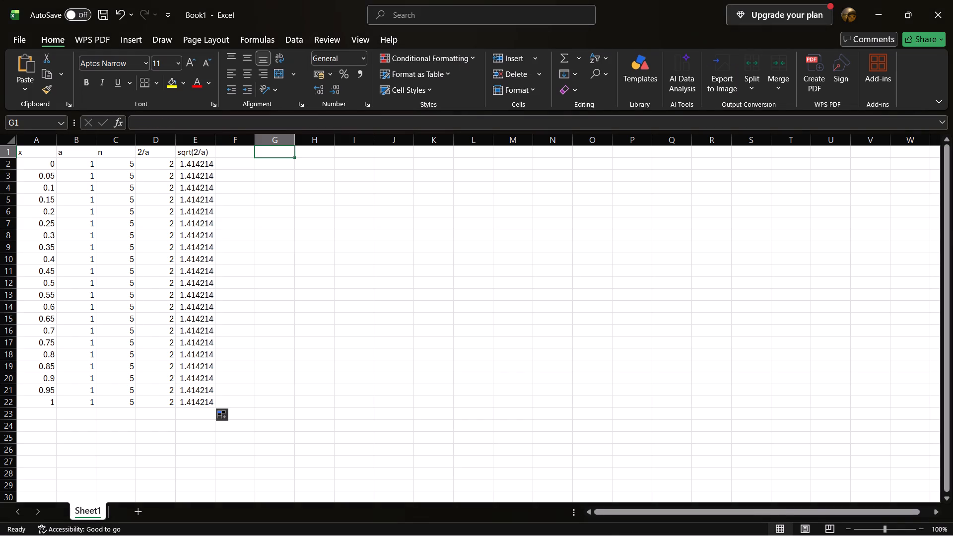
pyautogui.click(243, 150)
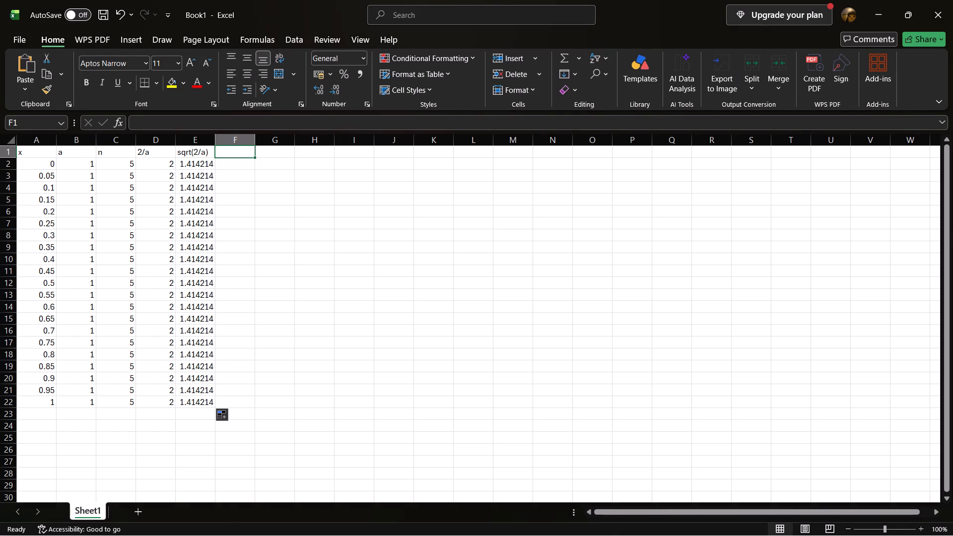
pyautogui.write('npi/a')
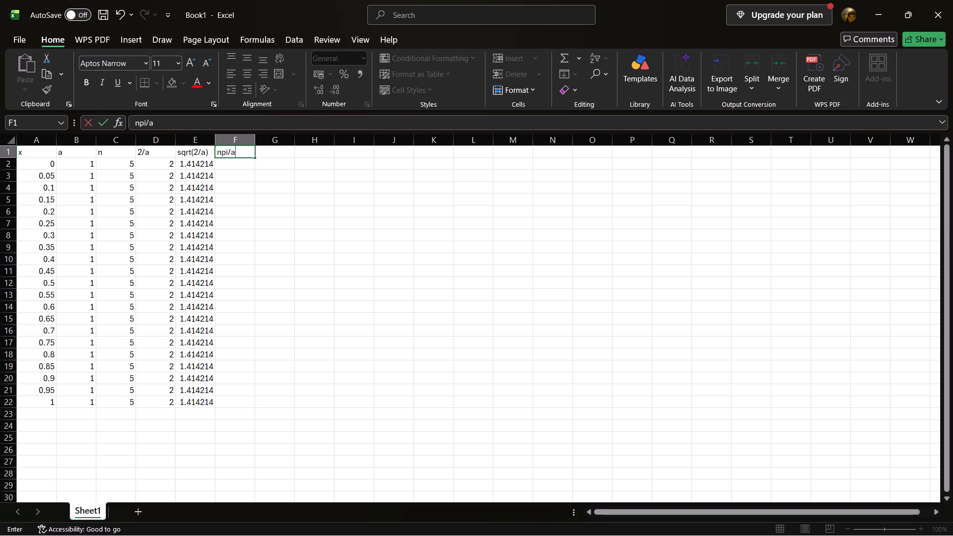
pyautogui.click(243, 163)
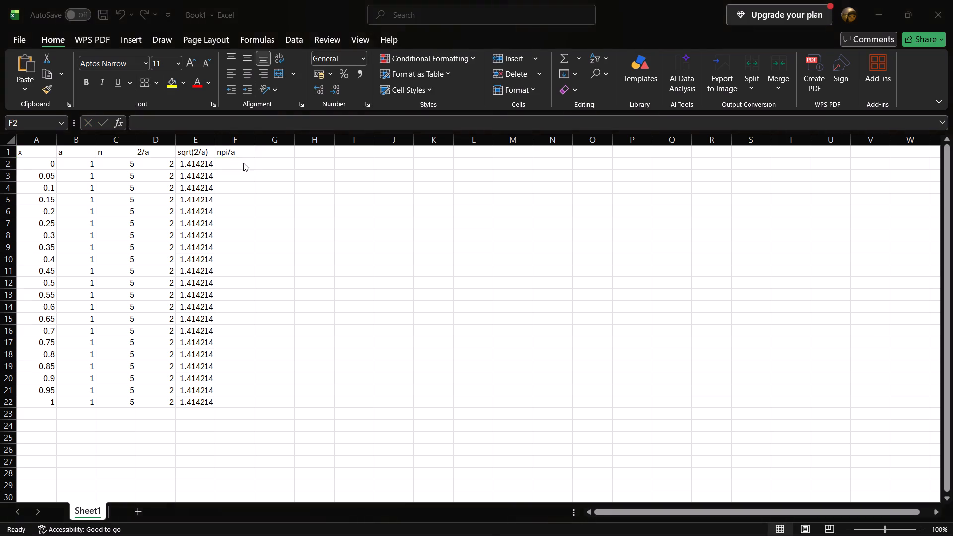
# Switch to the reference data analysis workbook and examine the formulas in the first rows of its npi/a column.
pyautogui.click(554, 128)
pyautogui.click(360, 302)
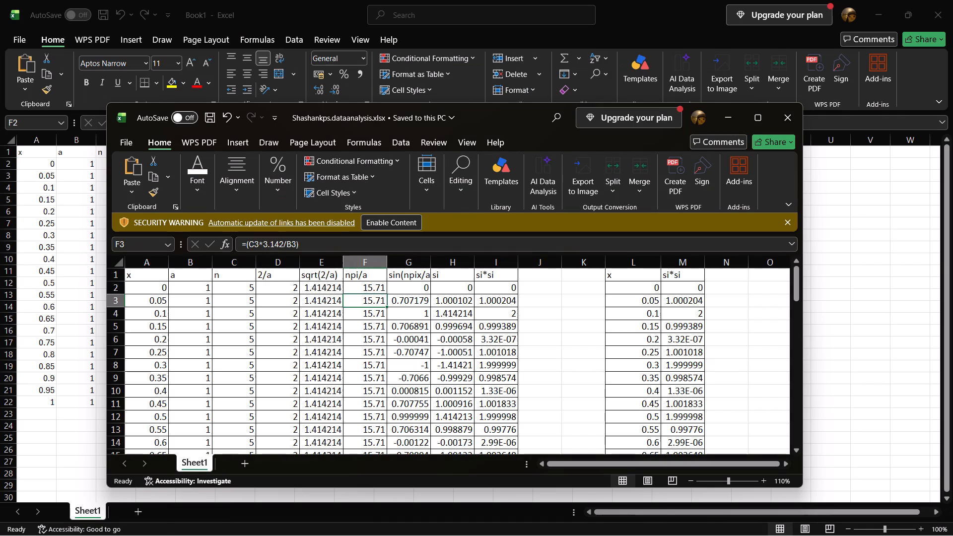
pyautogui.click(385, 282)
pyautogui.click(368, 289)
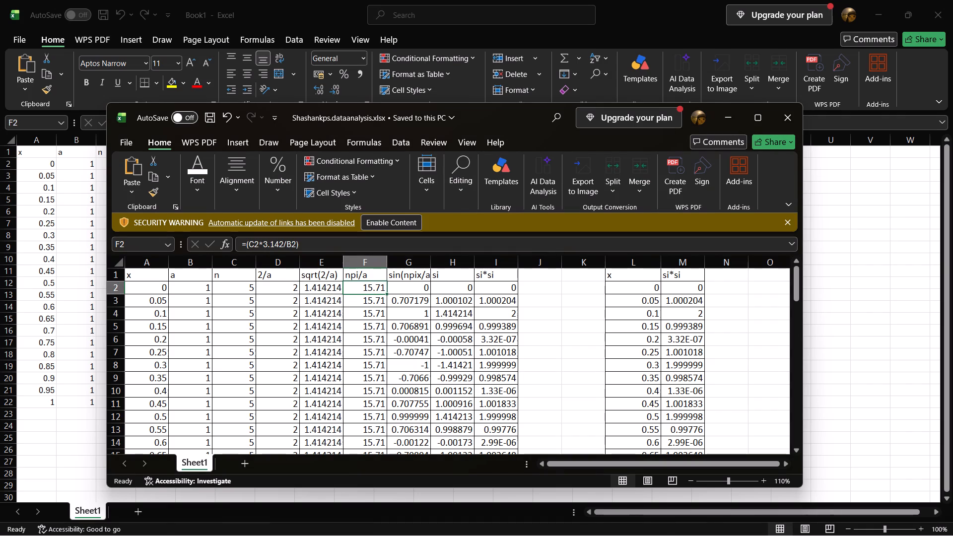
pyautogui.click(370, 302)
pyautogui.click(369, 288)
pyautogui.click(419, 291)
pyautogui.click(369, 294)
pyautogui.click(363, 286)
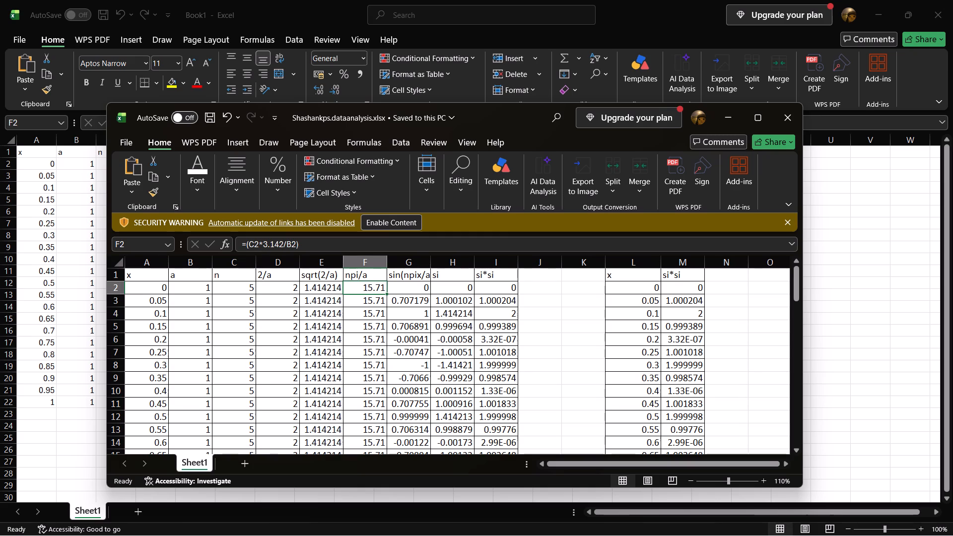
# Open the formula in cell F2 of the reference workbook for editing and highlight its full text.
pyautogui.moveTo(244, 244); pyautogui.dragTo(304, 246)
pyautogui.click(304, 246)
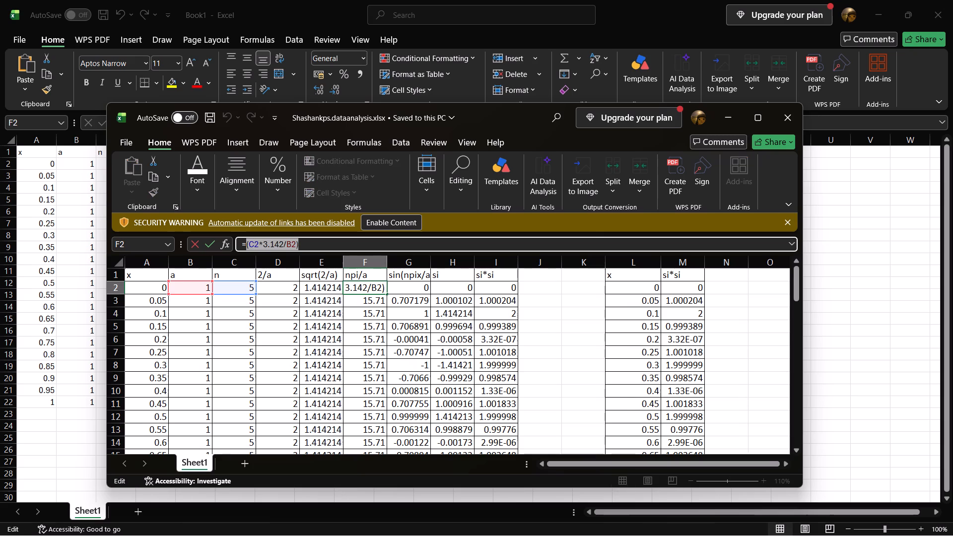
pyautogui.moveTo(304, 246); pyautogui.dragTo(239, 244)
pyautogui.moveTo(239, 244); pyautogui.dragTo(324, 245)
pyautogui.click(324, 245)
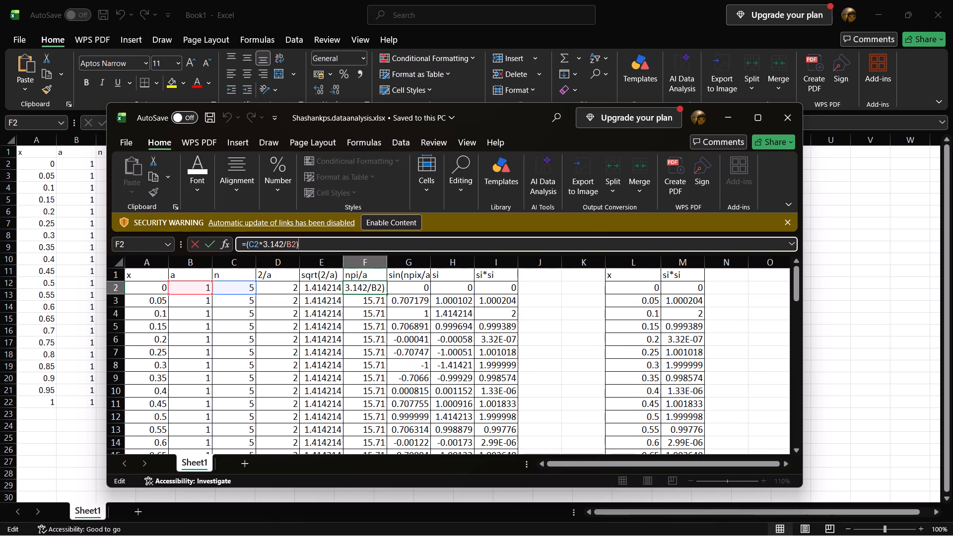
pyautogui.click(371, 290)
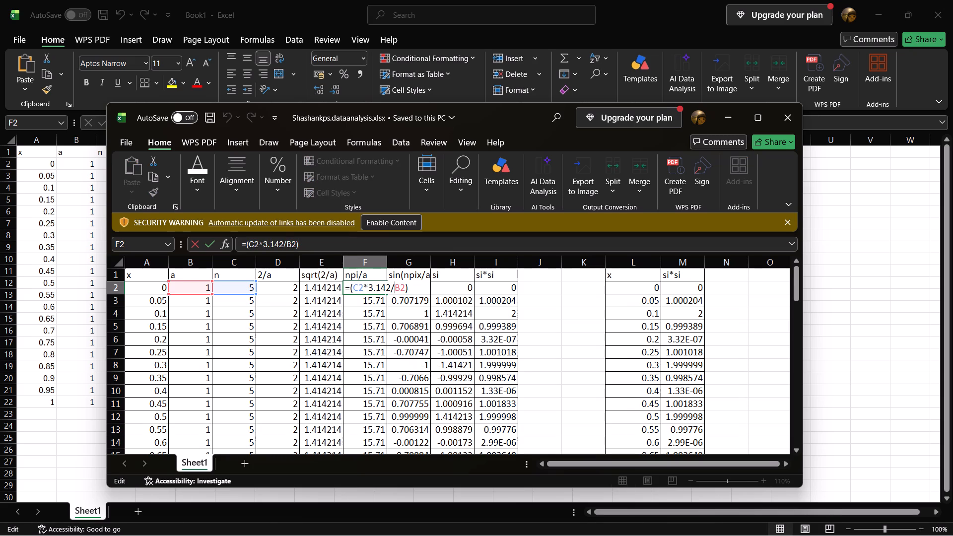
pyautogui.click(356, 310)
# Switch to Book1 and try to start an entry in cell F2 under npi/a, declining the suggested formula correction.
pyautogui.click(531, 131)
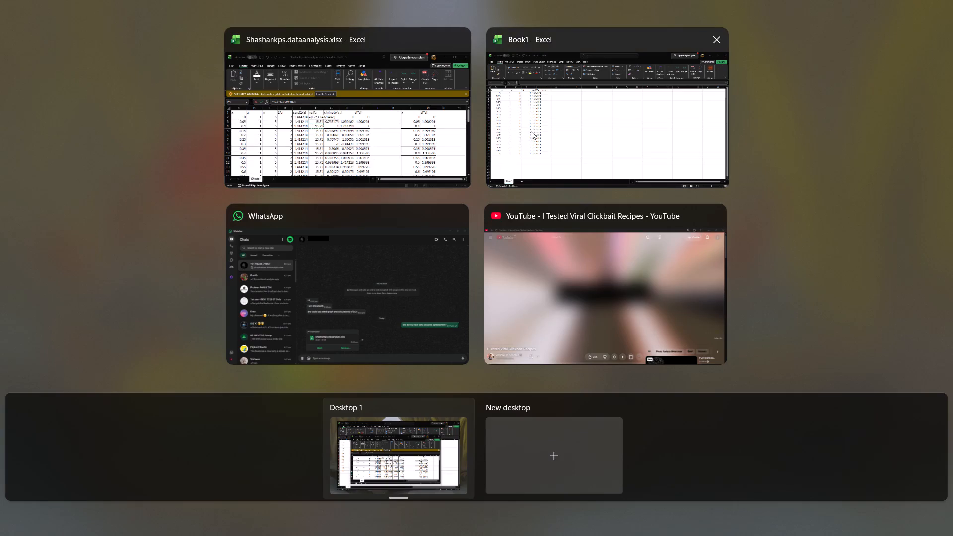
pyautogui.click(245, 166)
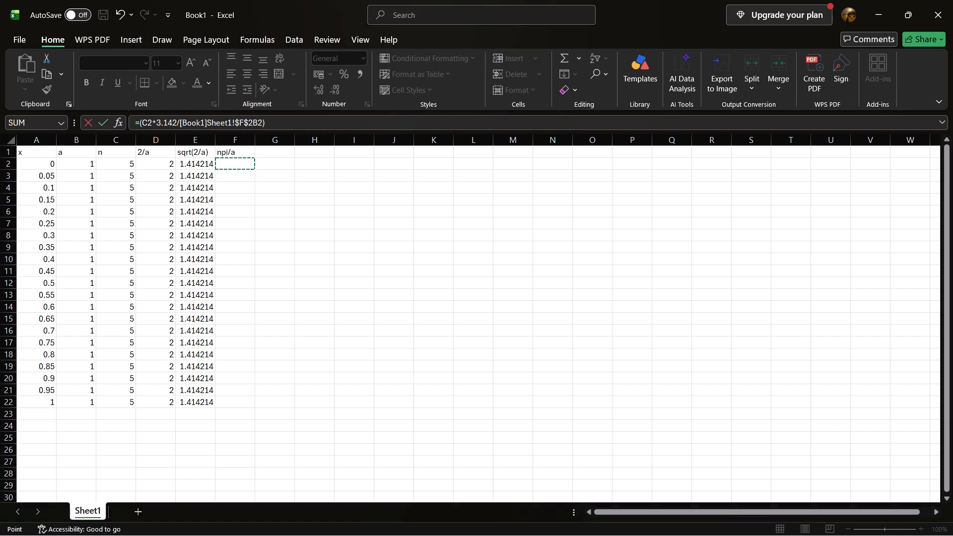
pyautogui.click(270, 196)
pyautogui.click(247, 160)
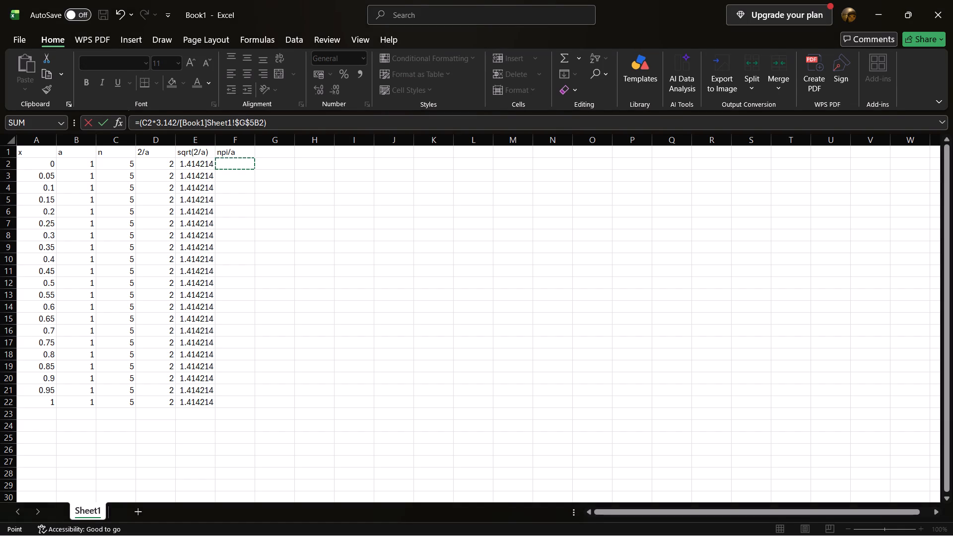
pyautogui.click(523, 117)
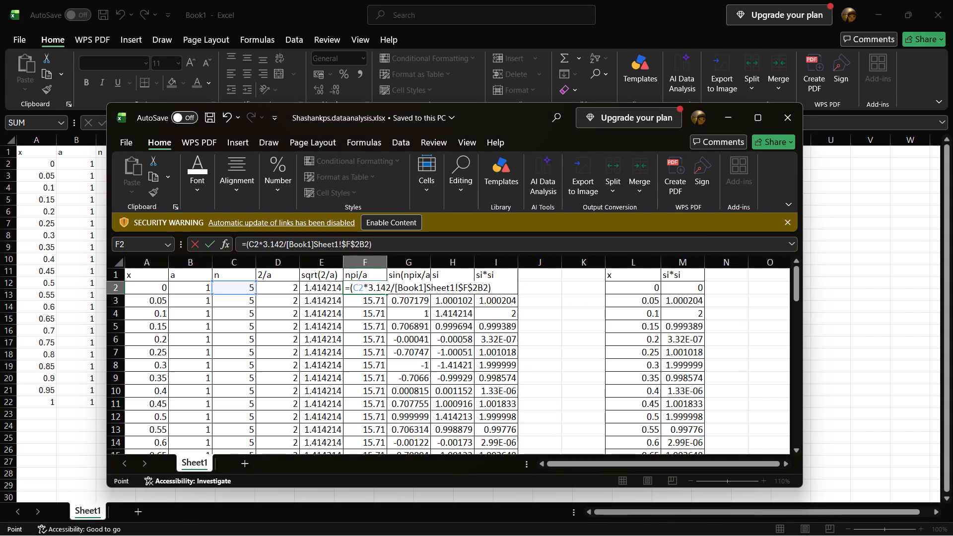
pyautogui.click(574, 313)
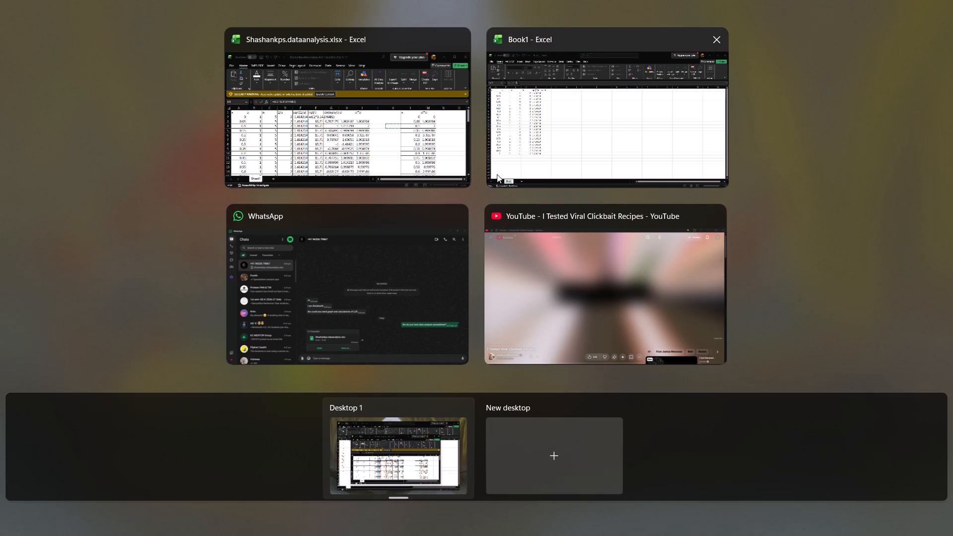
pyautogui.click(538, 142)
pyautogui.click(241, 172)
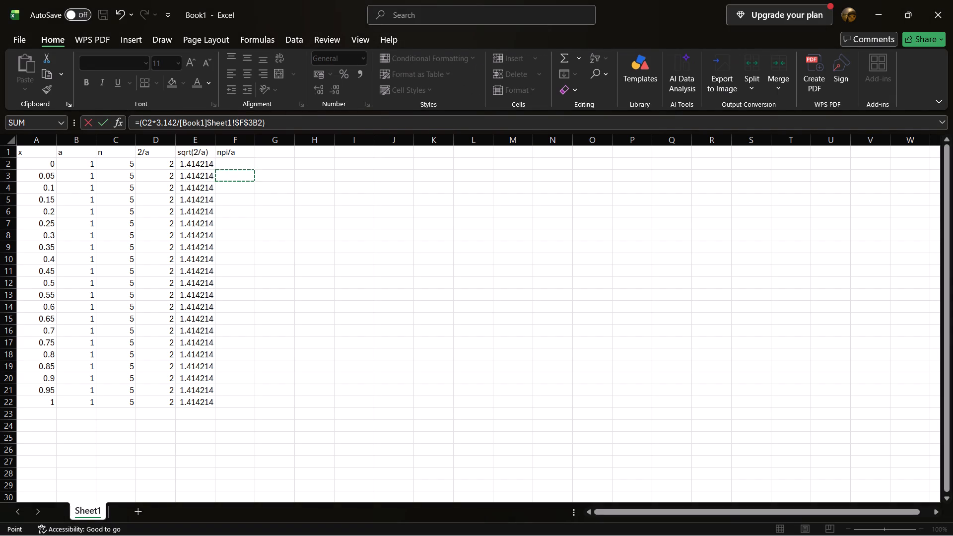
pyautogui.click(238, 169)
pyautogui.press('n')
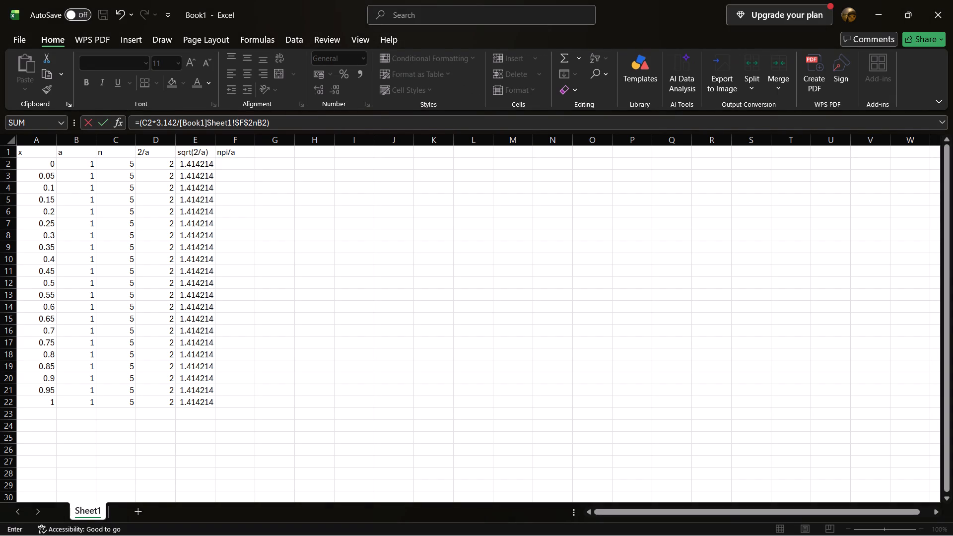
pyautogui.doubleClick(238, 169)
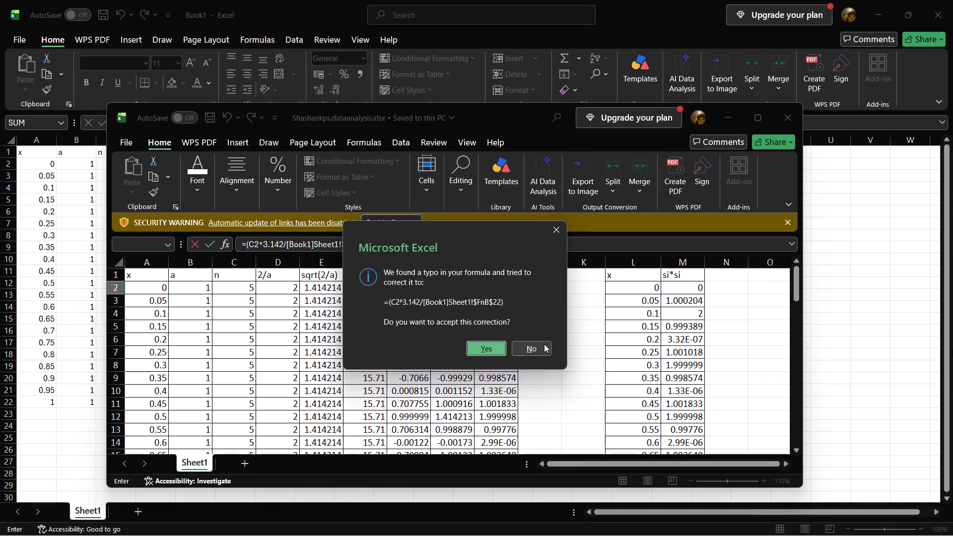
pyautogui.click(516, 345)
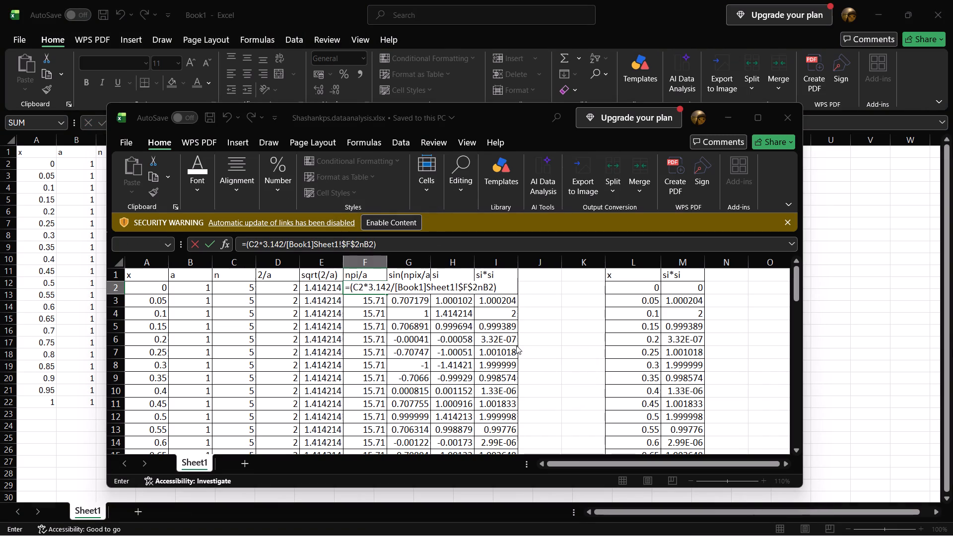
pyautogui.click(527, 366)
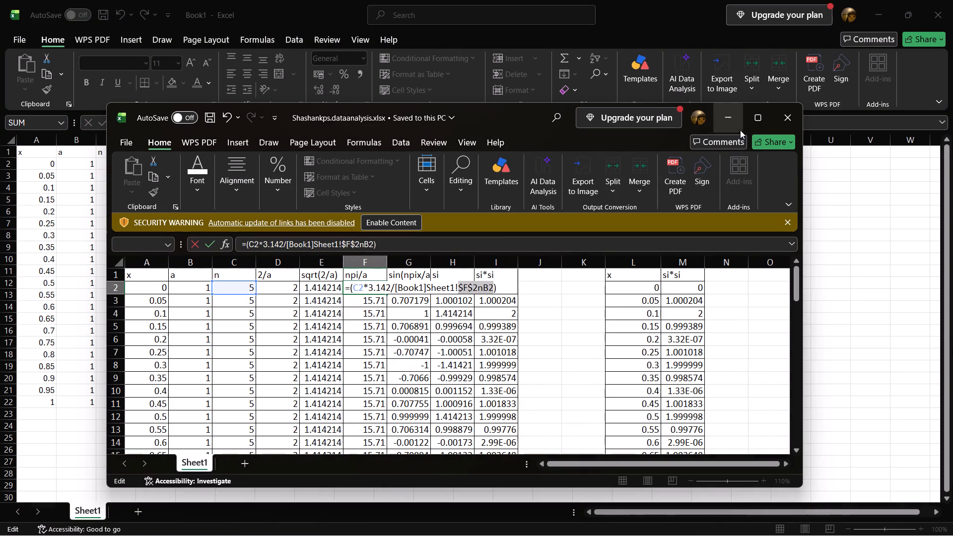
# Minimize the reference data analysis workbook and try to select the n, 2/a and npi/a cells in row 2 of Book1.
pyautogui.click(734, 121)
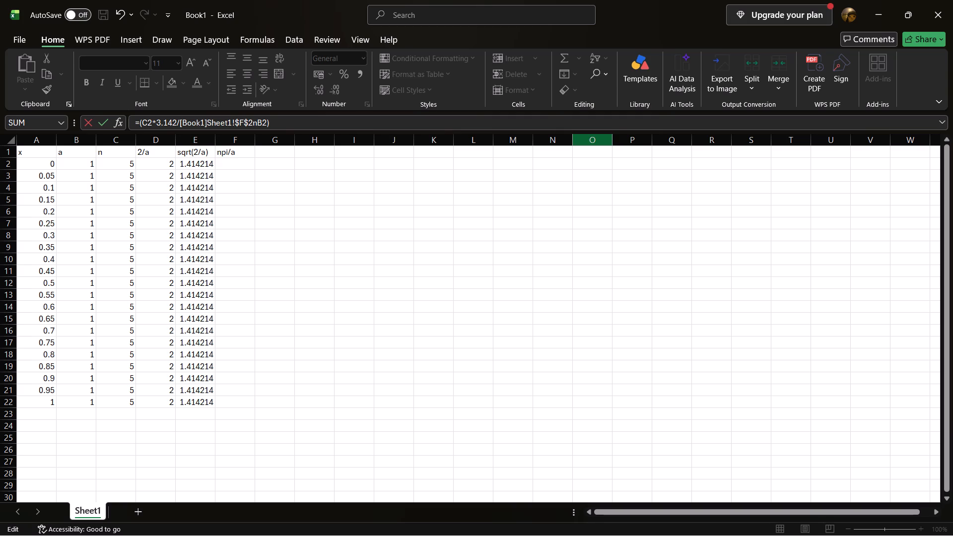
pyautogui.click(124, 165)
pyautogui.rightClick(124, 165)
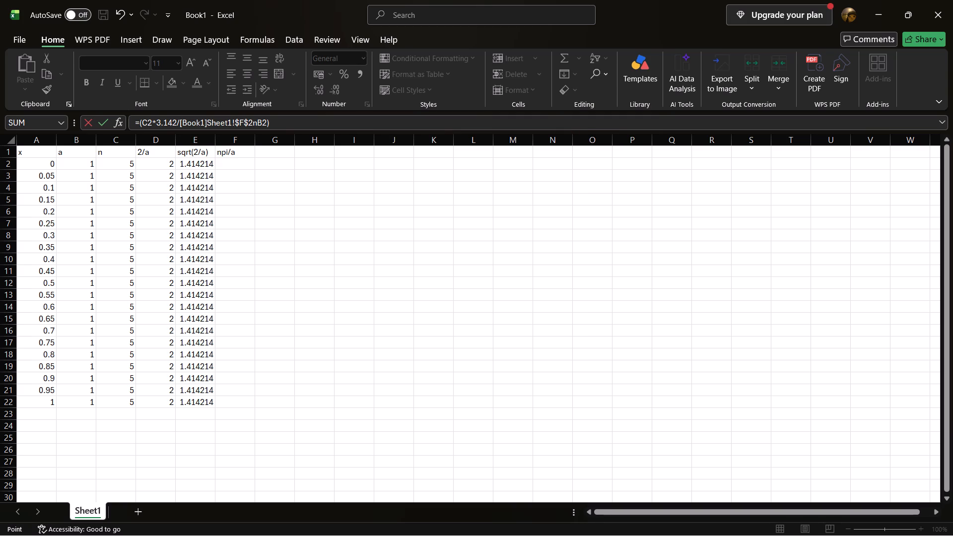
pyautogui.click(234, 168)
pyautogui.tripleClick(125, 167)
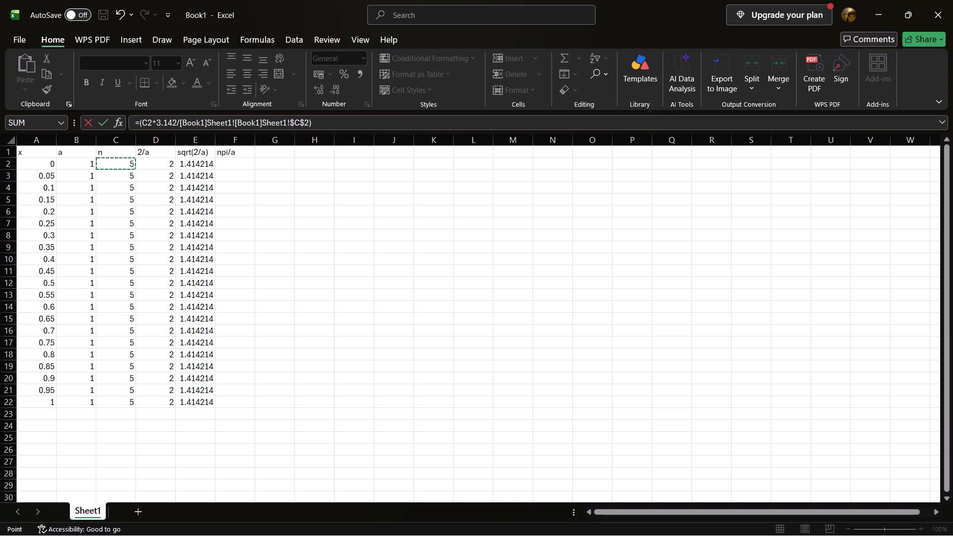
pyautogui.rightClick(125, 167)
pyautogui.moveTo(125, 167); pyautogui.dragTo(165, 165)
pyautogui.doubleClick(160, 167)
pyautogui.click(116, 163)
# Select the entire text of the formula still being edited for the reference workbook's cell F2 and delete it.
pyautogui.click(322, 129)
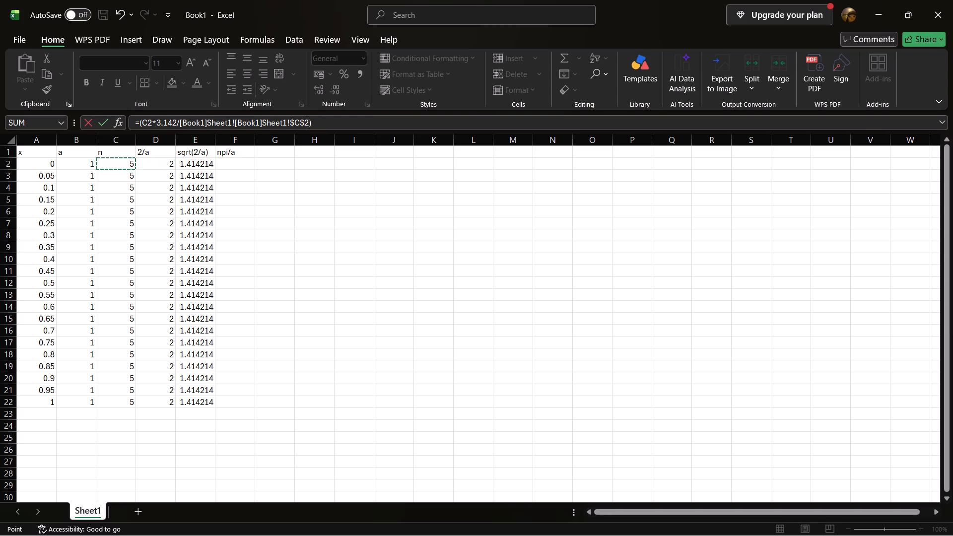
pyautogui.click(322, 129)
pyautogui.moveTo(322, 129); pyautogui.dragTo(132, 115)
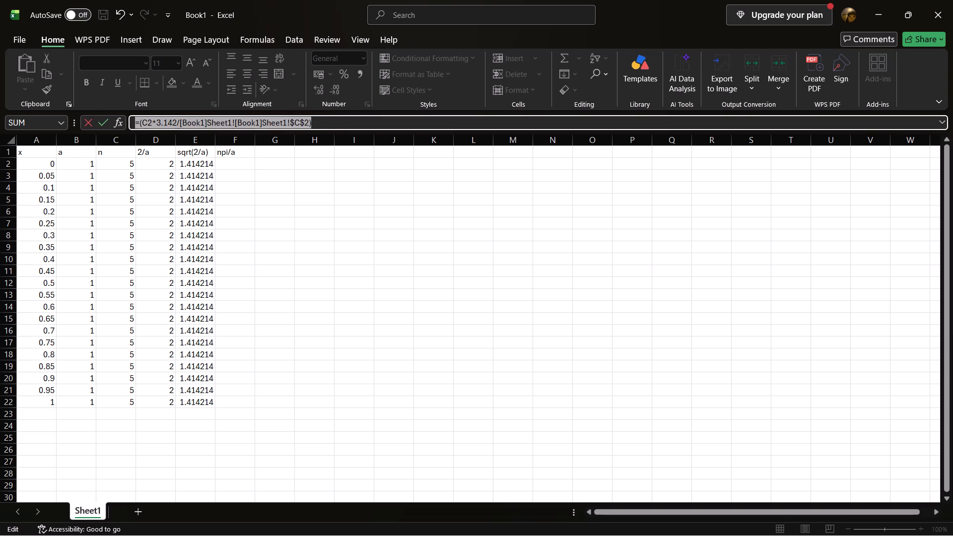
pyautogui.moveTo(132, 115); pyautogui.dragTo(128, 112)
pyautogui.press('BackSpace')
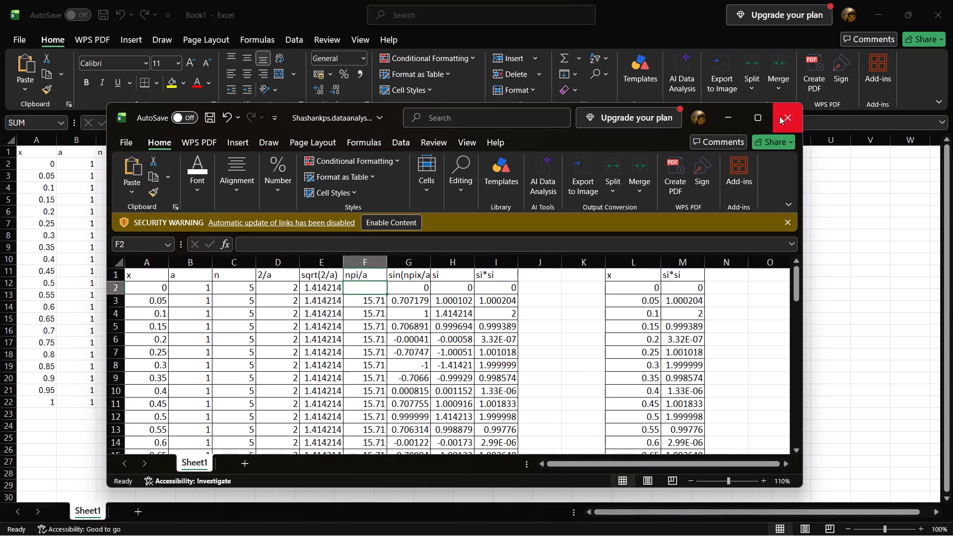
# Close the reference data analysis workbook and dismiss the tip about moving the file to the cloud.
pyautogui.click(780, 115)
pyautogui.click(301, 356)
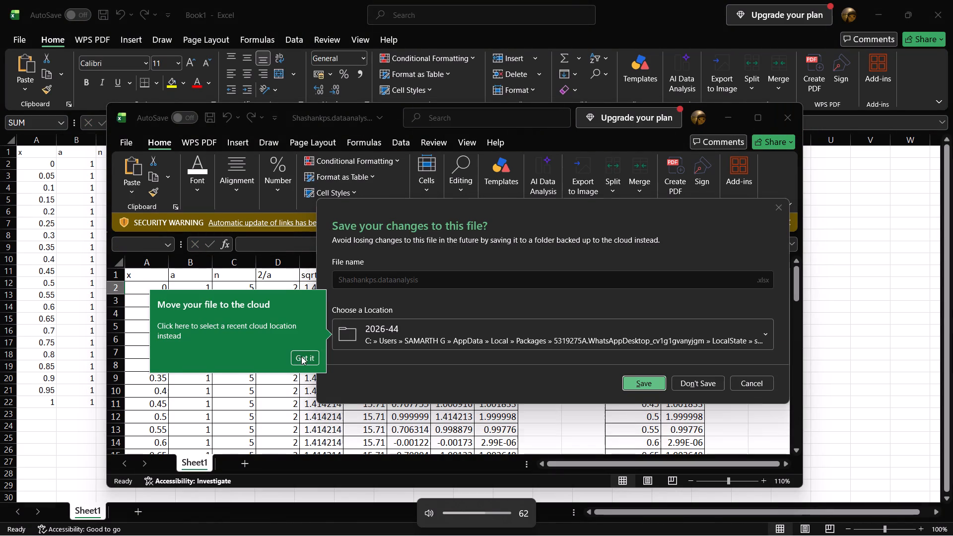
# Discard the unsaved changes to the reference data analysis workbook and finish closing it.
pyautogui.click(687, 382)
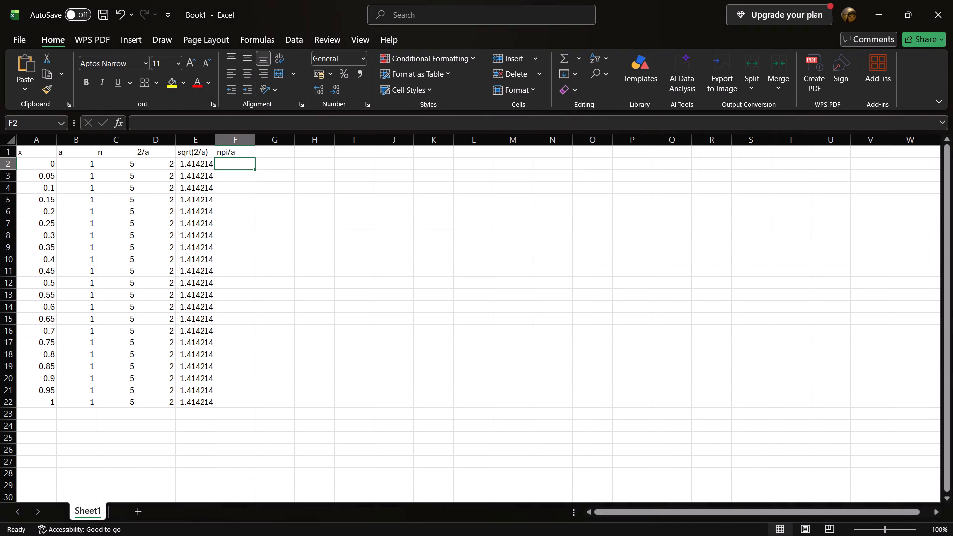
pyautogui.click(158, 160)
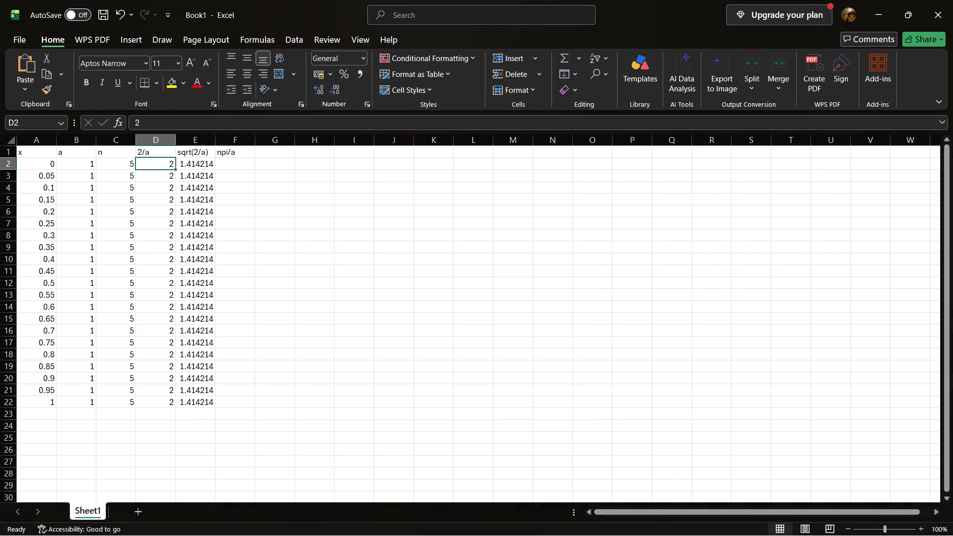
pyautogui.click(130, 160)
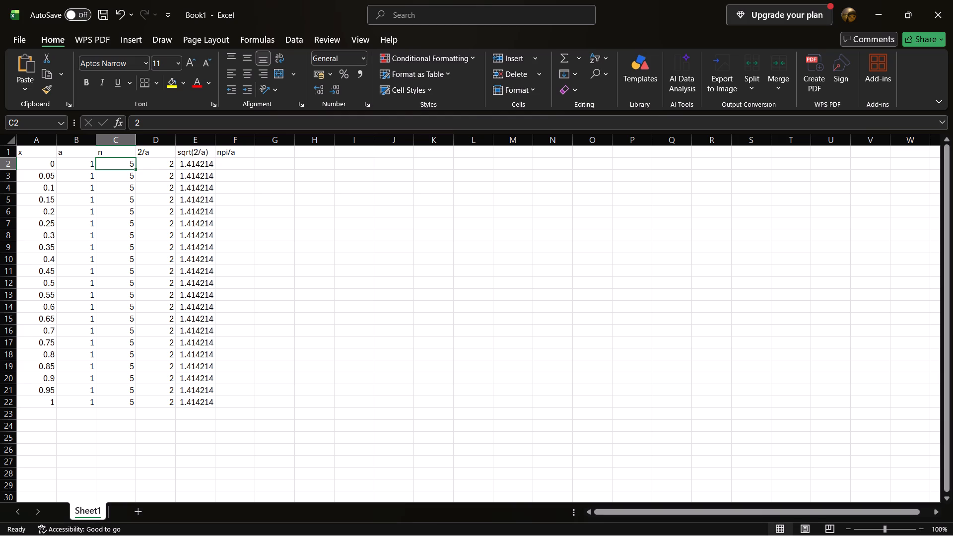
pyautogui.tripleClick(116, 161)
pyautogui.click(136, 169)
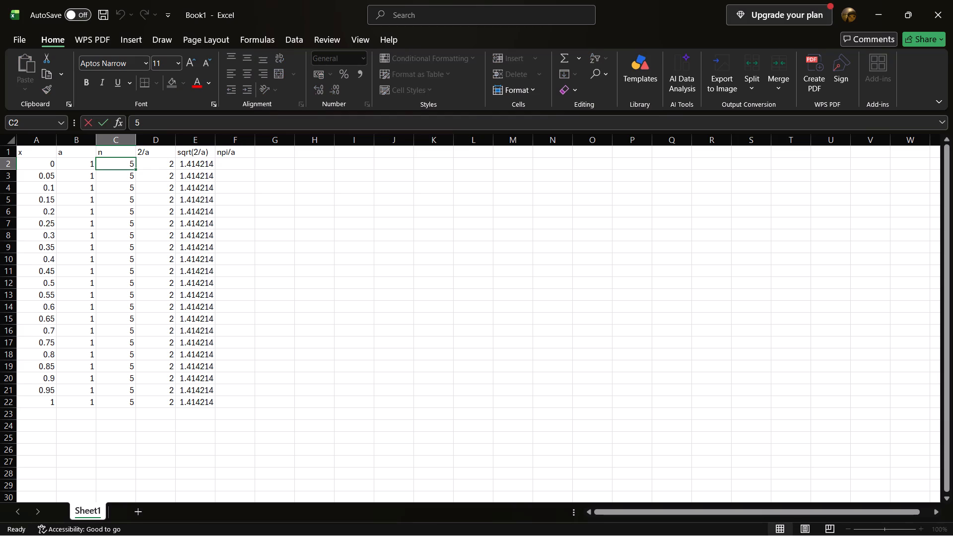
# Open cell F2 under the npi/a heading for editing and clear the stray letter n from it.
pyautogui.click(253, 166)
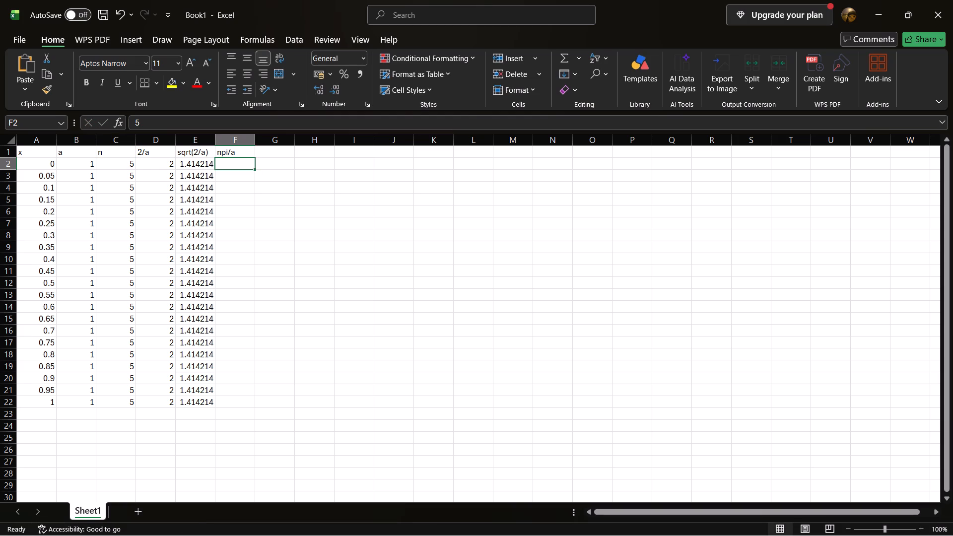
pyautogui.tripleClick(241, 165)
pyautogui.click(241, 165)
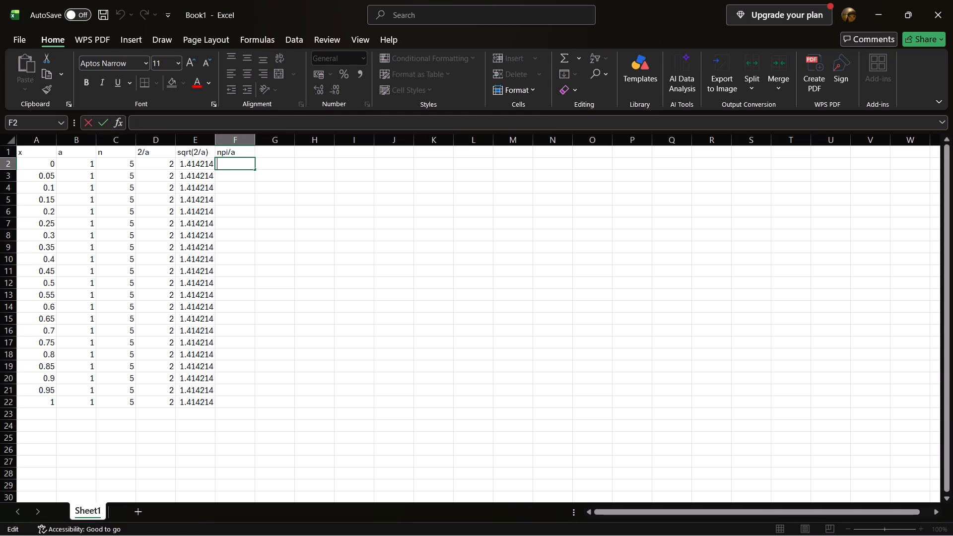
pyautogui.tripleClick(241, 165)
pyautogui.tripleClick(241, 165)
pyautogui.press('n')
pyautogui.press('BackSpace')
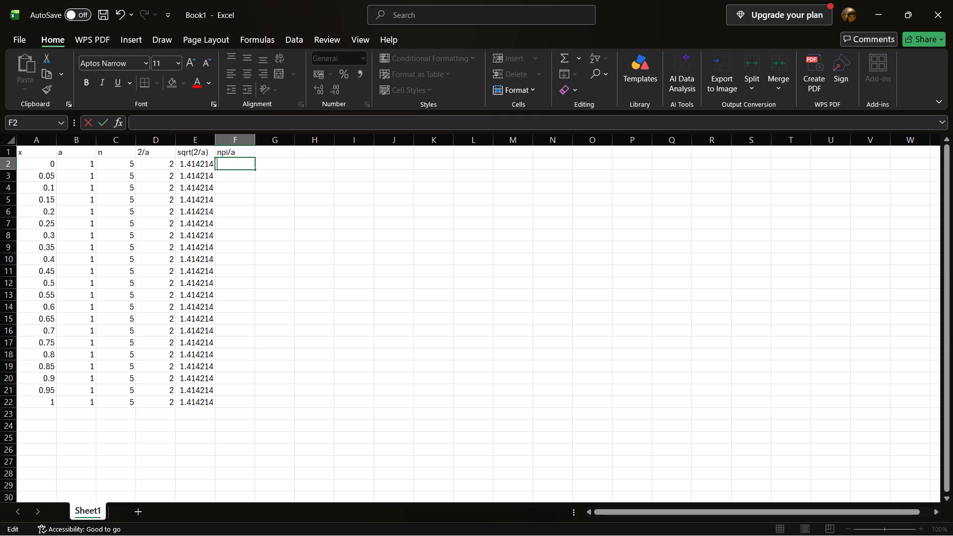
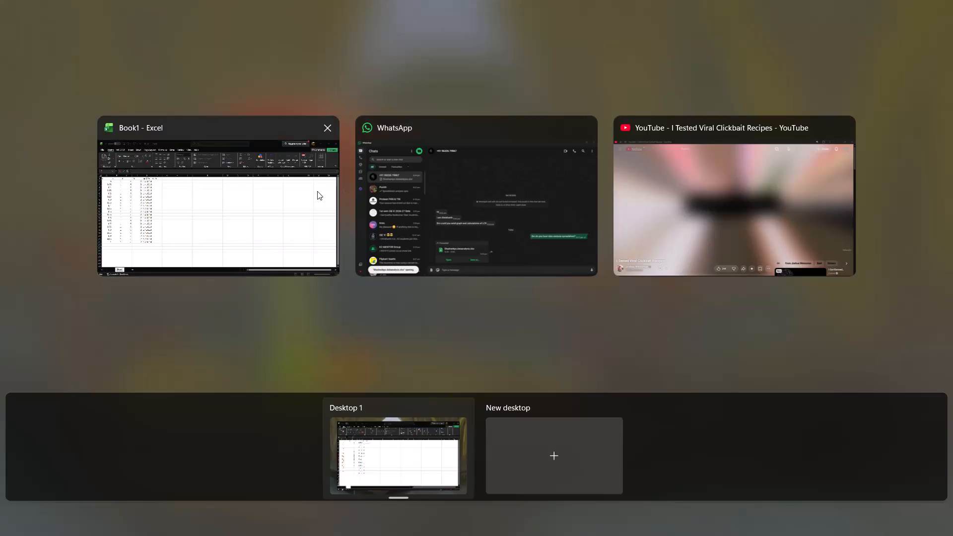
# Switch to the Book1 workbook from the overview of open windows.
pyautogui.click(317, 191)
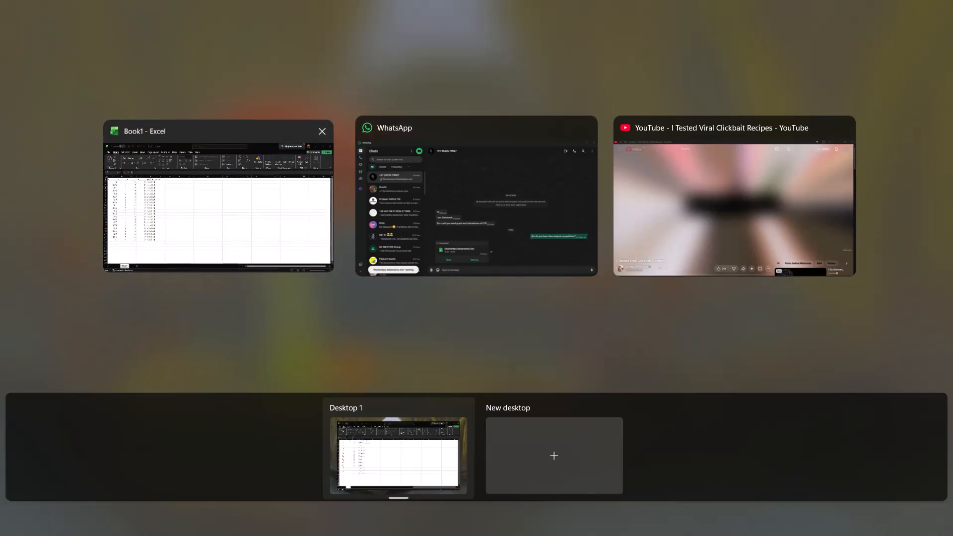
pyautogui.moveTo(895, 0); pyautogui.dragTo(886, 0)
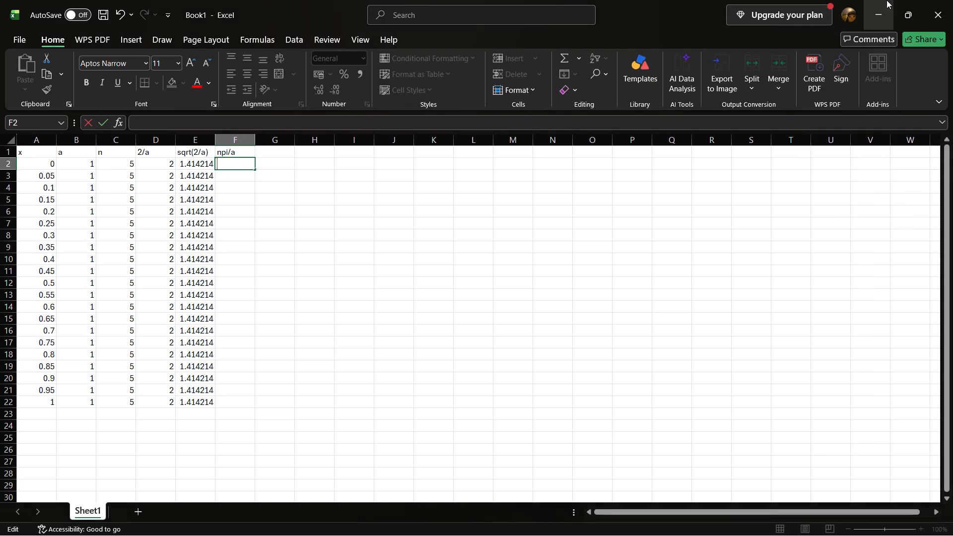
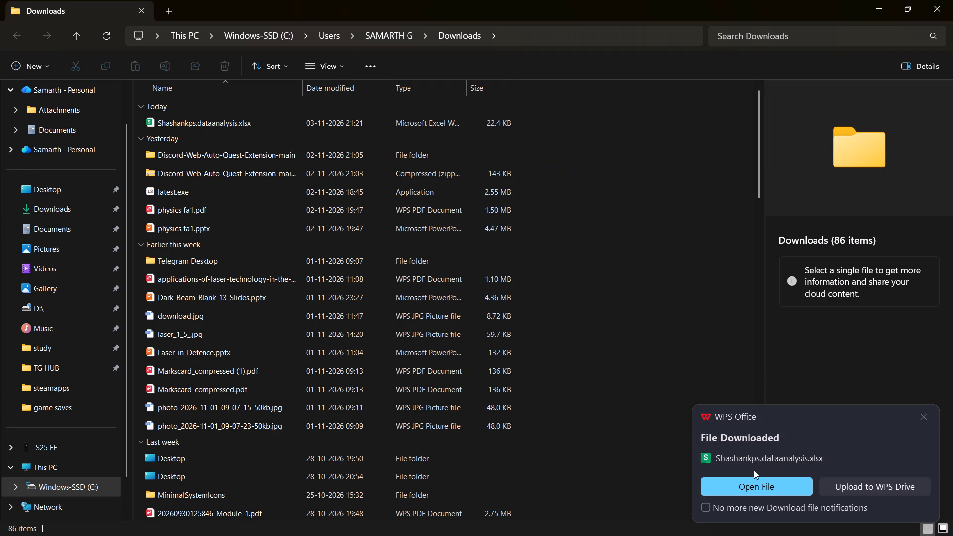
# Open the newly downloaded reference data analysis workbook in WPS Office.
pyautogui.click(770, 484)
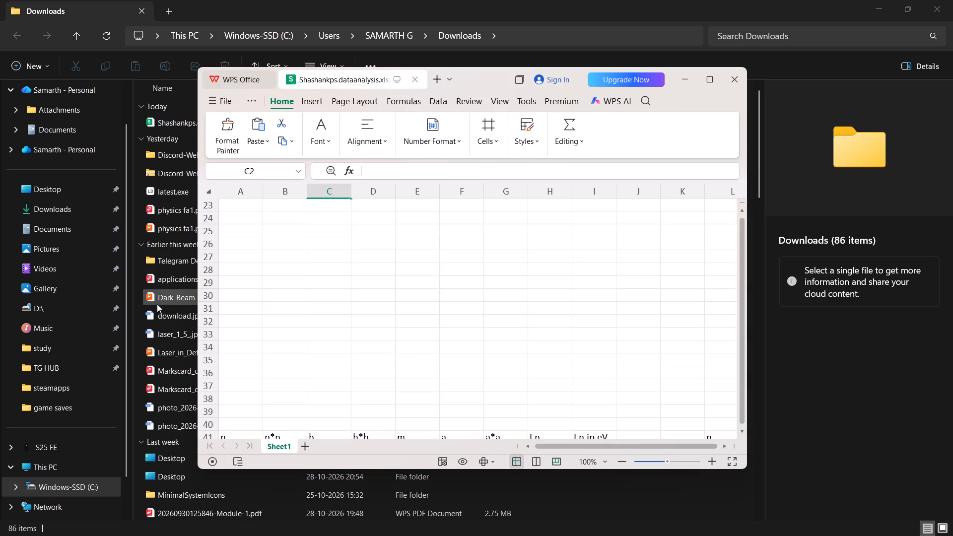
# Dismiss the prompt to update linked data and inspect the npi/a formula in cell F2 of the reference workbook.
pyautogui.scroll(14, 432, 301)
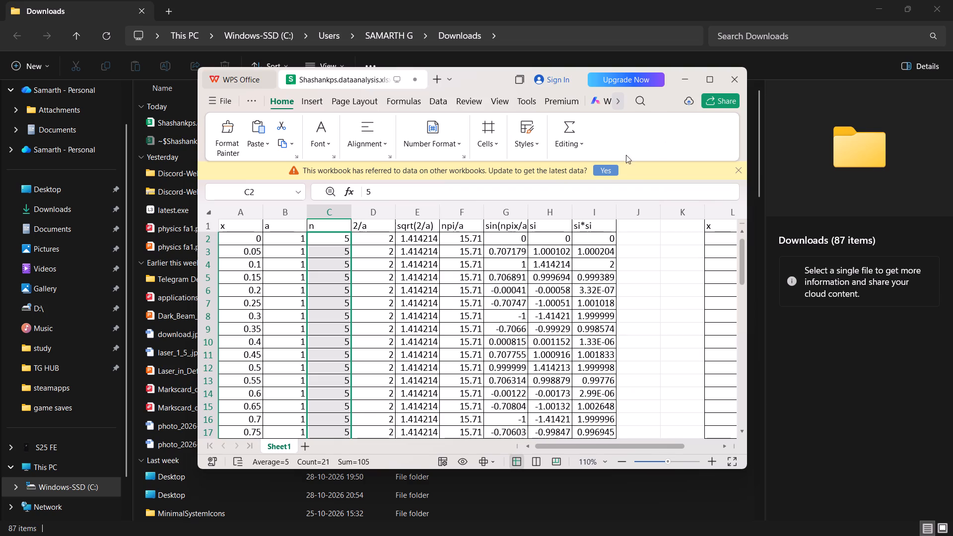
pyautogui.click(740, 166)
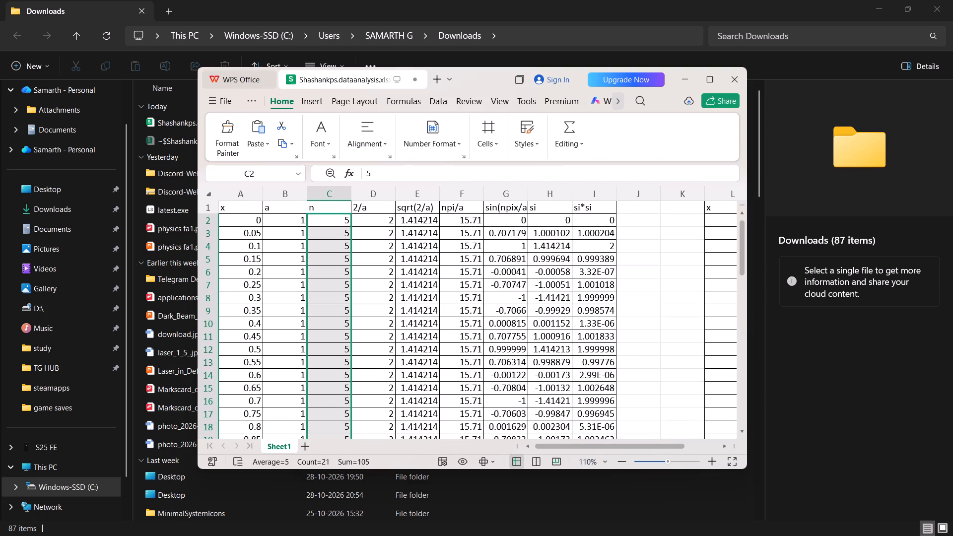
pyautogui.click(398, 226)
pyautogui.click(478, 218)
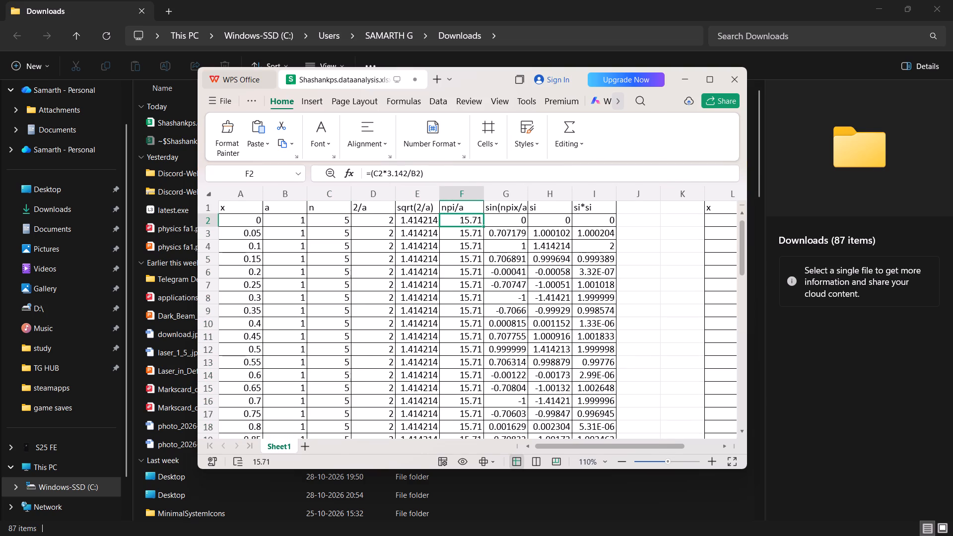
pyautogui.doubleClick(369, 172)
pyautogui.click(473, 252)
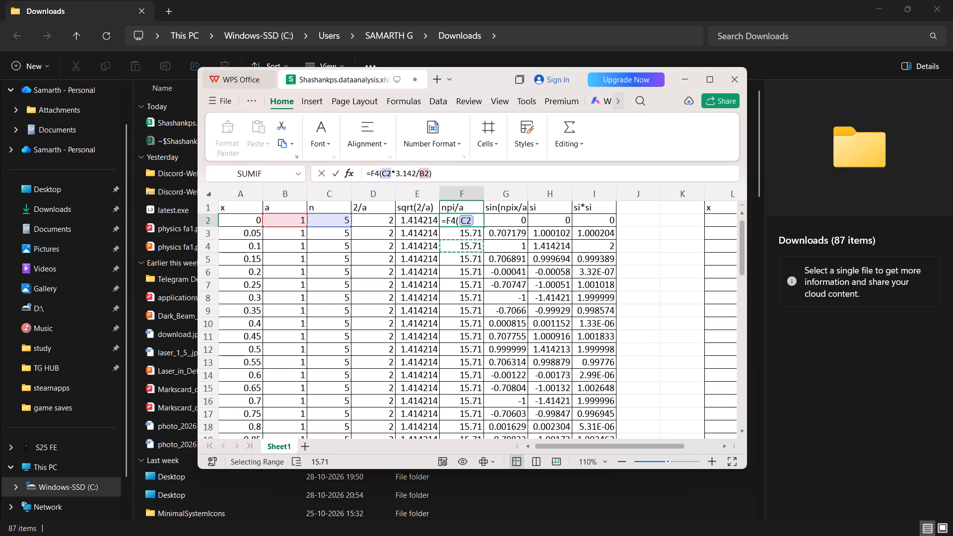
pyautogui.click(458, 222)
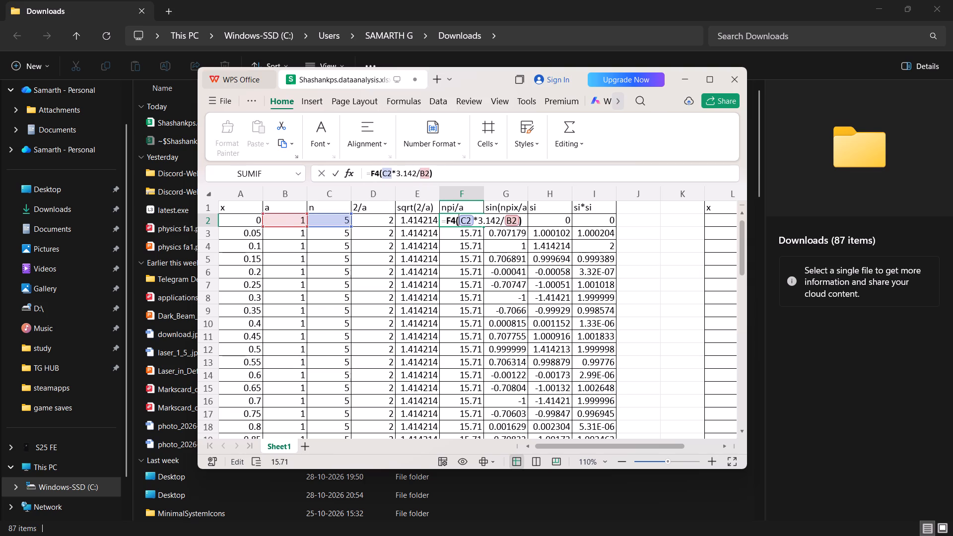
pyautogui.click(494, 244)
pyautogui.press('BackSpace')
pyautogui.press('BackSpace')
# Close the reference data analysis workbook without saving the changes.
pyautogui.click(735, 79)
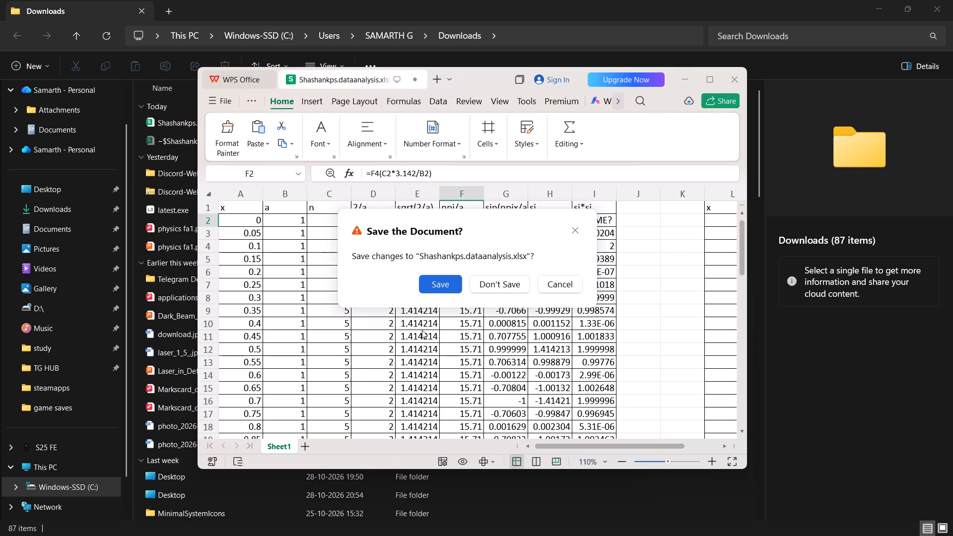
pyautogui.click(497, 284)
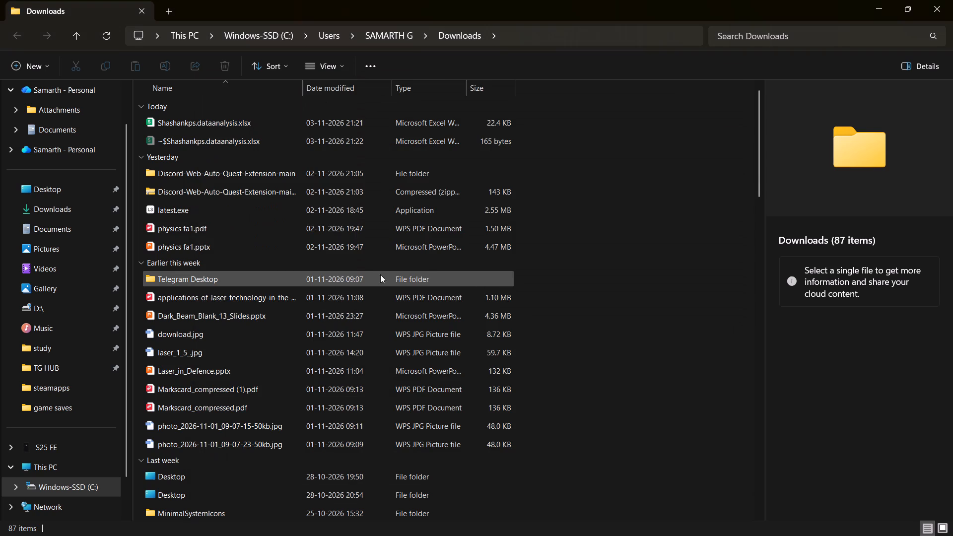
# Reopen the reference data analysis workbook from the Downloads folder.
pyautogui.tripleClick(312, 130)
pyautogui.click(312, 130)
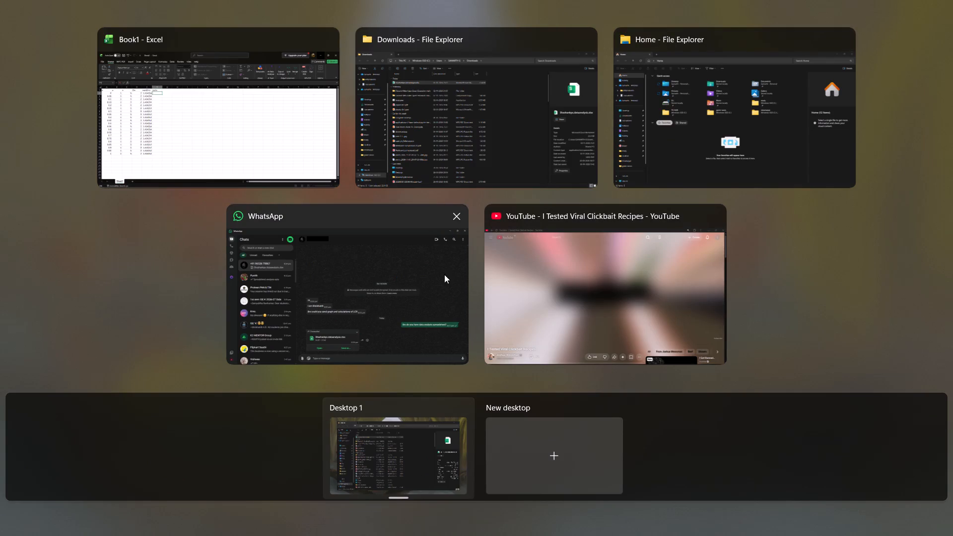
# Switch to the Book1 workbook and begin the npi/a formula in cell F2 with =(C2*.
pyautogui.click(251, 102)
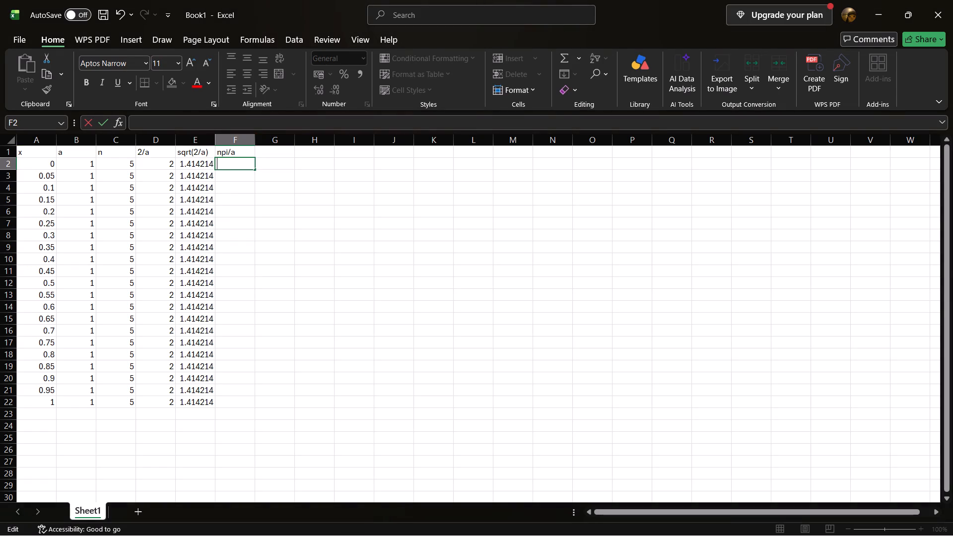
pyautogui.click(235, 167)
pyautogui.press('=')
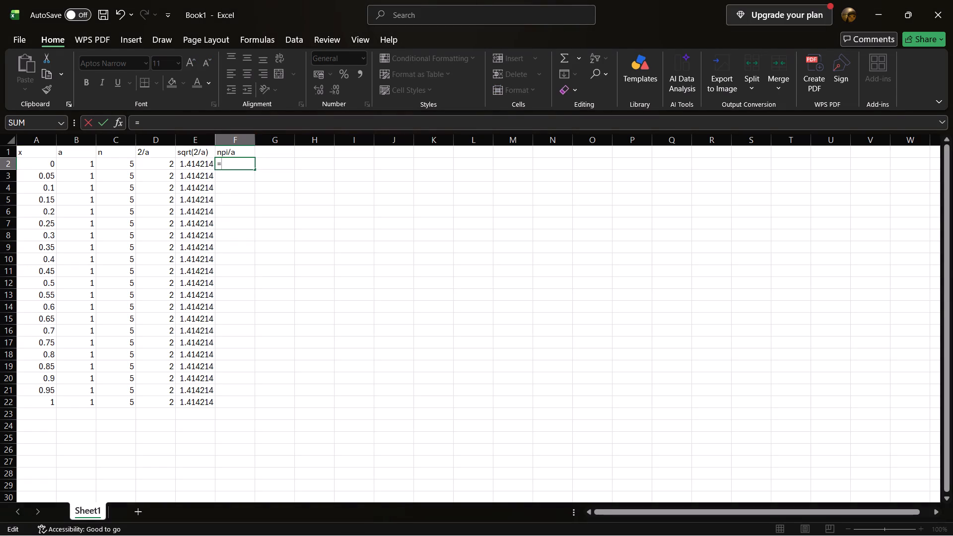
pyautogui.hotkey('shift', '(')
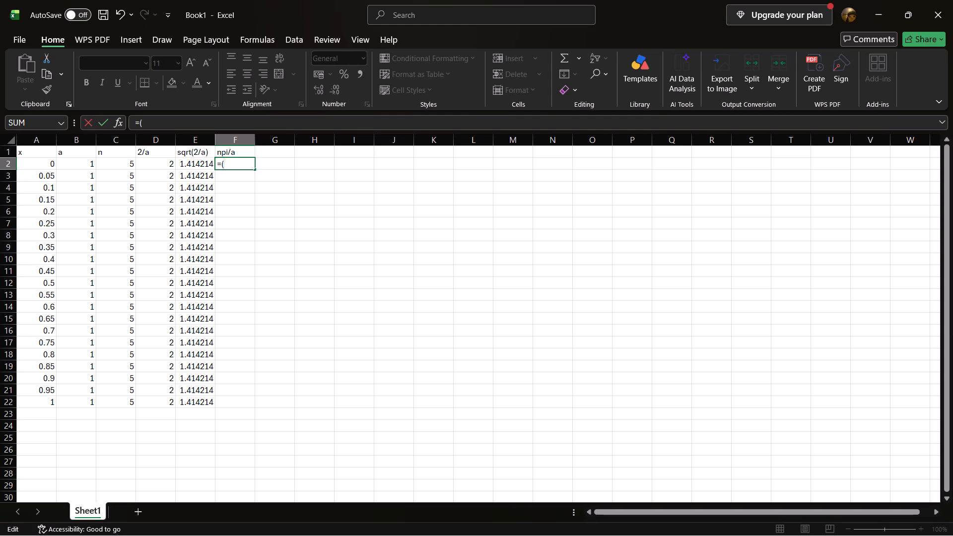
pyautogui.click(124, 161)
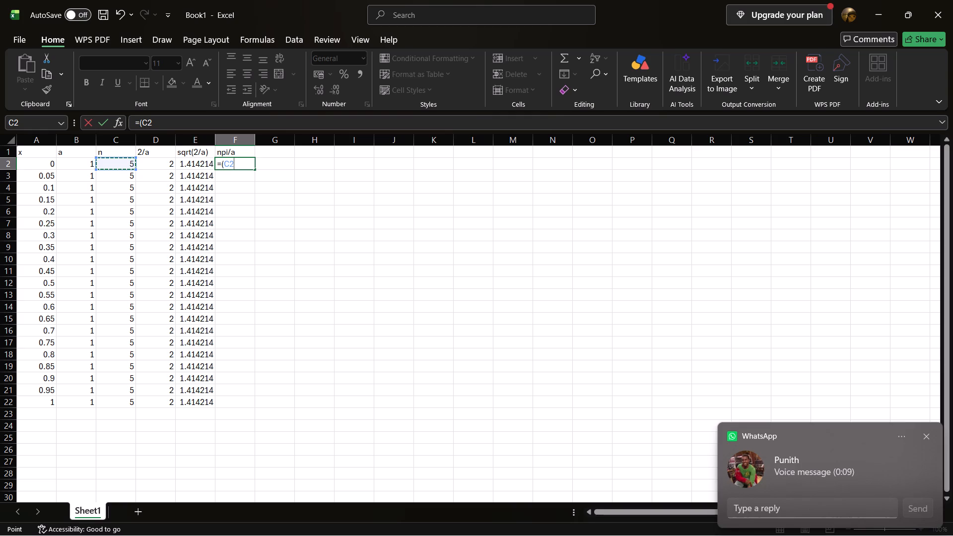
pyautogui.hotkey('shift', '*')
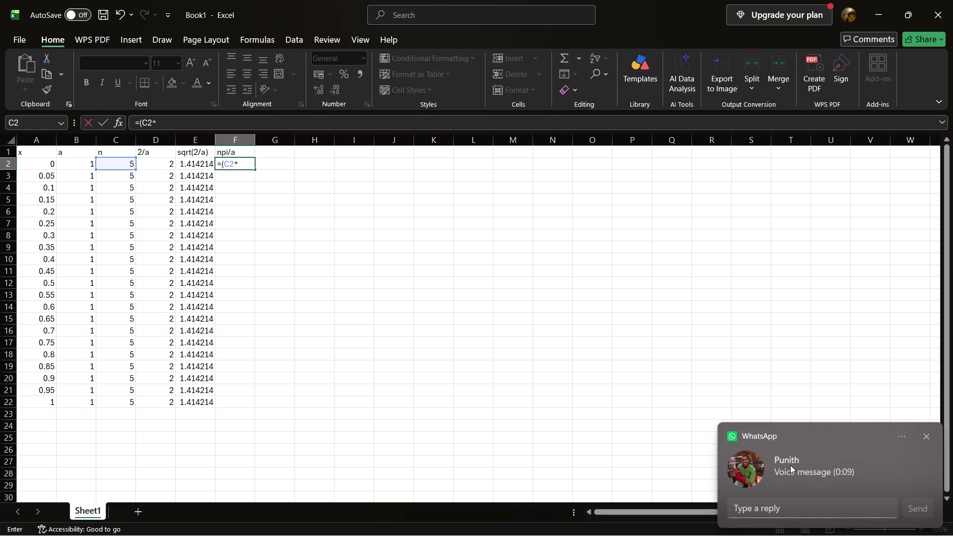
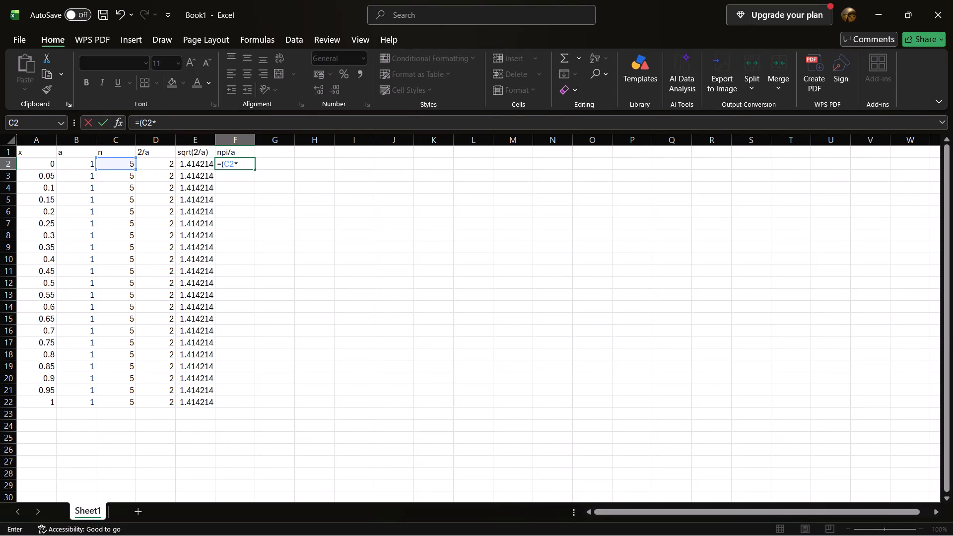
# Continue the npi/a formula in cell F2 with 3.14 as the pi factor, giving =(C2*3.14.
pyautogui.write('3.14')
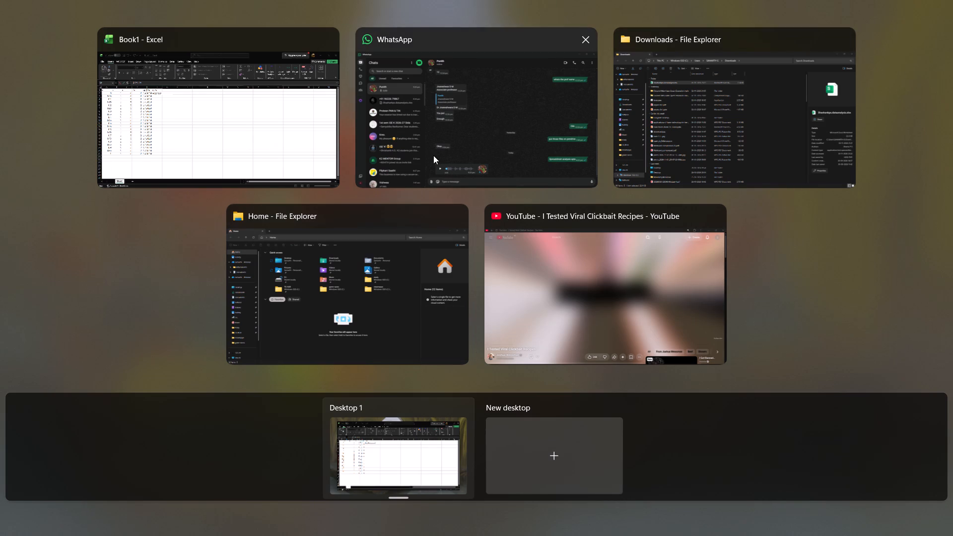
# Switch to the Downloads folder in File Explorer and open the reference data analysis workbook again.
pyautogui.click(650, 146)
pyautogui.tripleClick(364, 120)
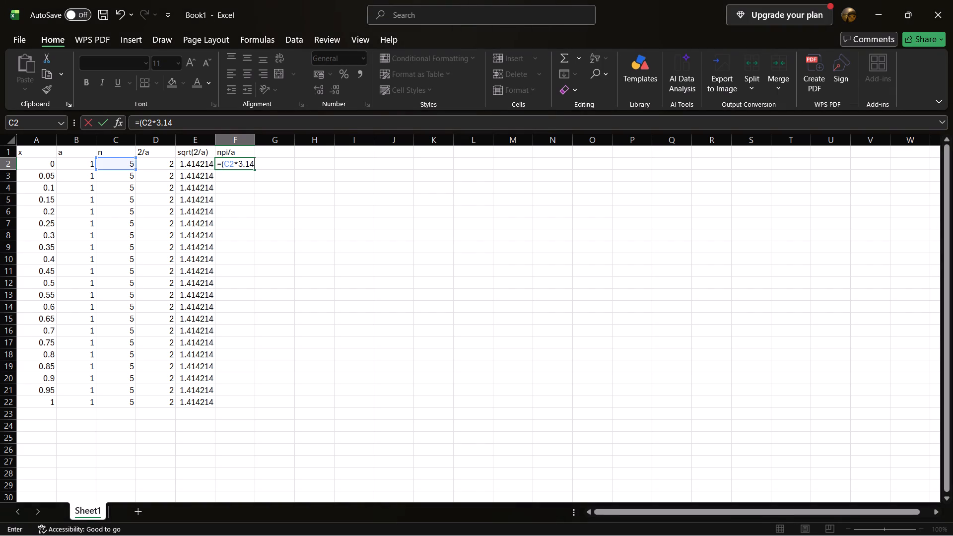
# Complete the npi/a formula in cell F2 as =(C2*3.14/B2).
pyautogui.press('/')
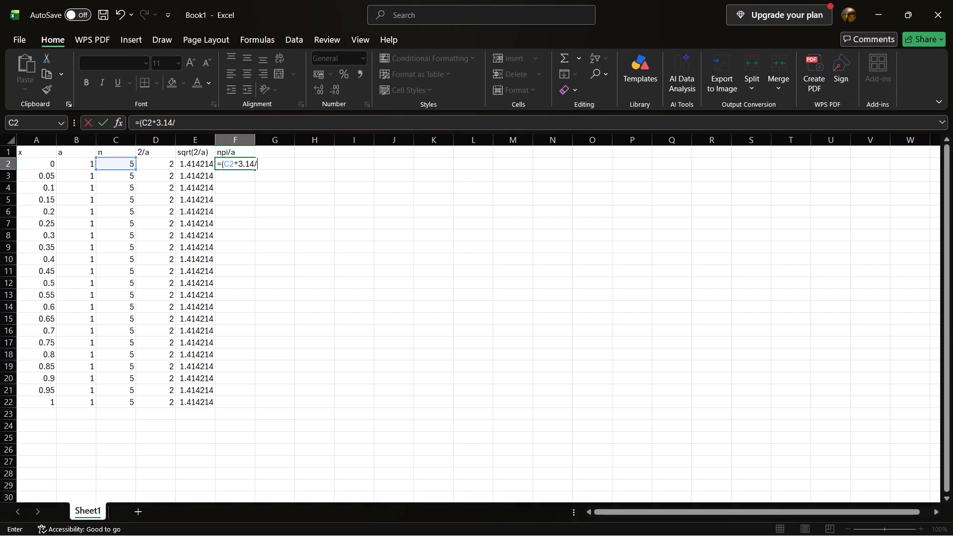
pyautogui.click(74, 167)
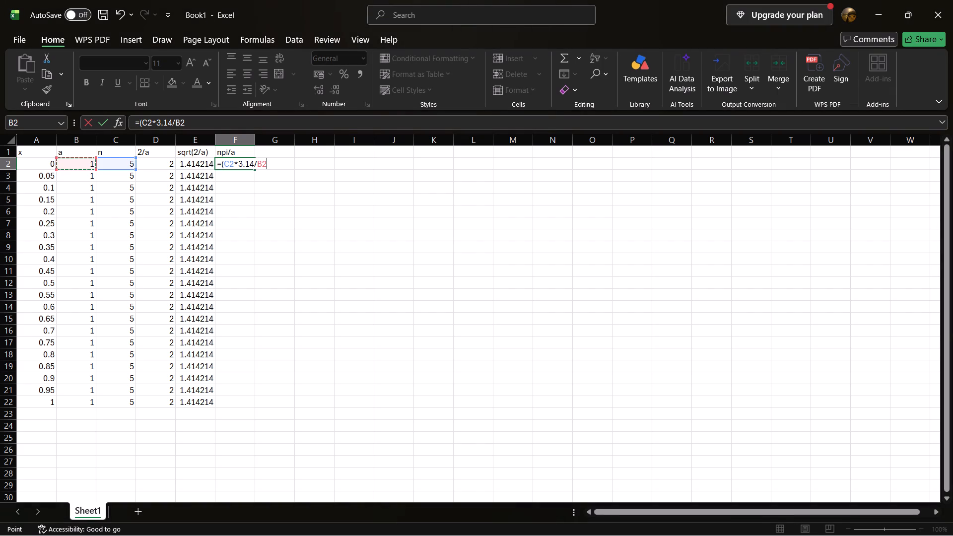
pyautogui.press('0')
pyautogui.press('BackSpace')
pyautogui.hotkey('shift', ')')
pyautogui.press('Return')
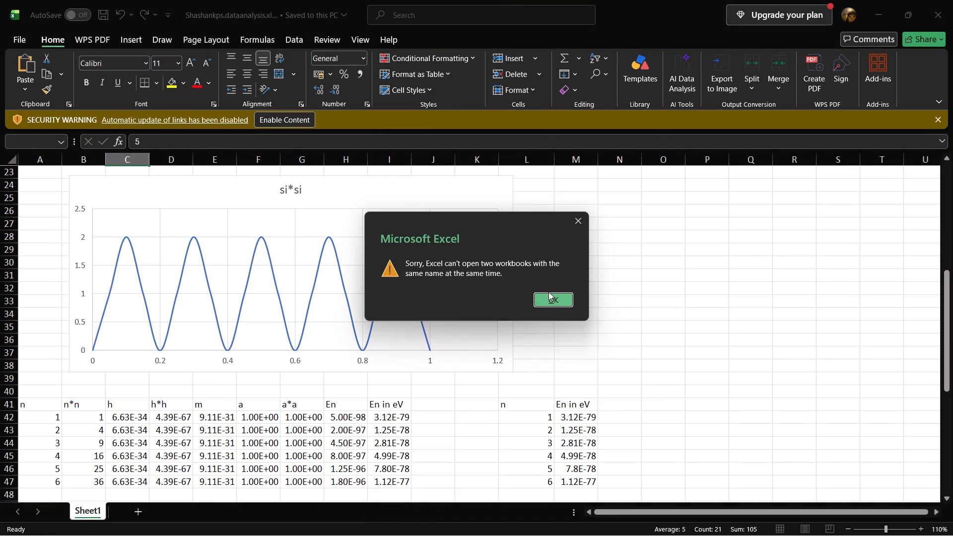
# Look over the tables and charts in the reference data analysis workbook and close it.
pyautogui.click(560, 297)
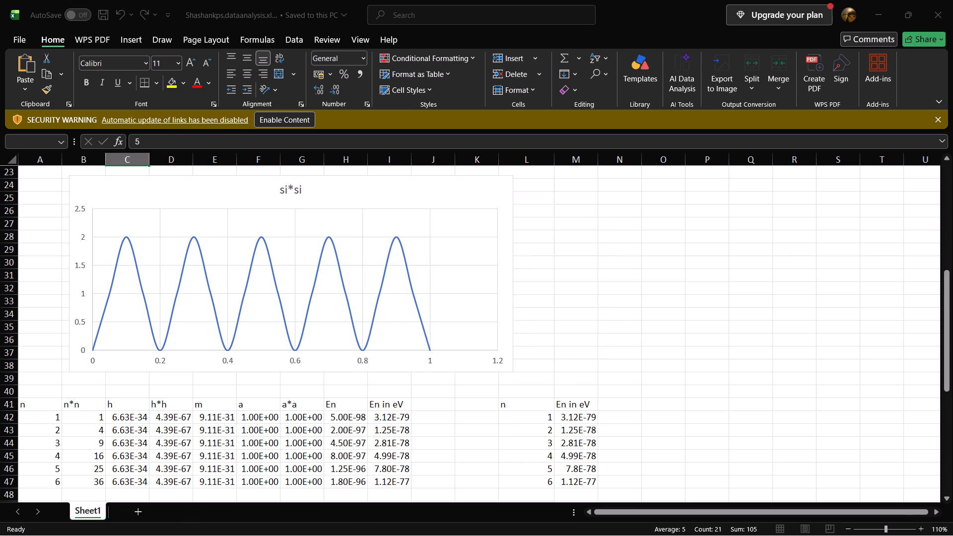
pyautogui.scroll(4, 253, 268)
pyautogui.scroll(-1, 253, 268)
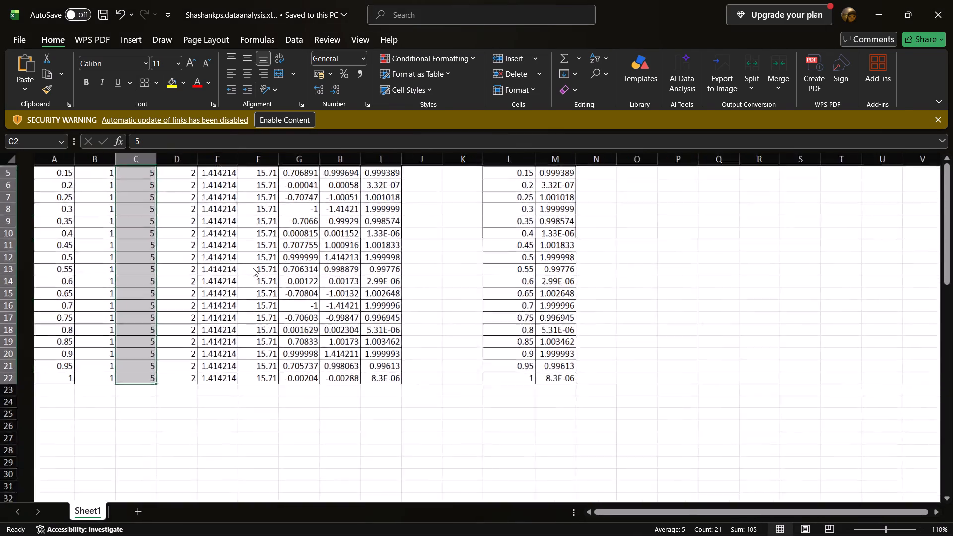
pyautogui.scroll(-3, 253, 268)
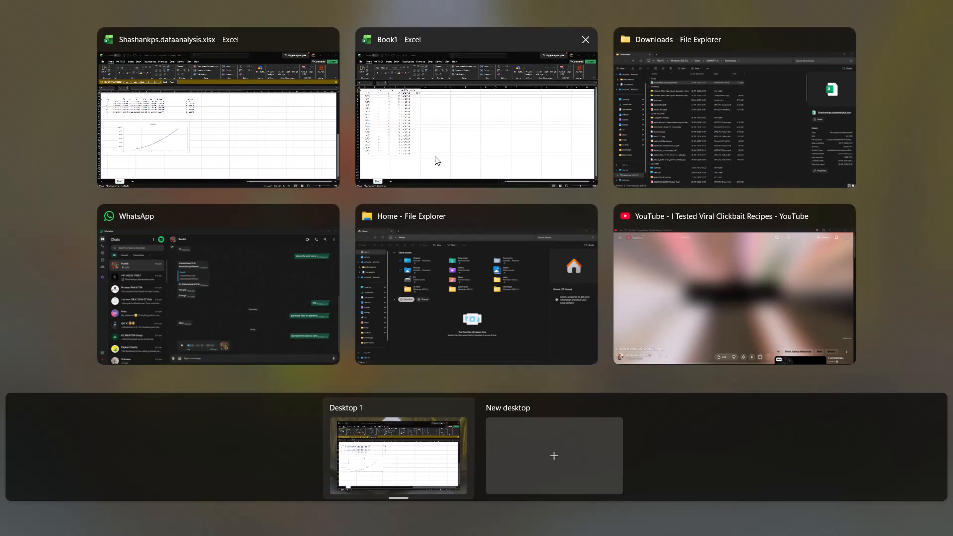
pyautogui.click(330, 40)
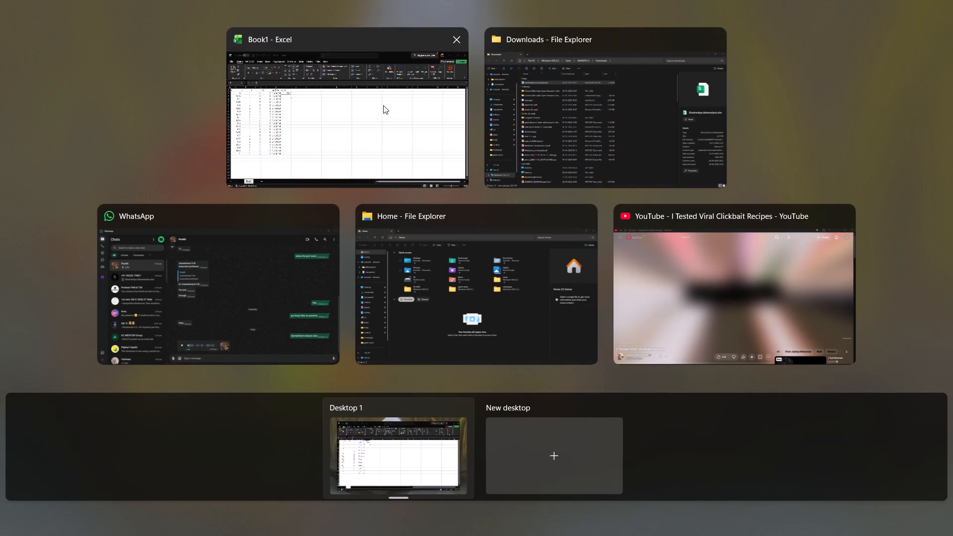
# Return to Book1 and fill the npi/a formula from cell F2 down through F22.
pyautogui.click(383, 105)
pyautogui.click(251, 162)
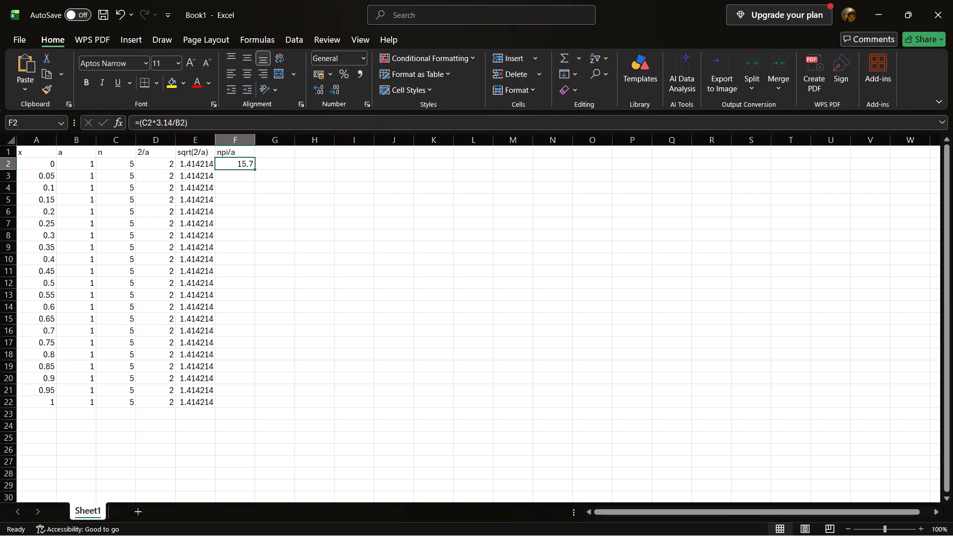
pyautogui.moveTo(253, 168); pyautogui.dragTo(252, 403)
# Enter a column header beginning with "sin" in cell G1, beside npi/a.
pyautogui.click(275, 153)
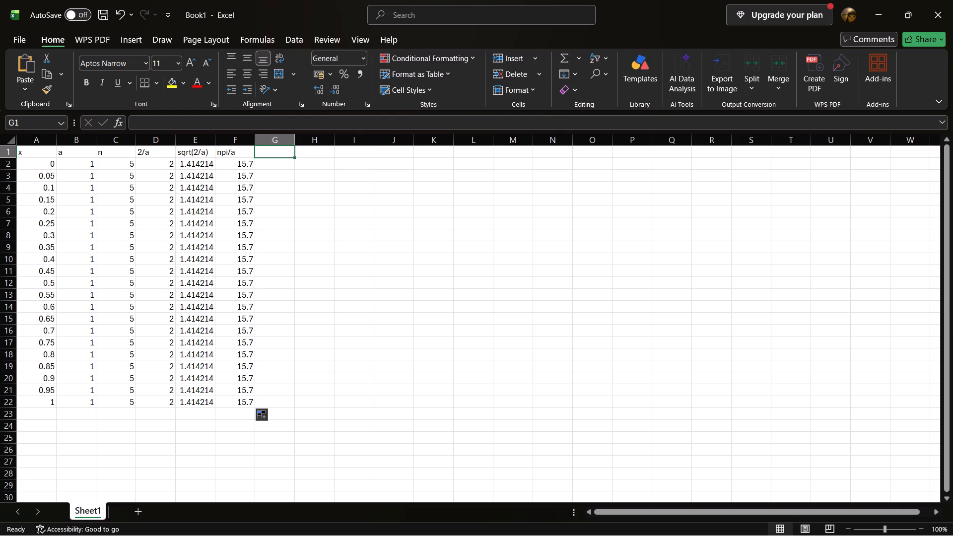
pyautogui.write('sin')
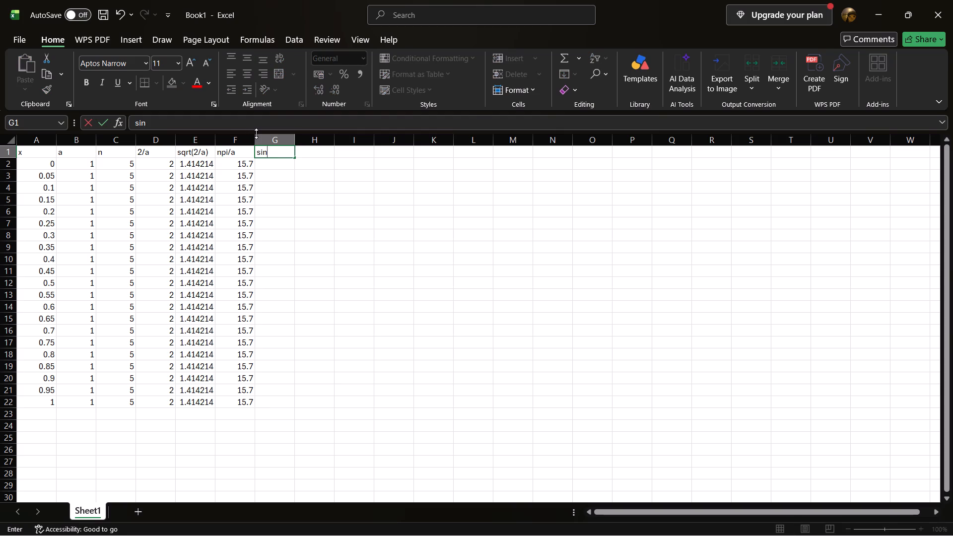
# Complete the column header in cell G1 as sin(n*pi*x/a).
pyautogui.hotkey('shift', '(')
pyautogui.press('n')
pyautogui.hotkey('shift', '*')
pyautogui.write('pi')
pyautogui.hotkey('shift', '*')
pyautogui.press('x')
pyautogui.press('/')
pyautogui.press('a')
pyautogui.hotkey('shift', ')')
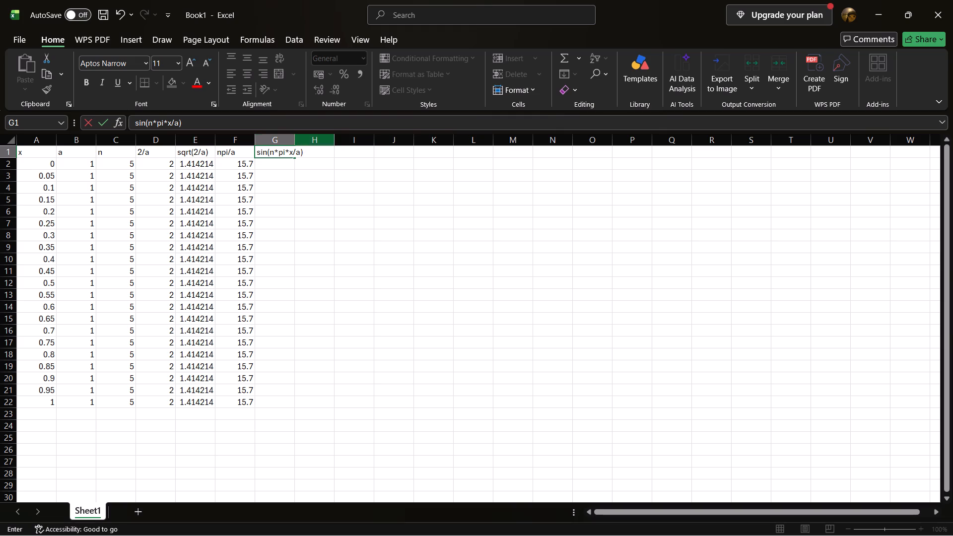
# Widen column G to about 11.11 so its header fits.
pyautogui.click(294, 139)
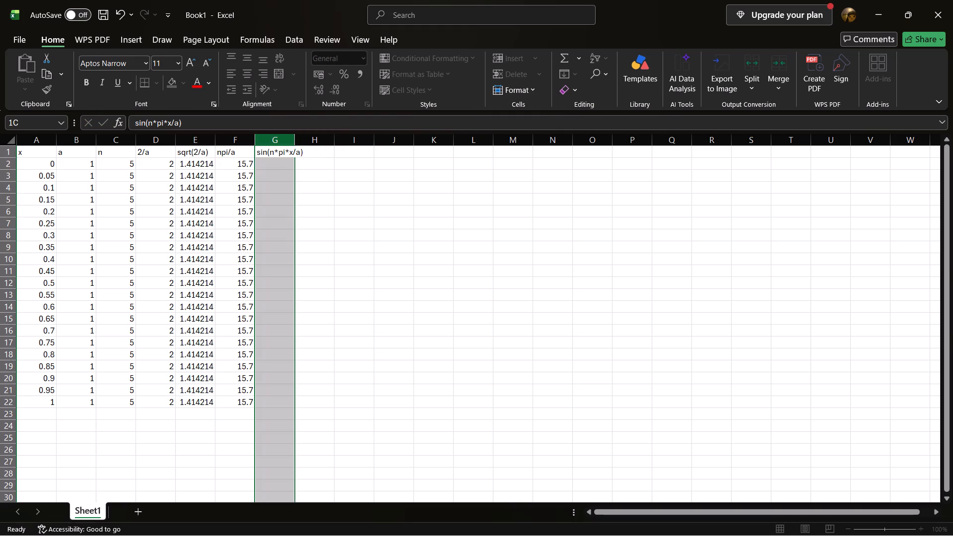
pyautogui.moveTo(294, 139); pyautogui.dragTo(307, 141)
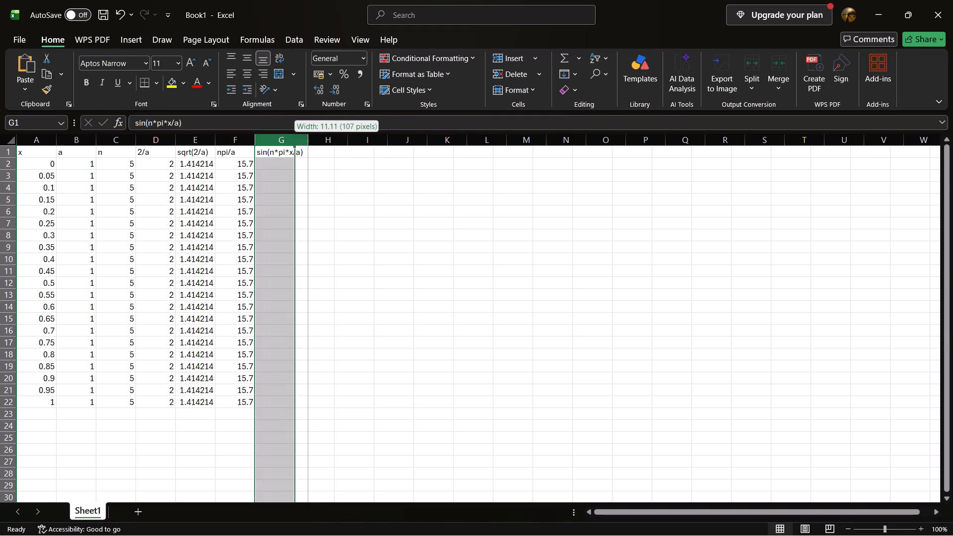
pyautogui.moveTo(307, 141); pyautogui.dragTo(307, 141)
# Enter the formula =sin(C2*3.14*A2/B2) in cell G2 under the sin(n*pi*x/a) header.
pyautogui.click(285, 163)
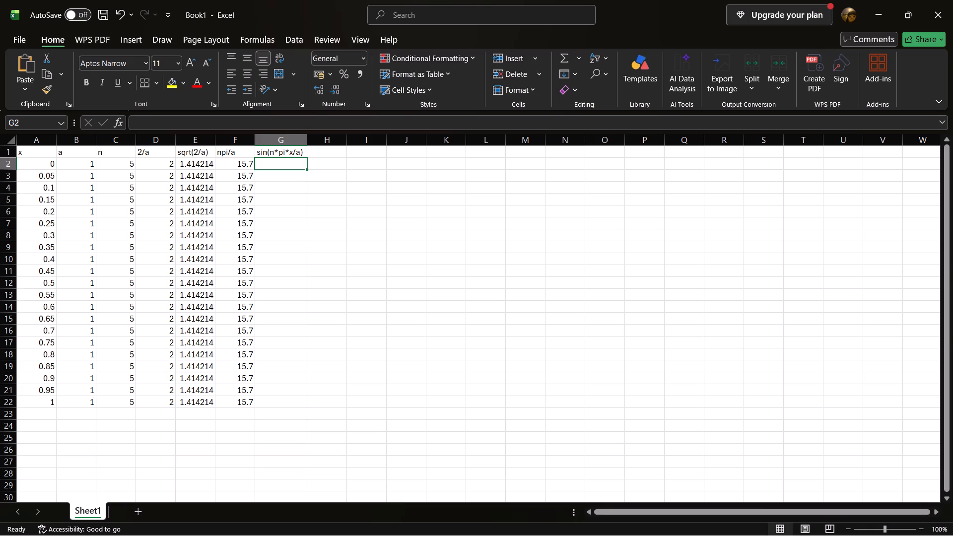
pyautogui.press('=')
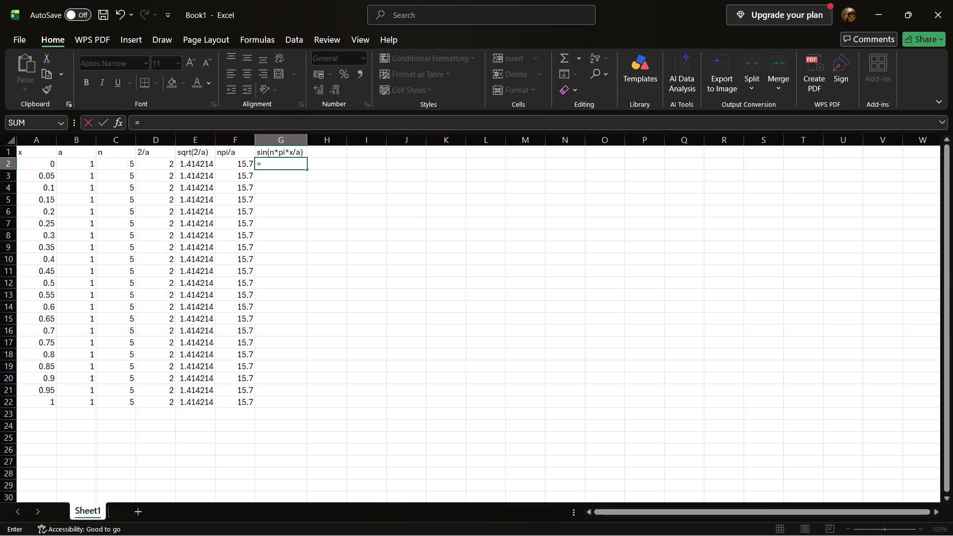
pyautogui.write('si')
pyautogui.press('n')
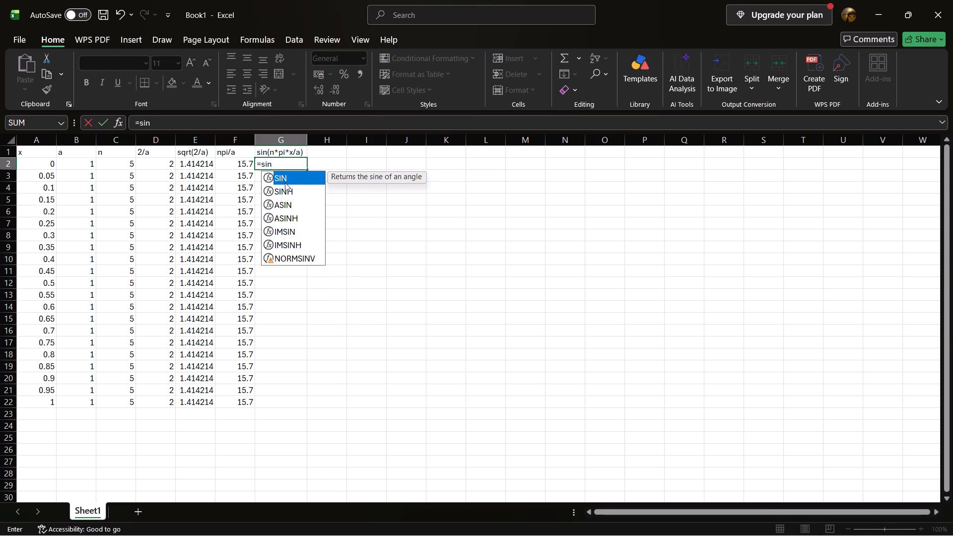
pyautogui.hotkey('shift', '(')
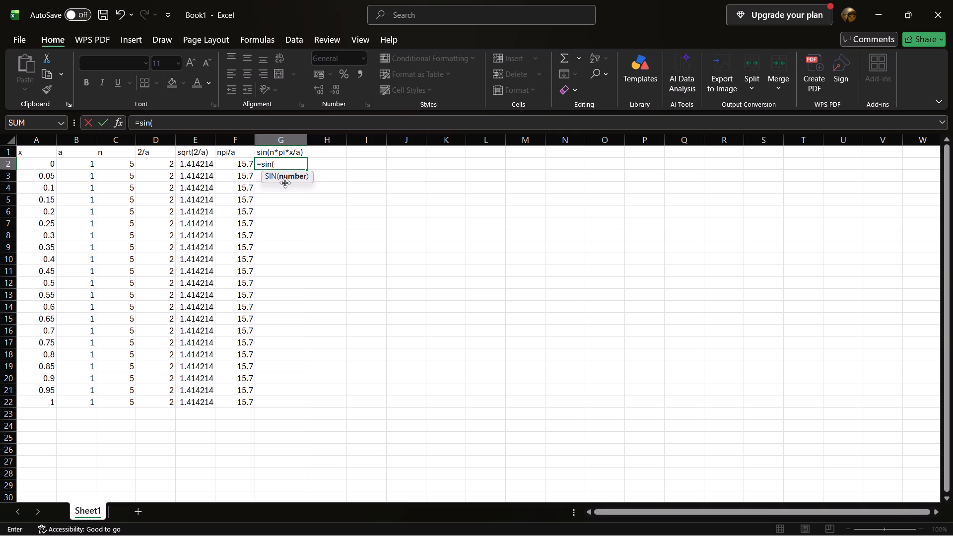
pyautogui.click(123, 162)
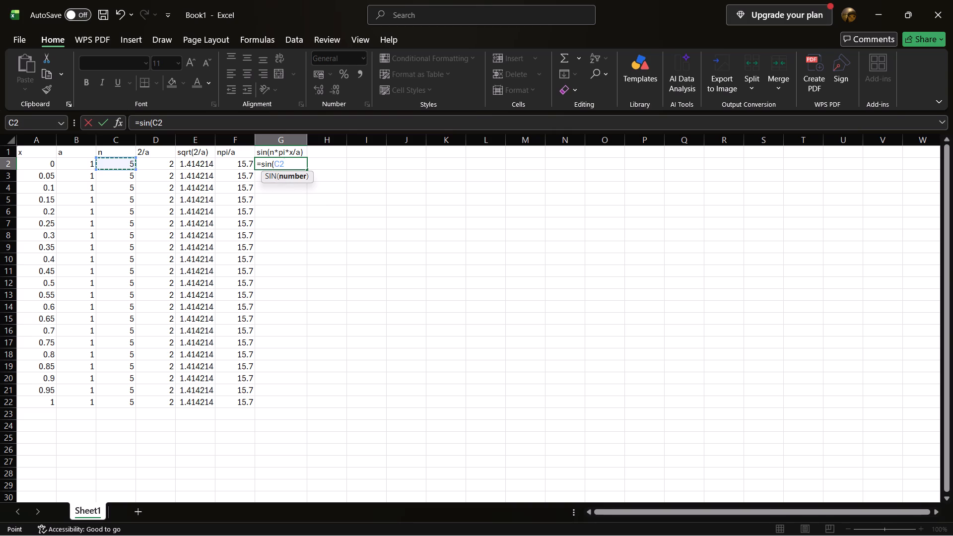
pyautogui.hotkey('shift', '*')
pyautogui.press('3')
pyautogui.write('.14')
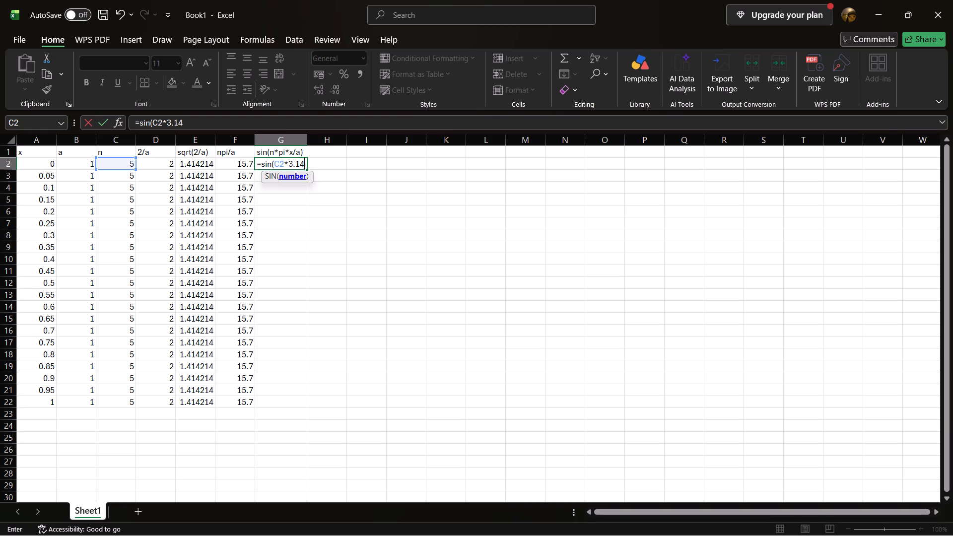
pyautogui.hotkey('shift', '*')
pyautogui.click(43, 167)
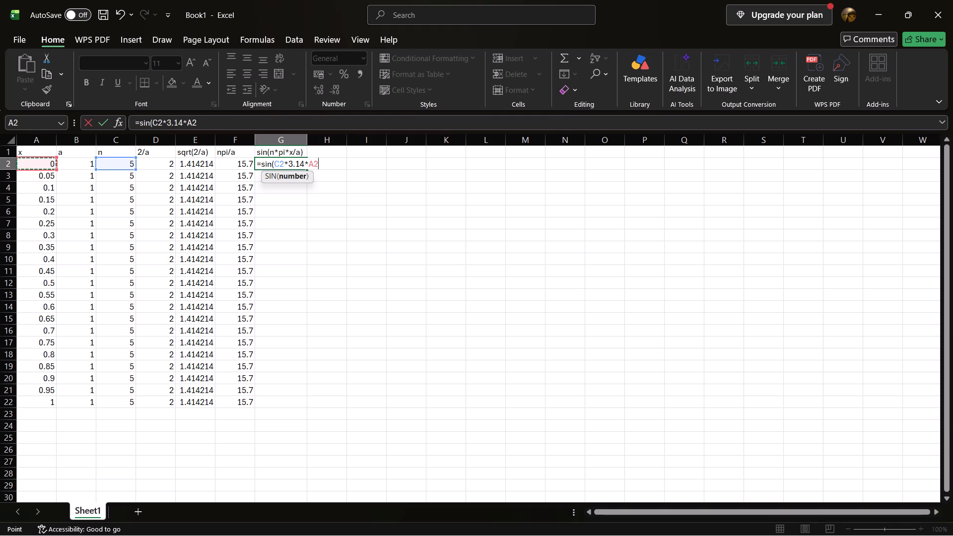
pyautogui.press('/')
pyautogui.click(84, 166)
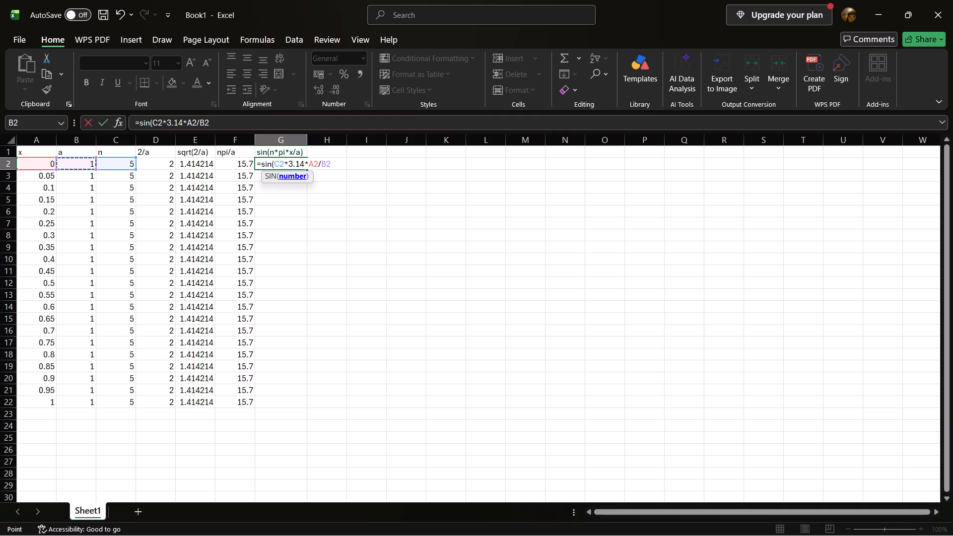
pyautogui.hotkey('shift', ')')
pyautogui.press('Return')
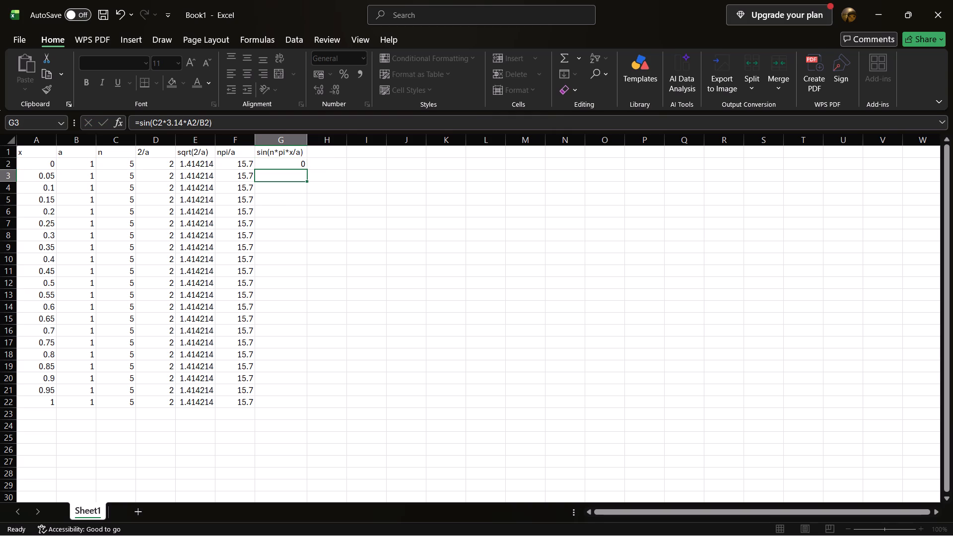
# Fill the sine formula from G2 down through G22.
pyautogui.click(305, 166)
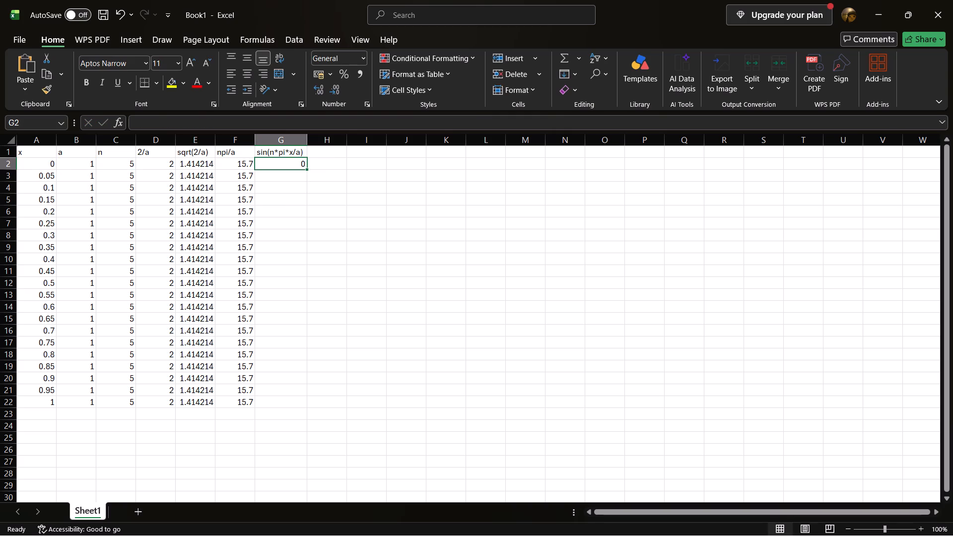
pyautogui.moveTo(306, 169); pyautogui.dragTo(310, 396)
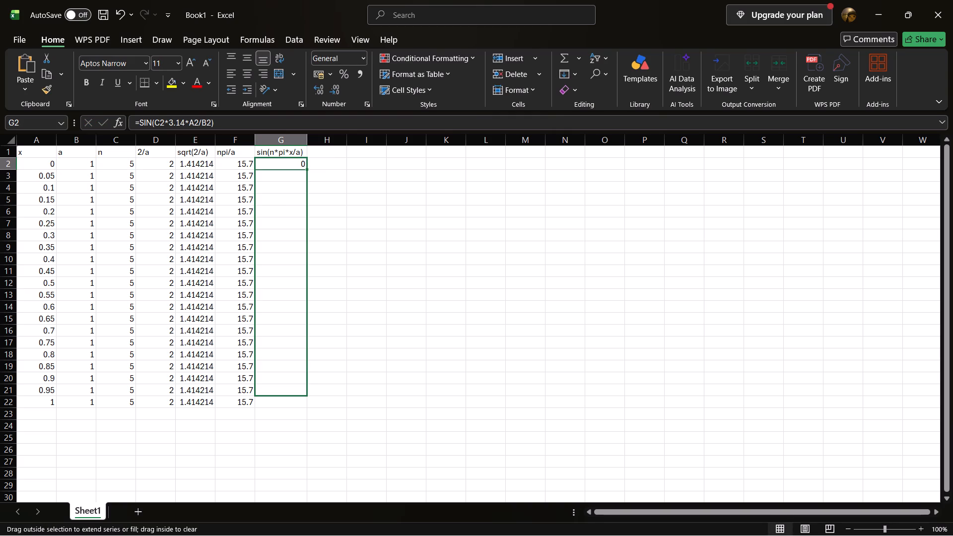
pyautogui.moveTo(310, 396); pyautogui.dragTo(311, 404)
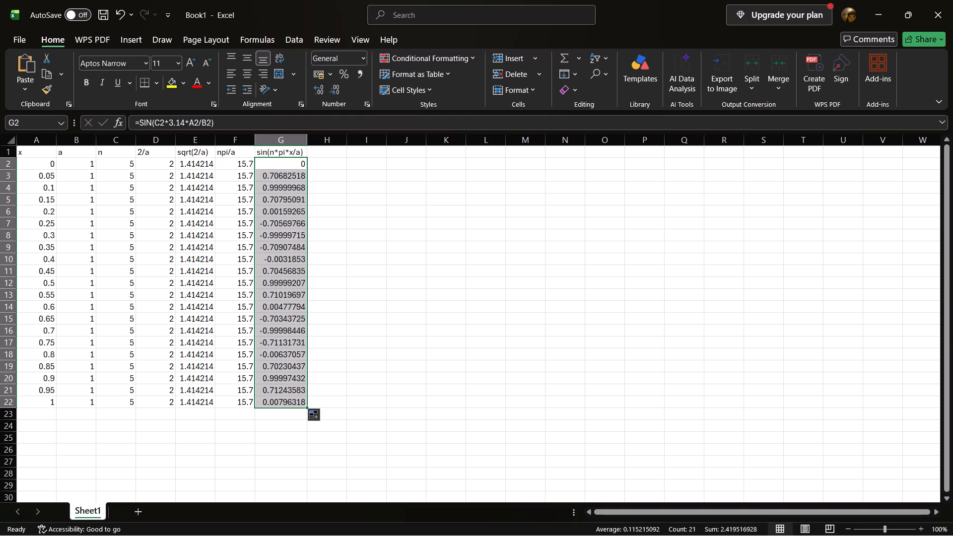
pyautogui.click(340, 260)
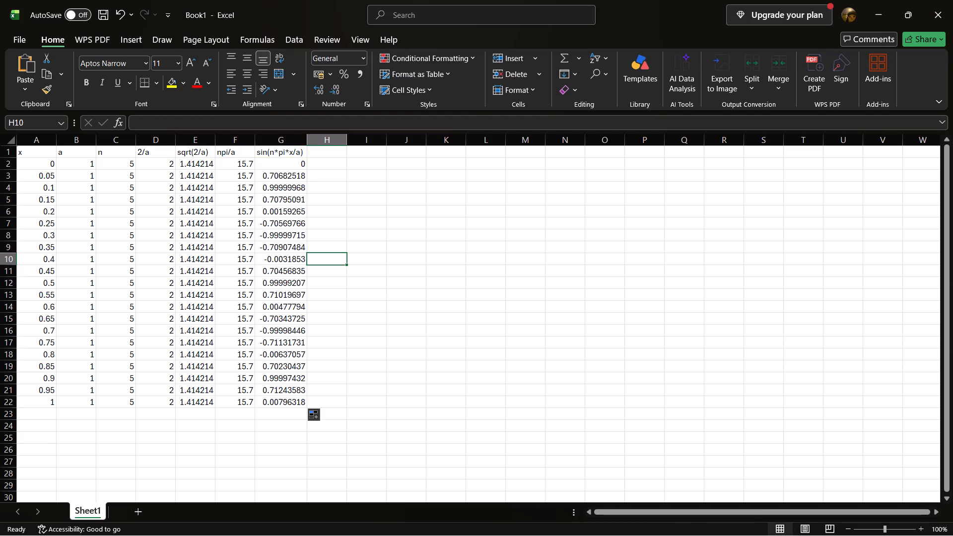
# Enter the column header si in cell H1.
pyautogui.click(323, 153)
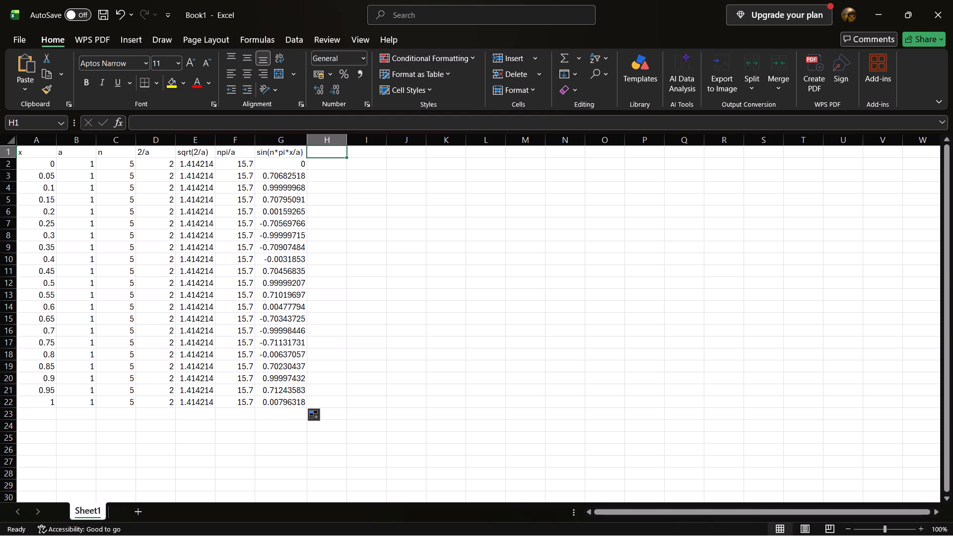
pyautogui.press('s')
pyautogui.press('i')
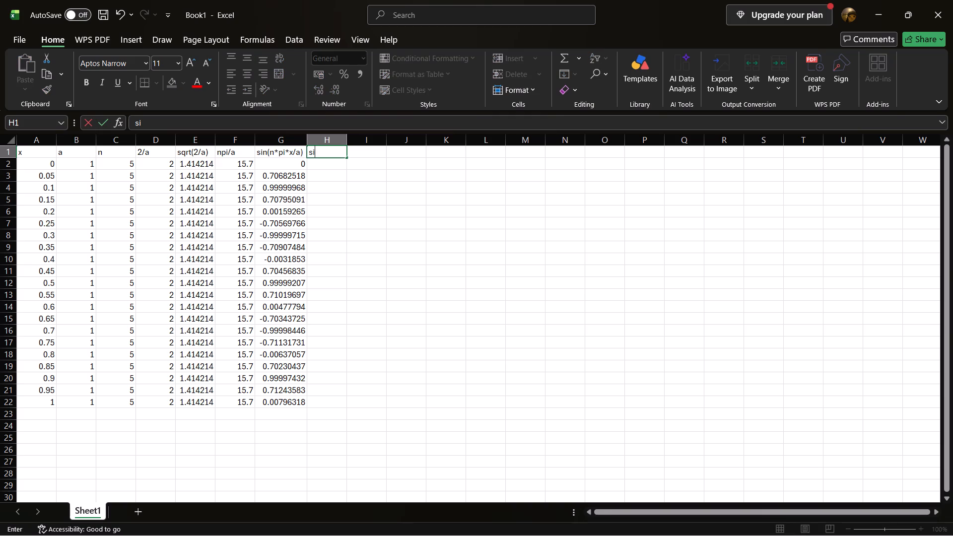
pyautogui.click(325, 168)
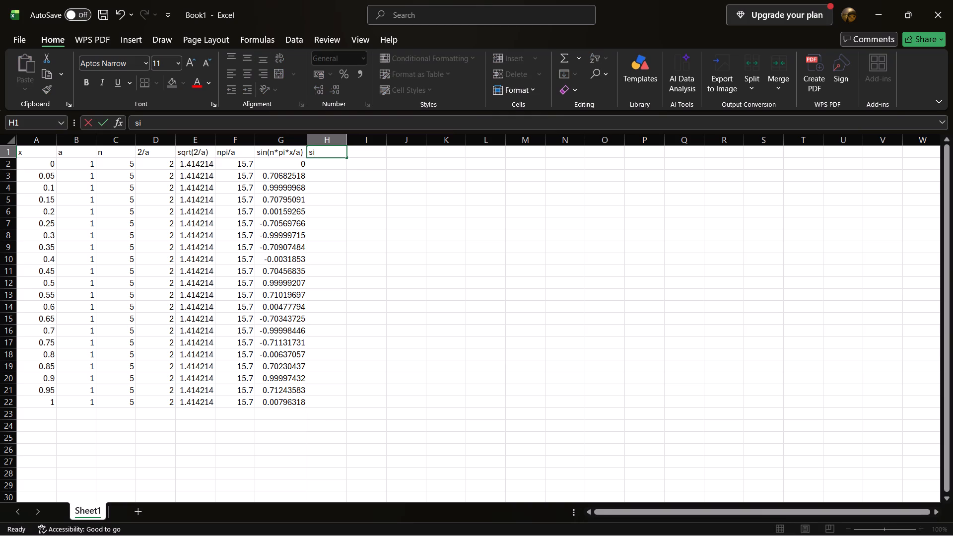
pyautogui.click(325, 156)
pyautogui.click(325, 153)
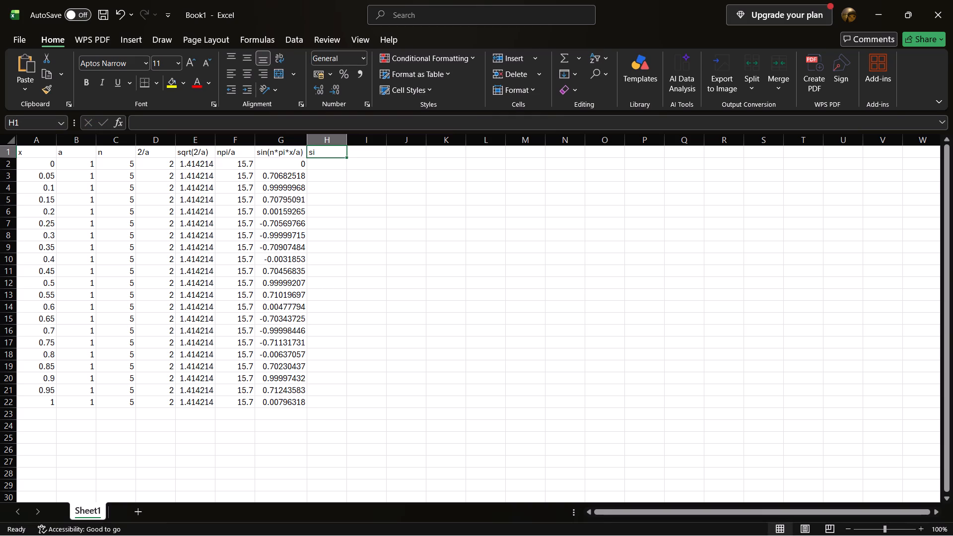
# Clear the si header from cell H1.
pyautogui.press('BackSpace')
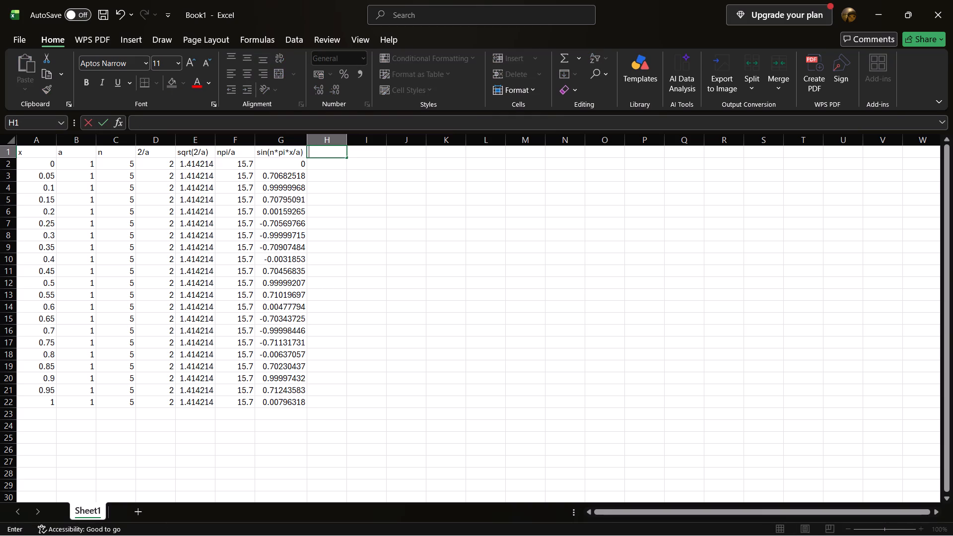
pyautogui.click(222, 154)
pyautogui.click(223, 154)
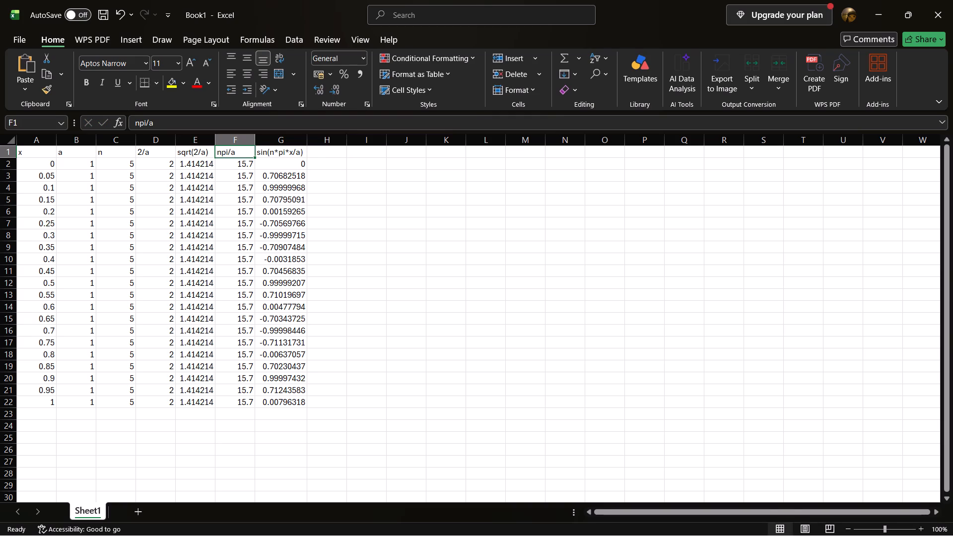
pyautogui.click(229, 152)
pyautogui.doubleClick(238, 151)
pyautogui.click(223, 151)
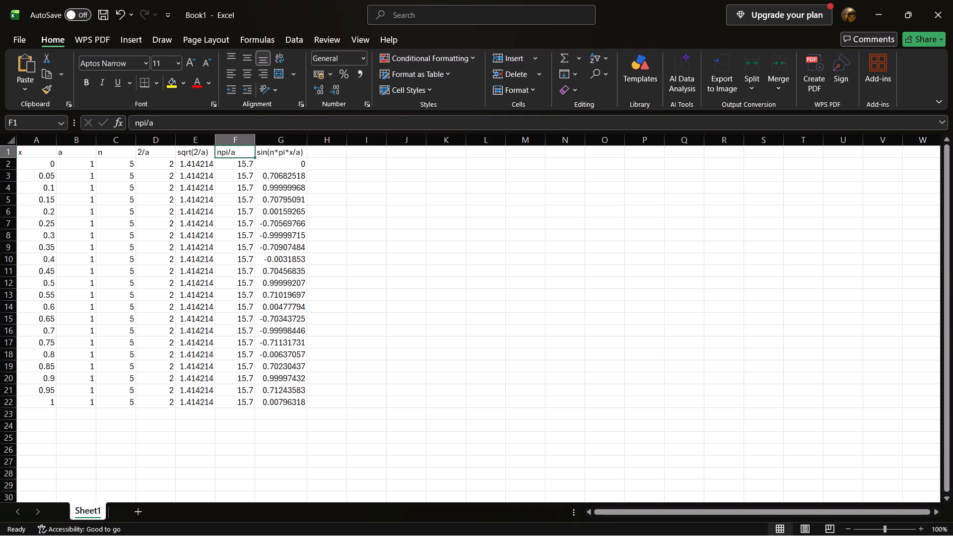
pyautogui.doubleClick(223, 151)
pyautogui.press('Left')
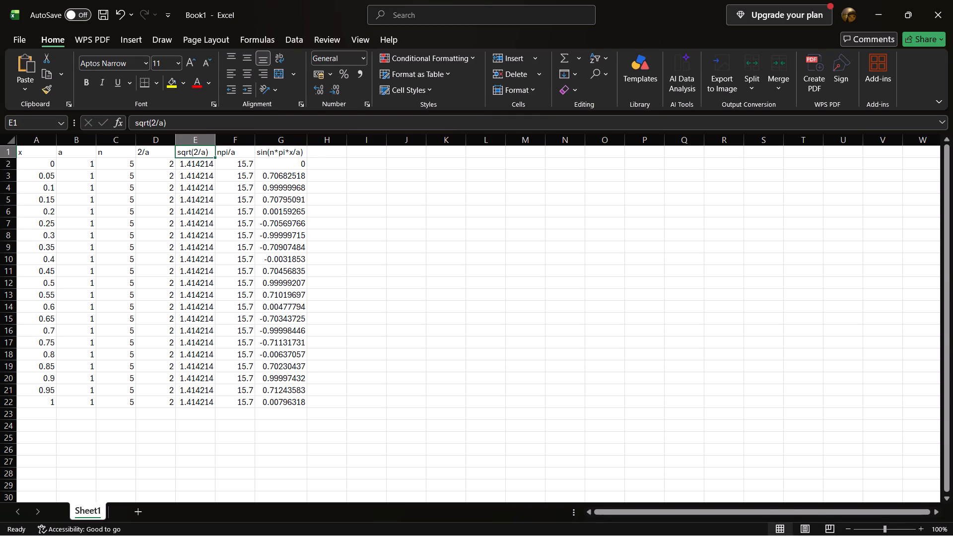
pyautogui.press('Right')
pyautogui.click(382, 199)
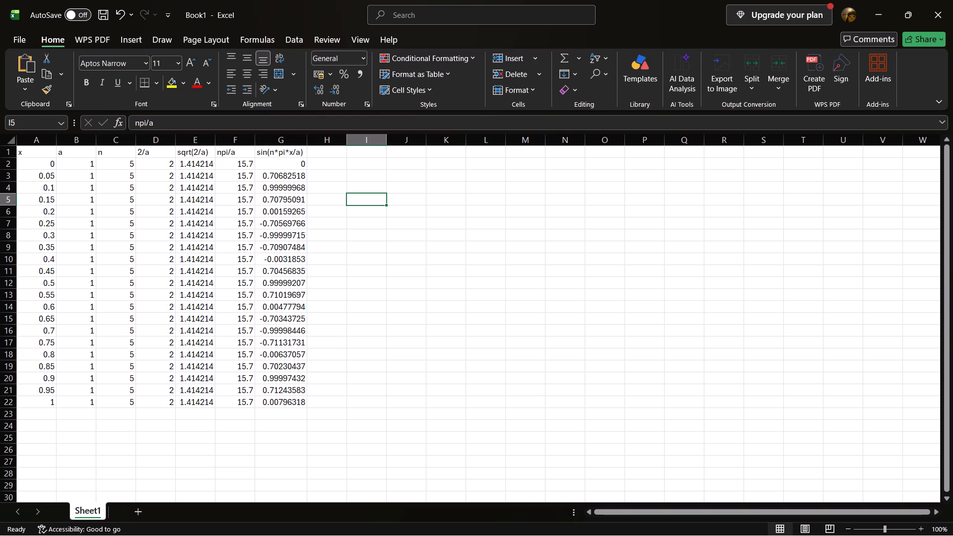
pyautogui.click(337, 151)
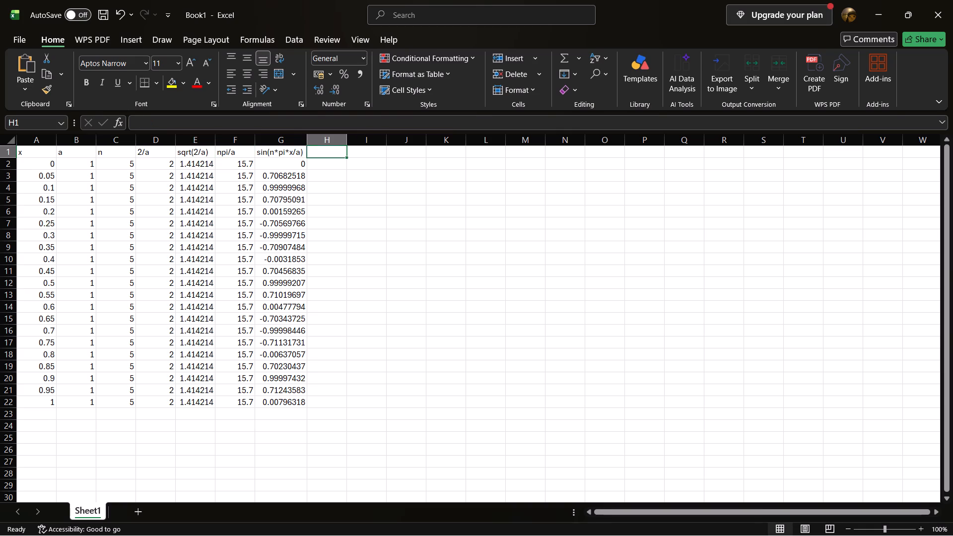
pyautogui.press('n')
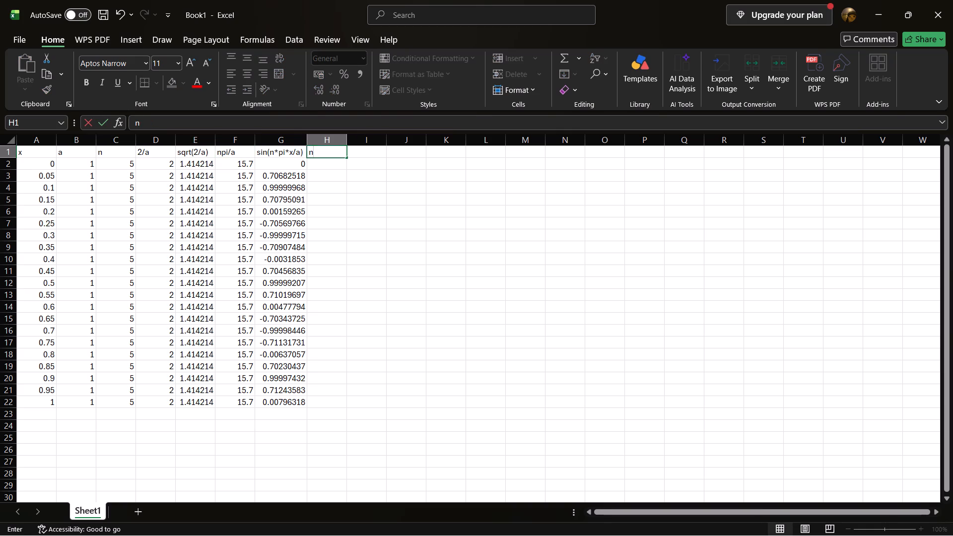
# Change the column header in cell F1 to n*pi/a.
pyautogui.click(235, 151)
pyautogui.press('n')
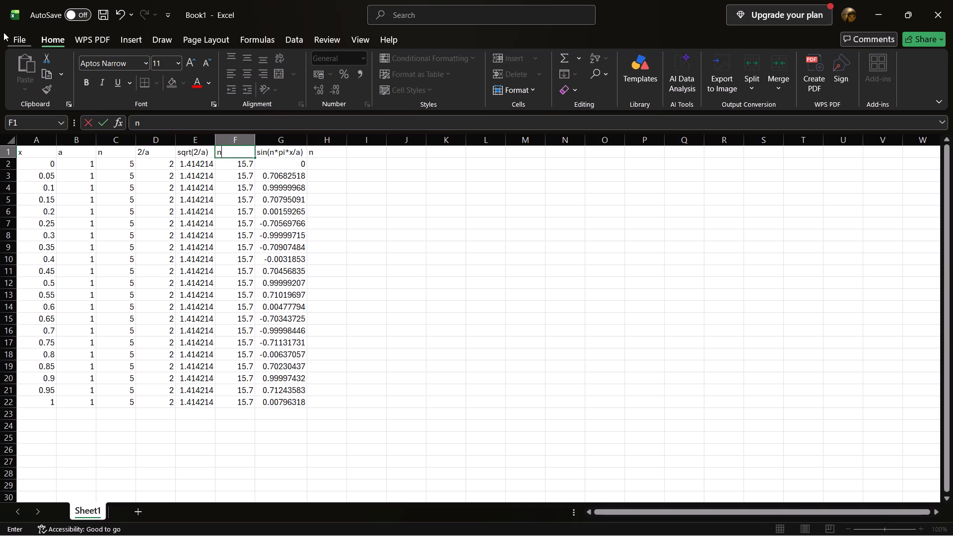
pyautogui.hotkey('shift', '*')
pyautogui.write('pi')
pyautogui.hotkey('shift', '?')
pyautogui.press('BackSpace')
pyautogui.write('/a')
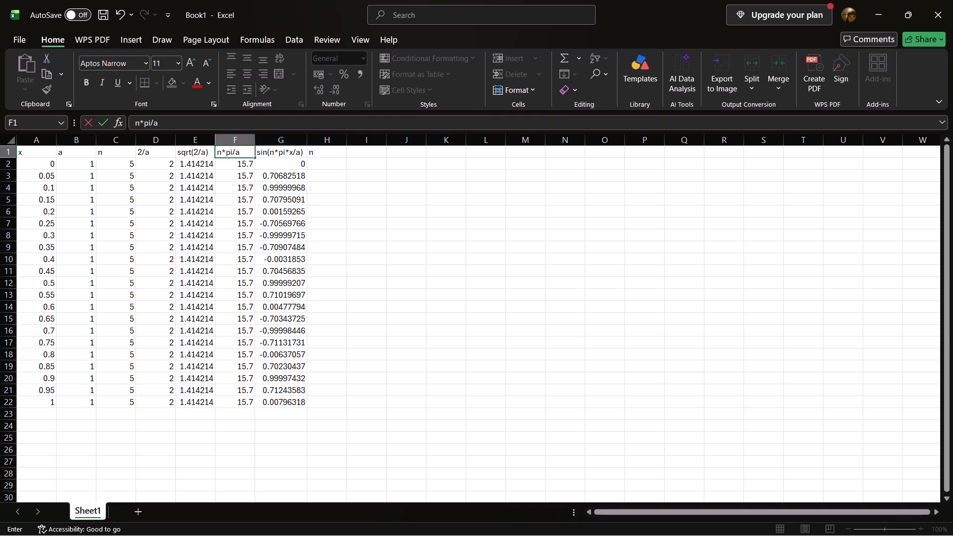
# Clear the stray n from cell H1, leaving the cell ready for a new header.
pyautogui.click(329, 153)
pyautogui.press('BackSpace')
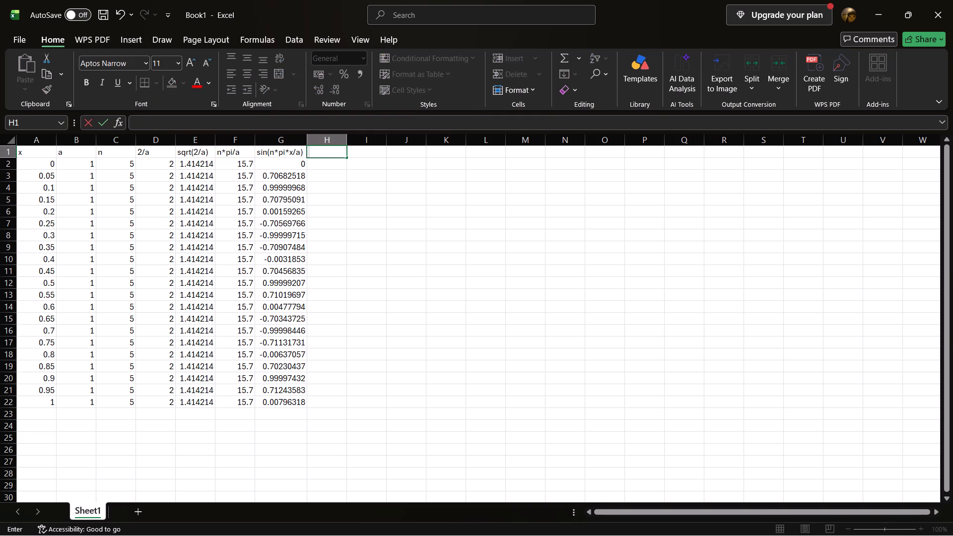
# Switch to Google Chrome and search Google for "wavelenth zhi symbol".
pyautogui.click(425, 495)
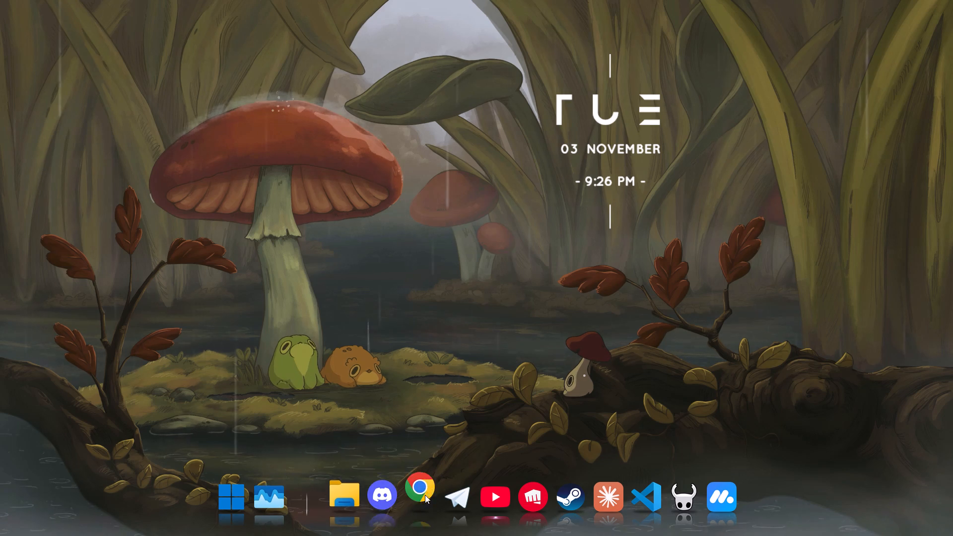
pyautogui.click(262, 54)
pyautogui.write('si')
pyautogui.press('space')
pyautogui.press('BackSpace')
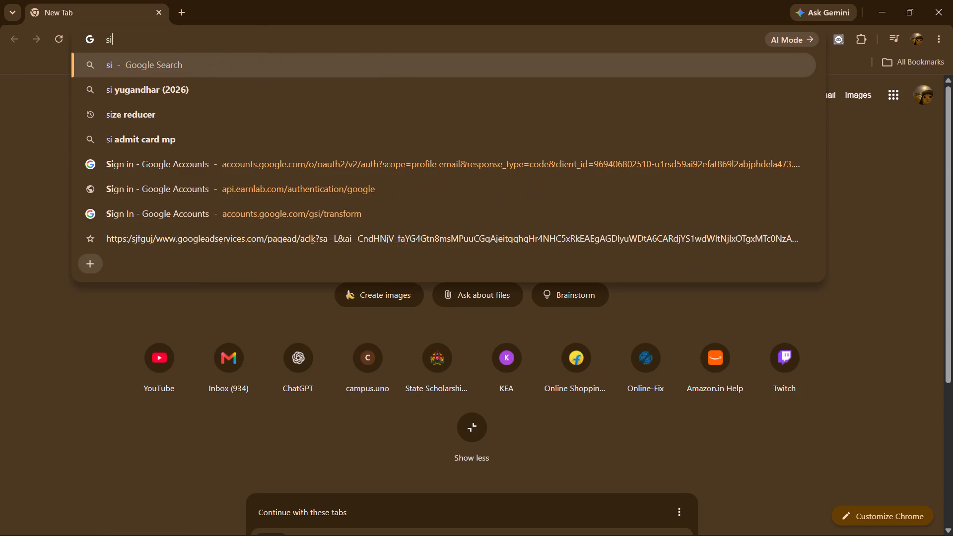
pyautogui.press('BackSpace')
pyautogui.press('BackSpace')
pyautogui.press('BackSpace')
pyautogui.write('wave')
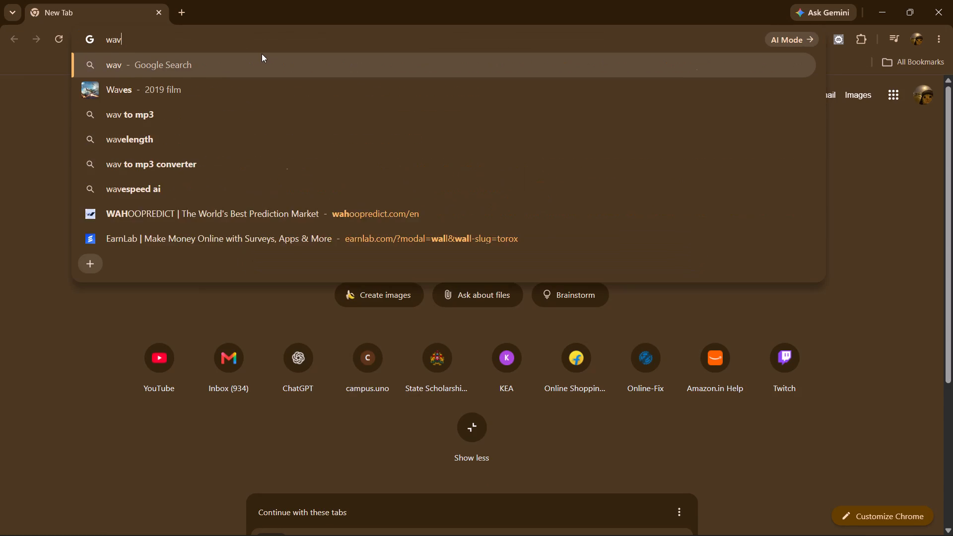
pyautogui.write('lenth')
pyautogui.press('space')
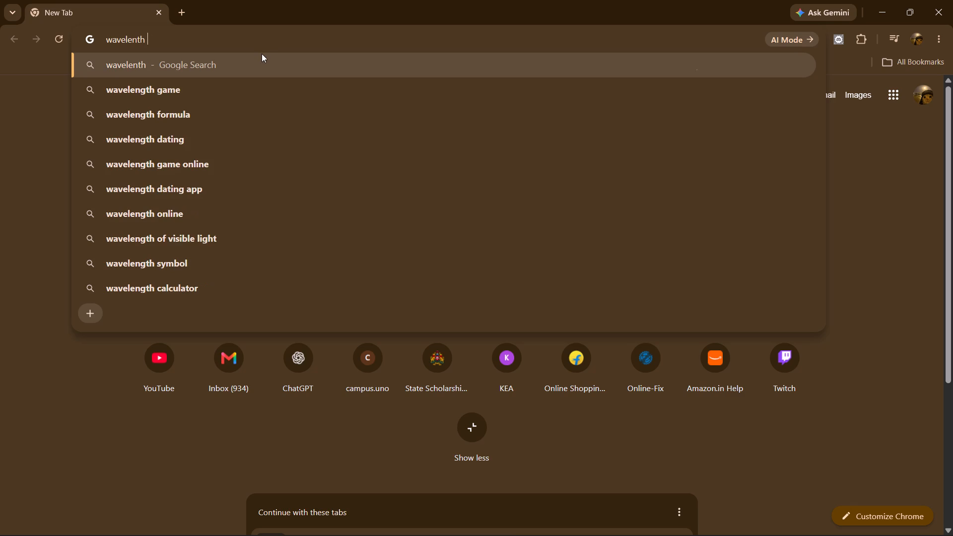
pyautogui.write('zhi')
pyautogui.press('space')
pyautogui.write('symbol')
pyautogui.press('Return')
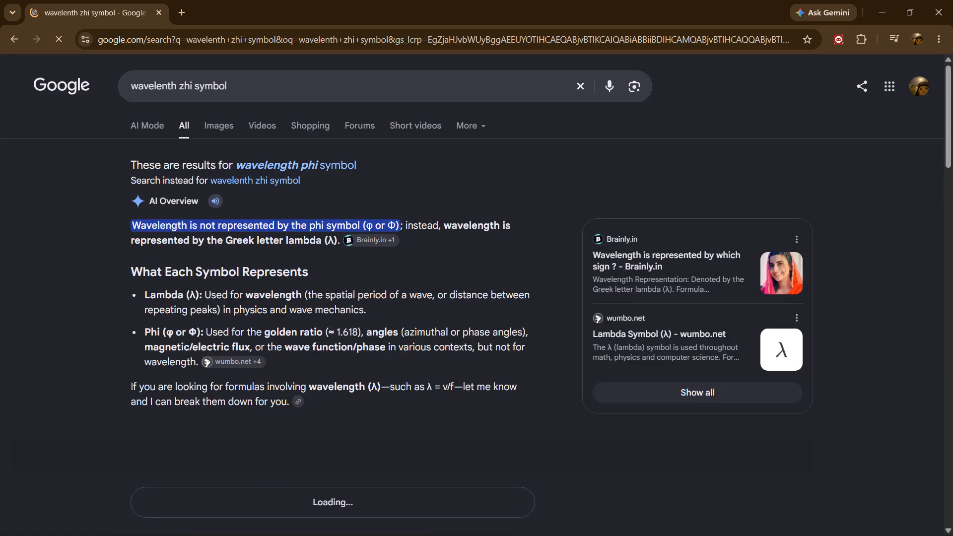
# Look through the search results for the symbol and preview the Greek letters chart "The Language of the Universe".
pyautogui.scroll(-1, 272, 347)
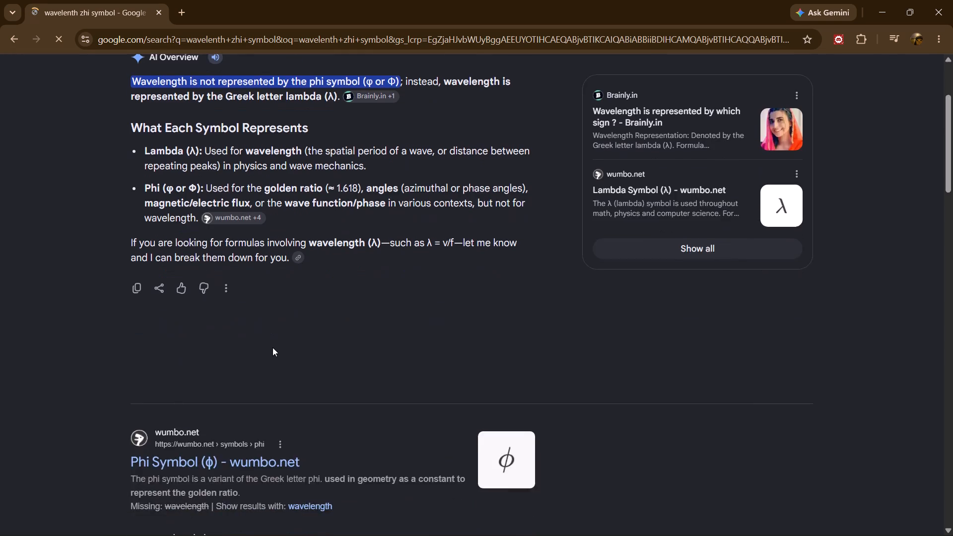
pyautogui.scroll(-5, 272, 347)
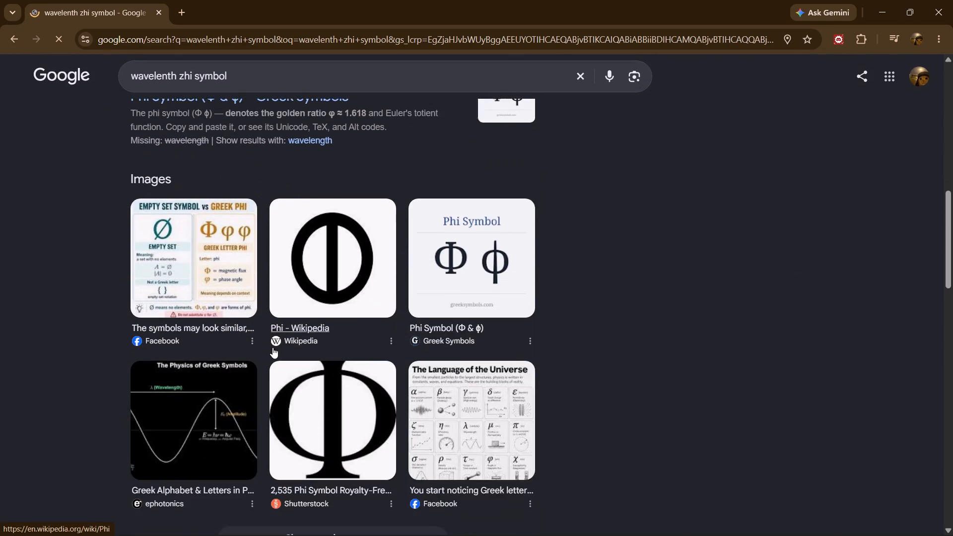
pyautogui.scroll(-2, 272, 347)
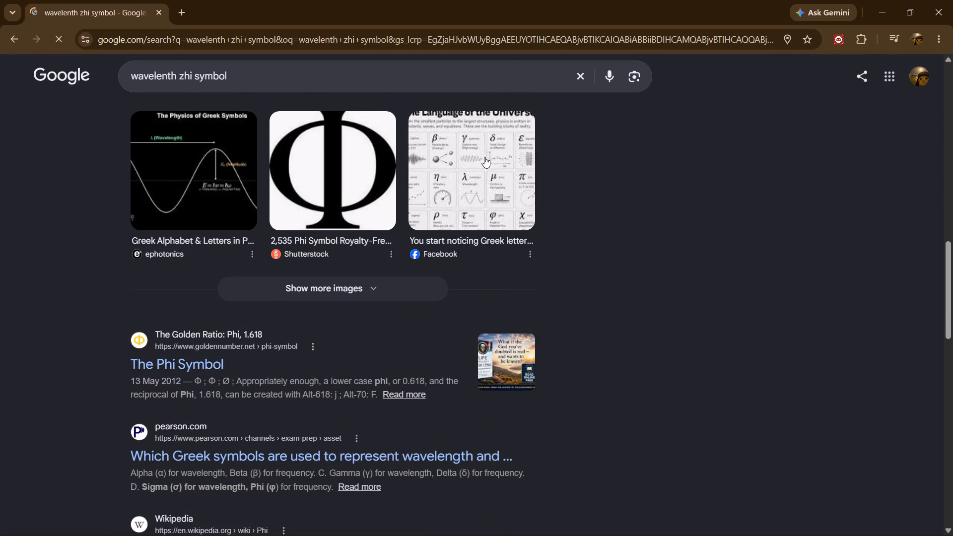
pyautogui.click(484, 157)
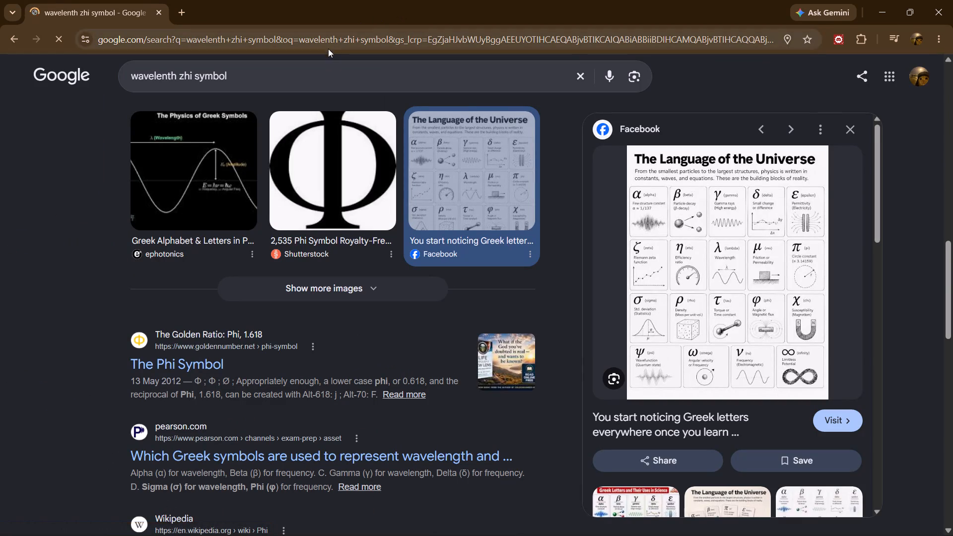
# Replace the search query with "wavefunction" and view its results for the symbol.
pyautogui.moveTo(282, 84); pyautogui.dragTo(176, 73)
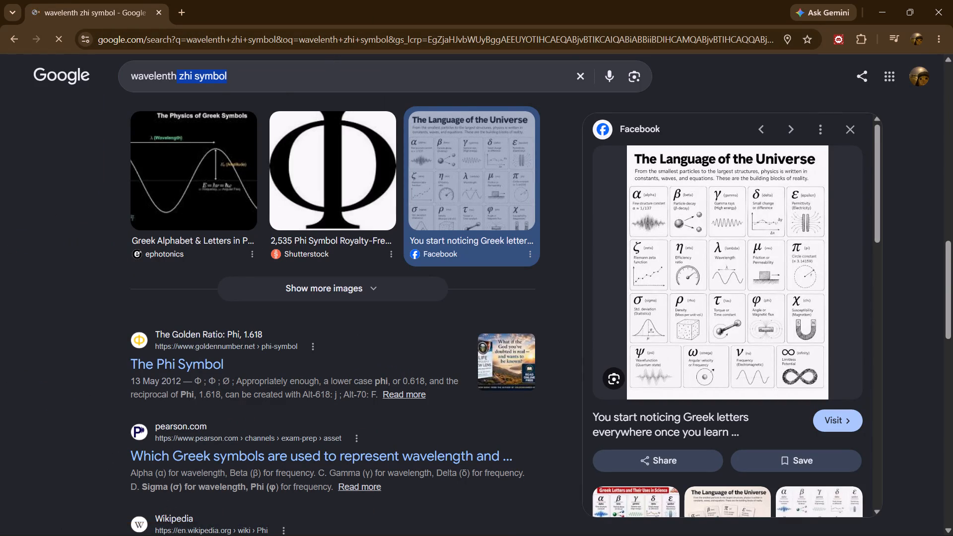
pyautogui.moveTo(176, 73); pyautogui.dragTo(156, 72)
pyautogui.press('BackSpace')
pyautogui.press('BackSpace')
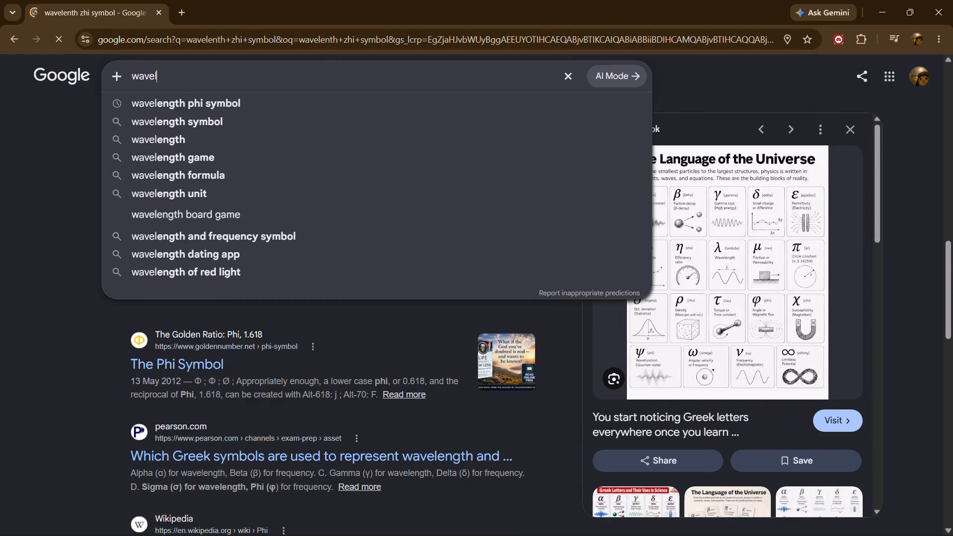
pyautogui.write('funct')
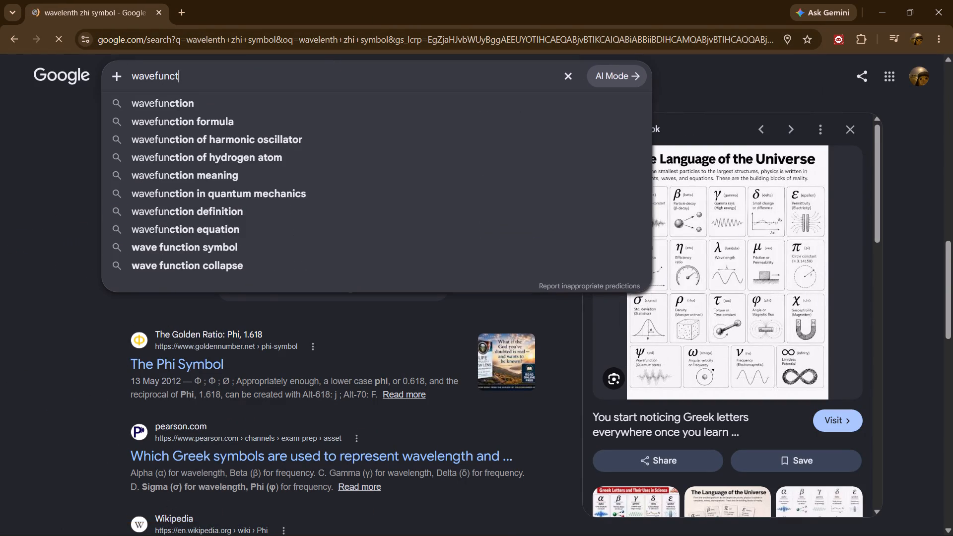
pyautogui.click(207, 105)
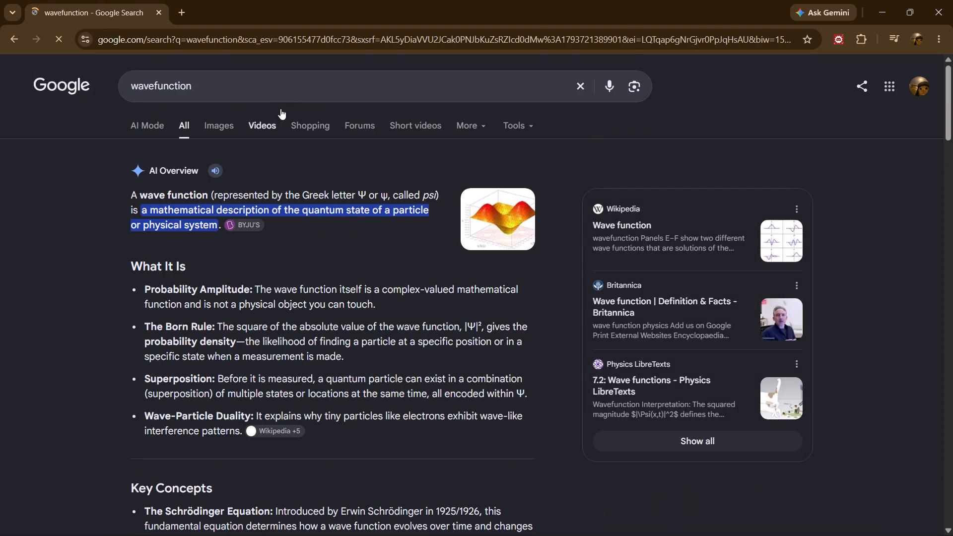
pyautogui.click(282, 88)
pyautogui.click(407, 395)
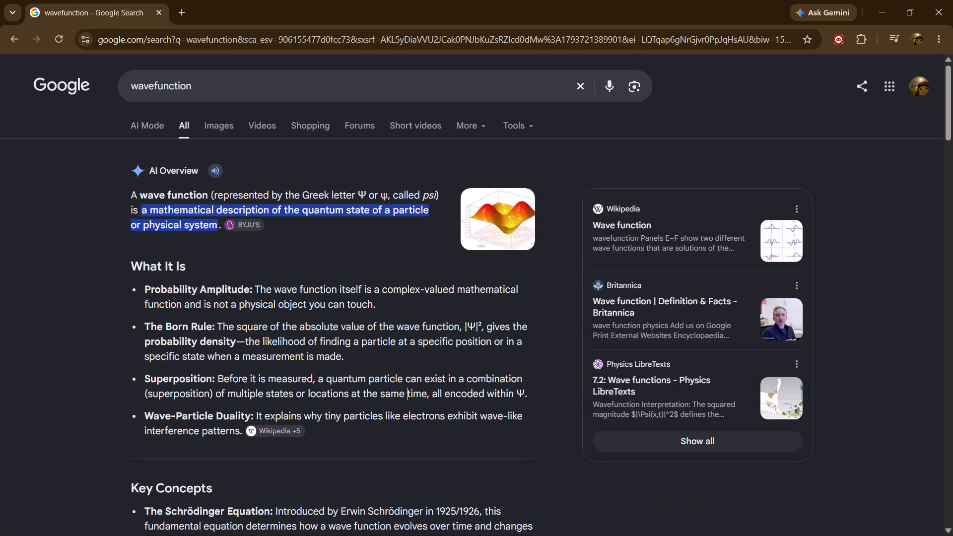
# Copy the Ψ symbol from the search result's overview text and paste it into cell H1 of the Excel sheet as the header.
pyautogui.moveTo(356, 191); pyautogui.dragTo(366, 191)
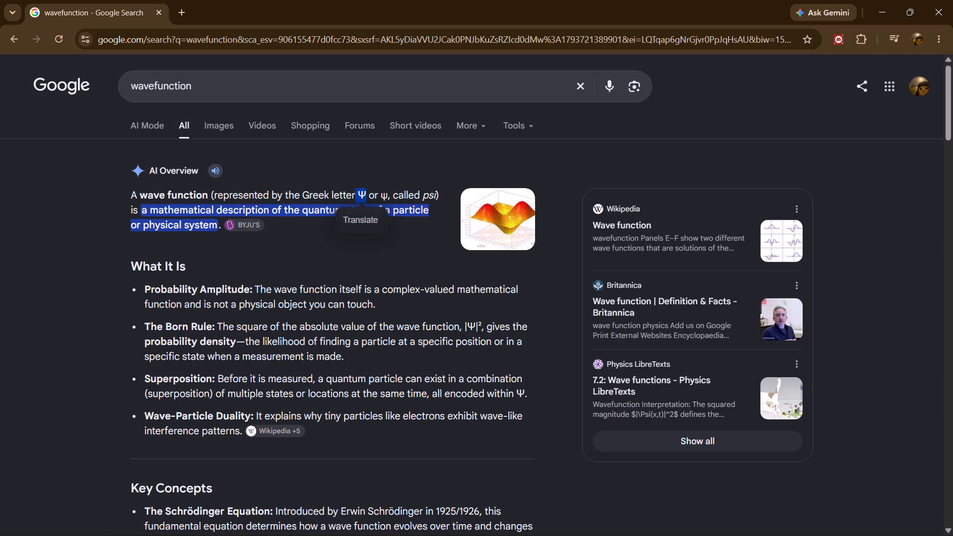
pyautogui.hotkey('ctrl', 'c')
pyautogui.hotkey('alt', 'Tab')
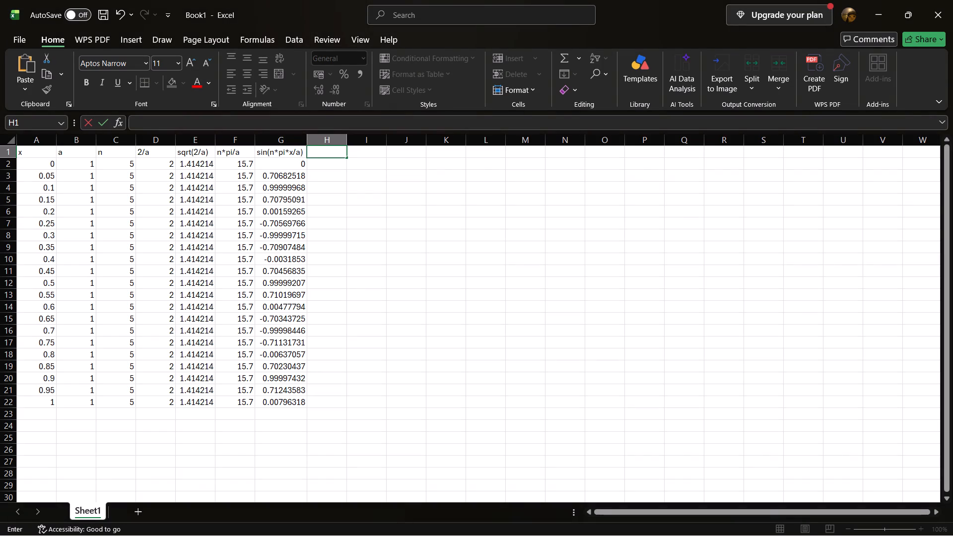
pyautogui.hotkey('ctrl', 'v')
pyautogui.click(326, 160)
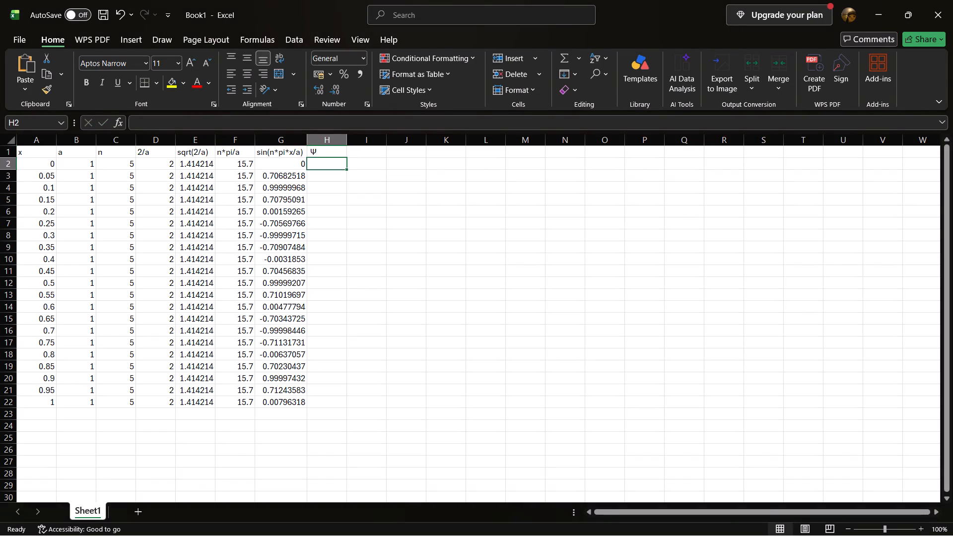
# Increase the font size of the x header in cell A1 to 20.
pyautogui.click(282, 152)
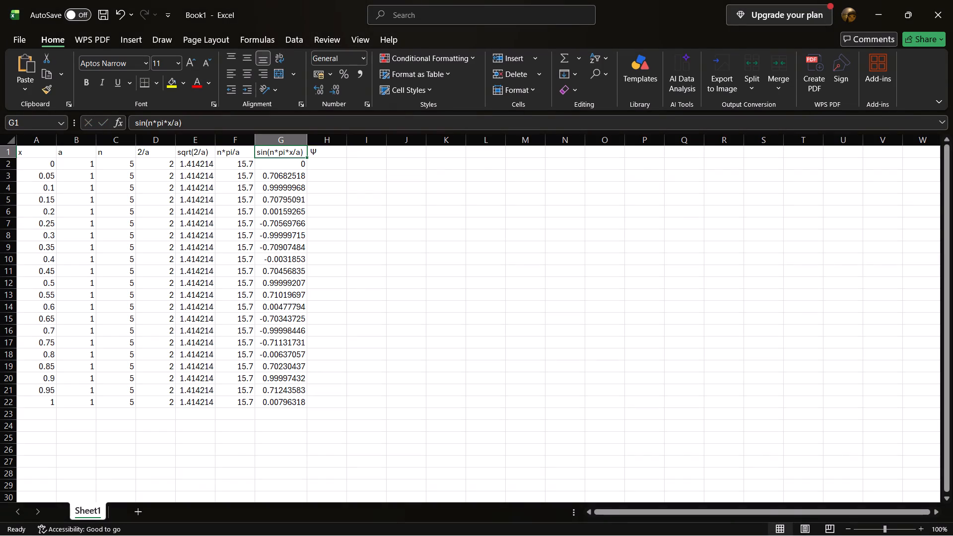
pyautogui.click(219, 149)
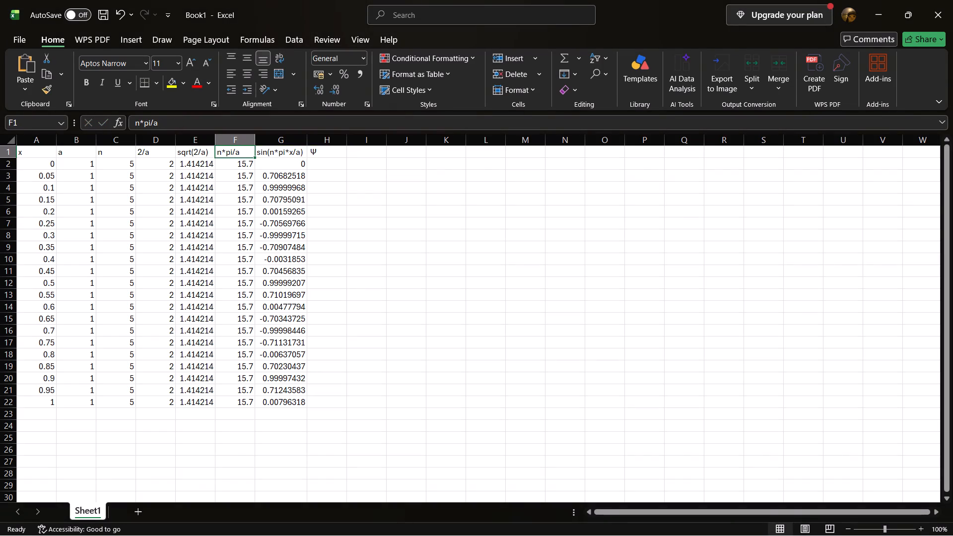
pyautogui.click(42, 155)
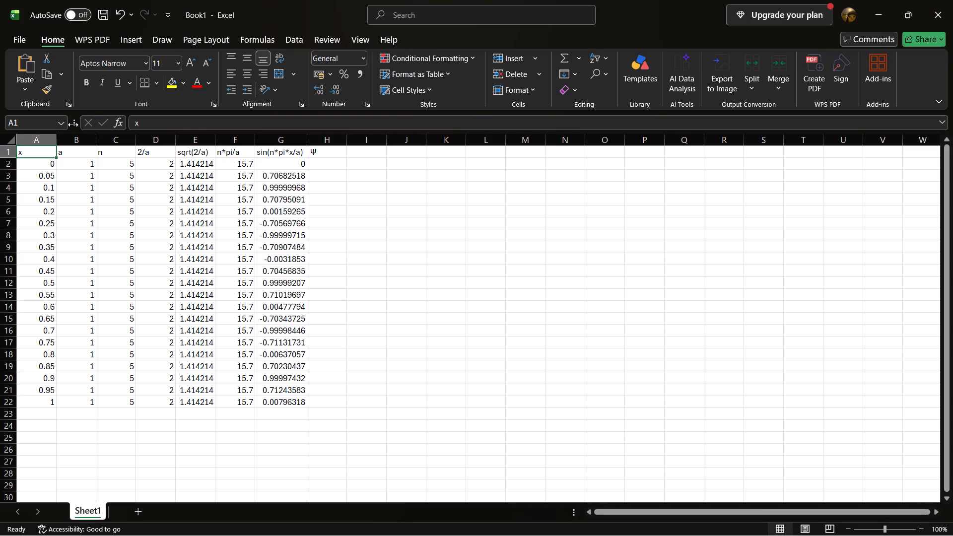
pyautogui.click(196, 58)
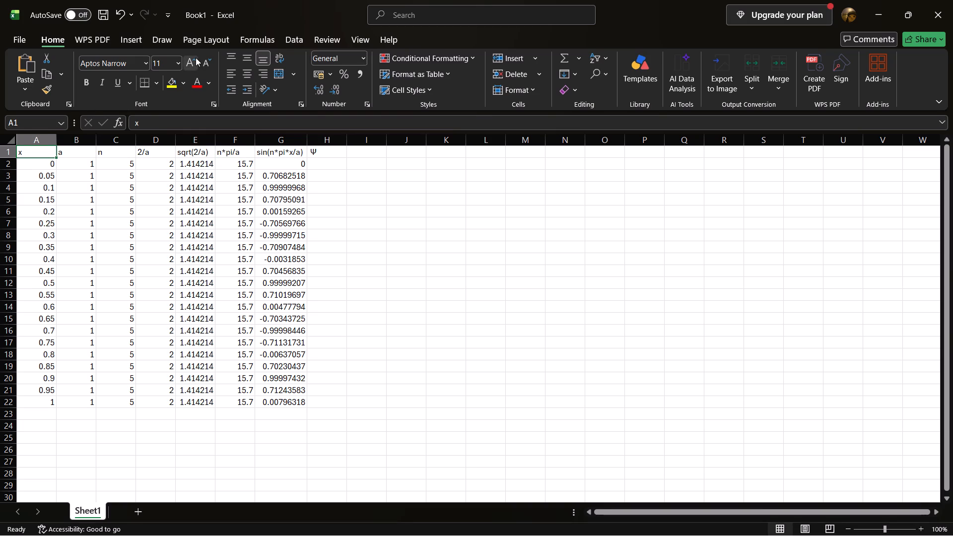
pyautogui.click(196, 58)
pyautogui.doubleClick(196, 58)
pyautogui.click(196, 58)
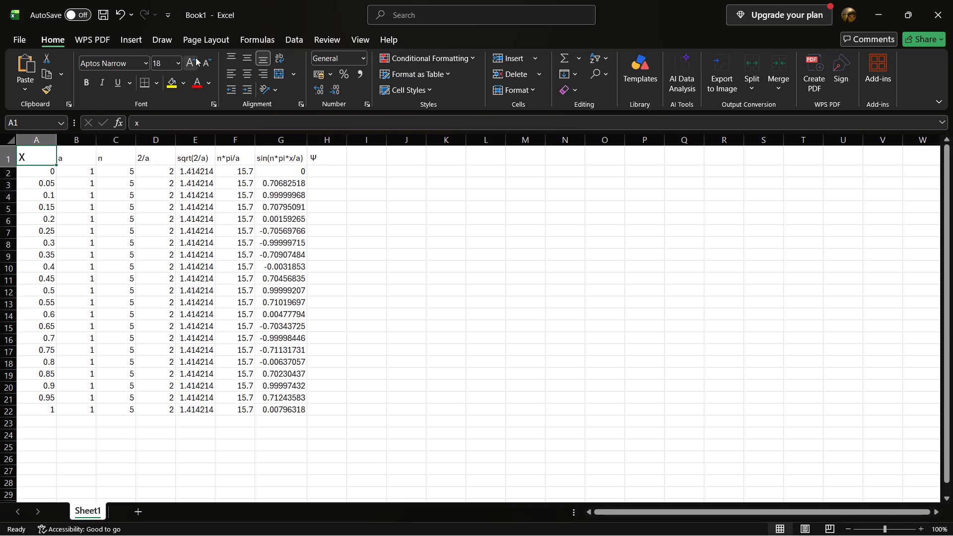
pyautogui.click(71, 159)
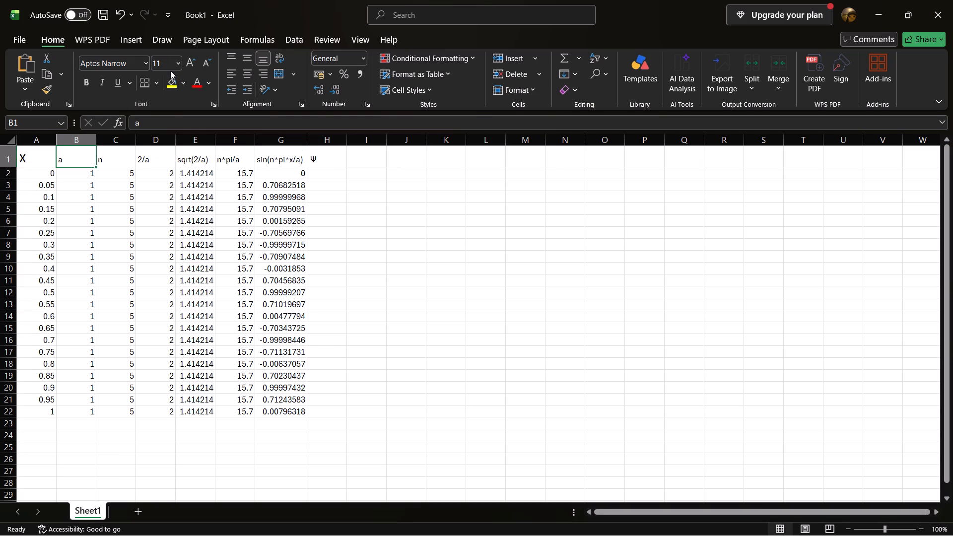
# Set the font size of all the column headers in A1:H1 to 18.
pyautogui.click(43, 159)
pyautogui.moveTo(43, 159); pyautogui.dragTo(87, 157)
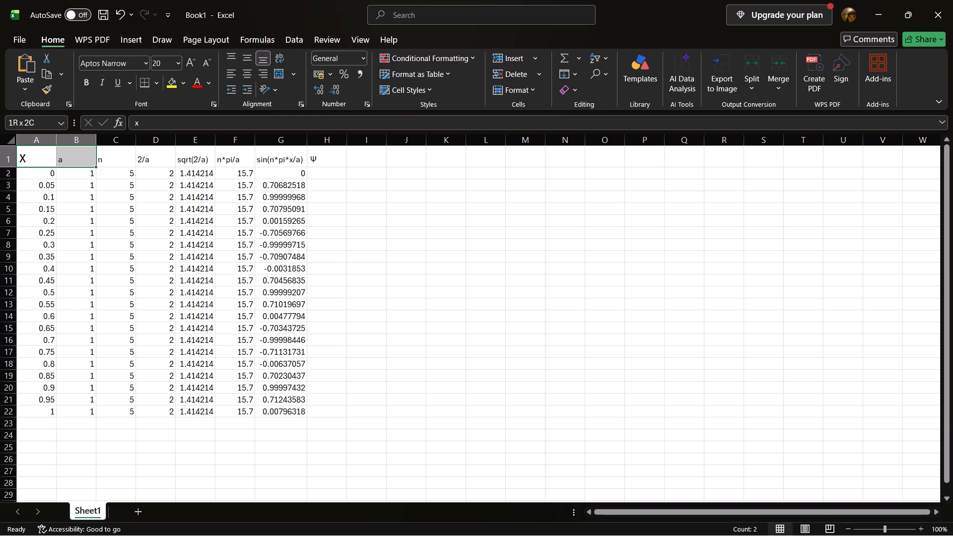
pyautogui.moveTo(87, 157); pyautogui.dragTo(318, 165)
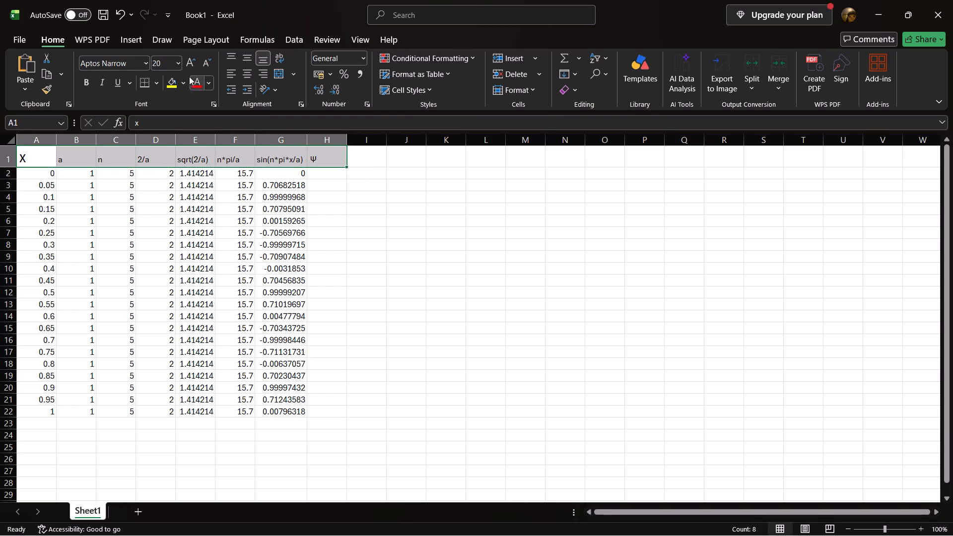
pyautogui.click(194, 64)
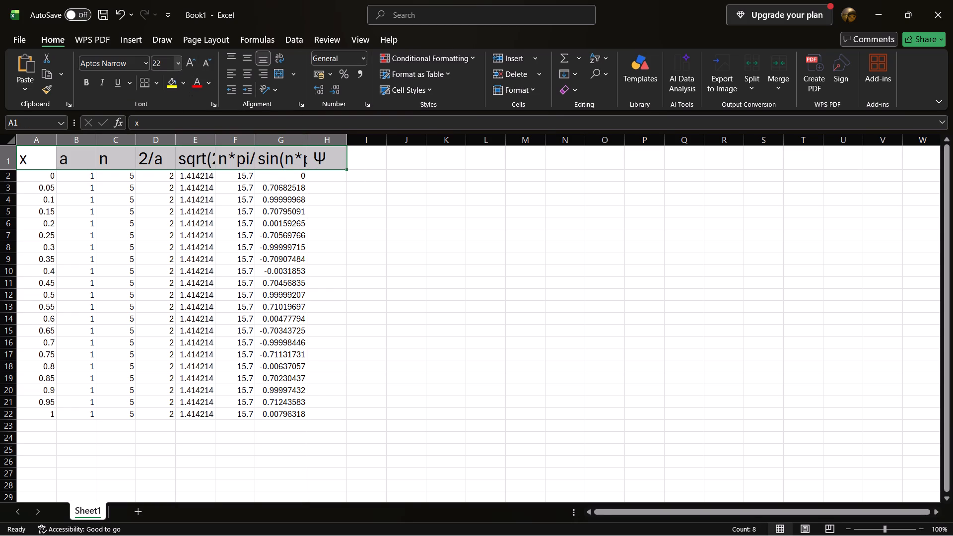
pyautogui.click(211, 60)
pyautogui.click(211, 60)
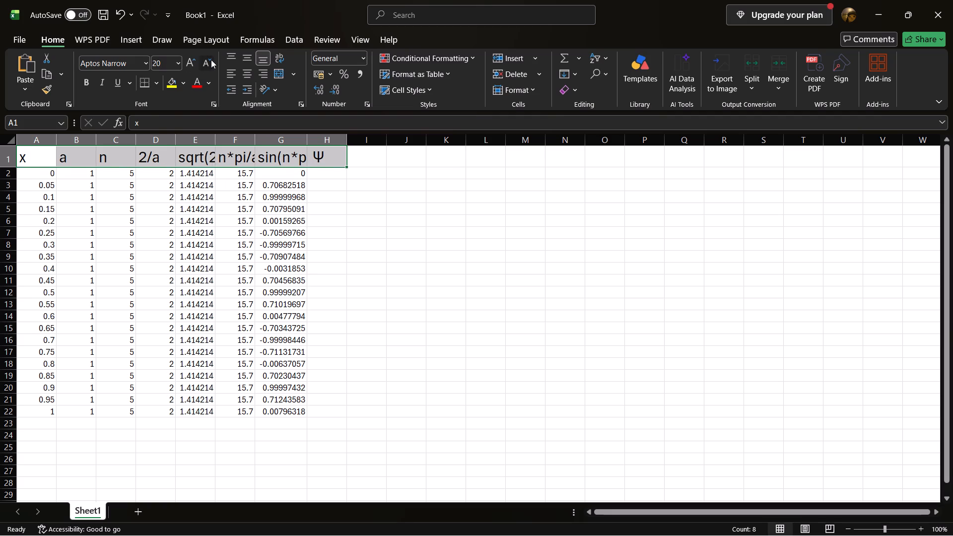
pyautogui.click(211, 60)
pyautogui.click(211, 60)
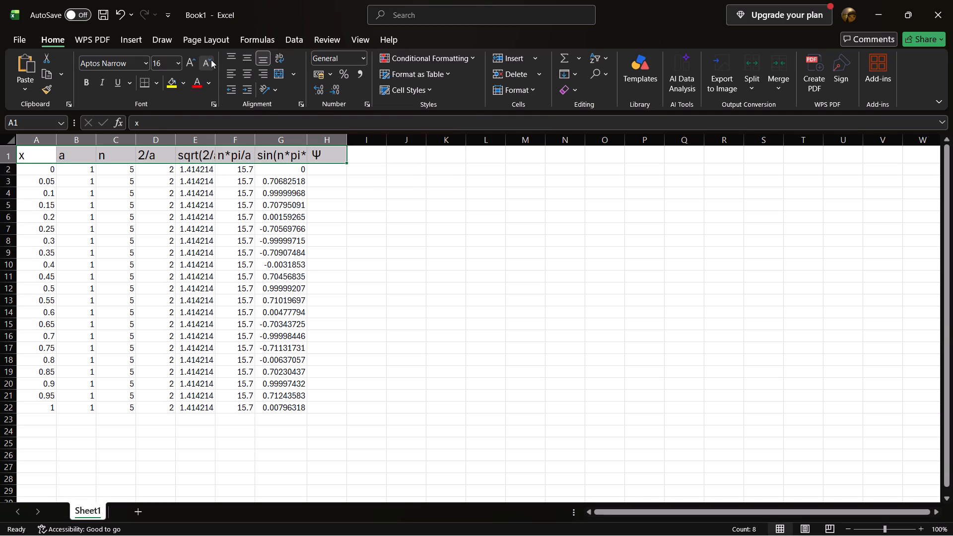
pyautogui.click(192, 59)
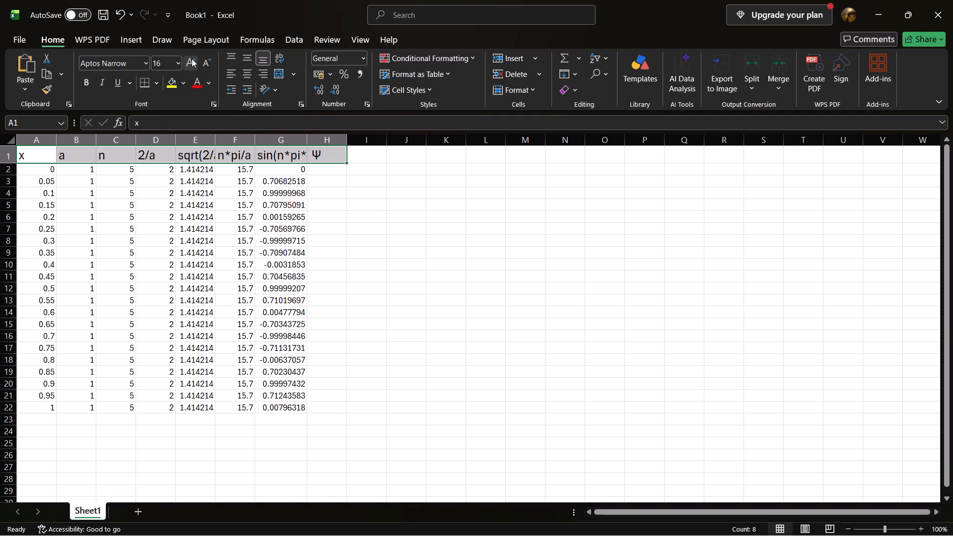
pyautogui.click(192, 59)
pyautogui.click(340, 249)
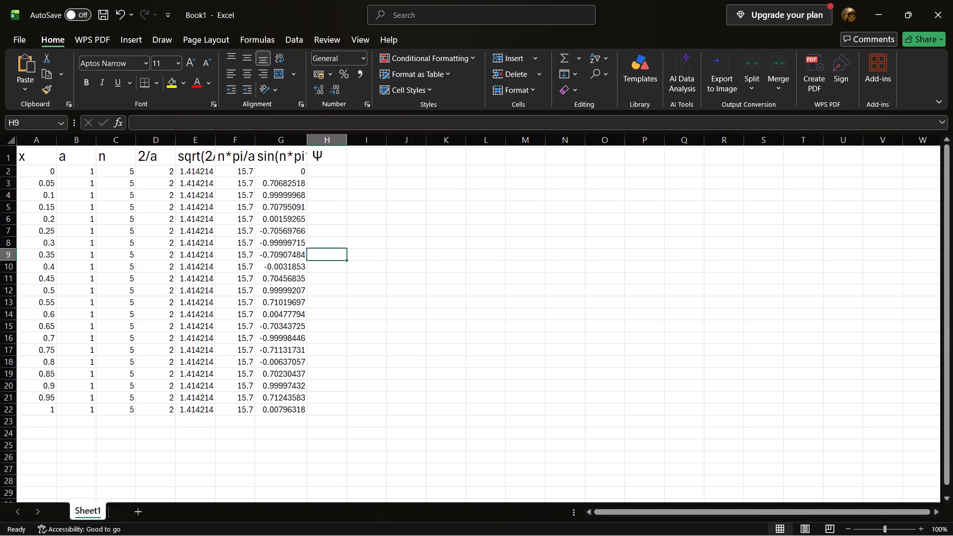
# Widen column E so that the full sqrt(2/a) header fits in its cell.
pyautogui.click(155, 160)
pyautogui.moveTo(193, 162); pyautogui.dragTo(210, 154)
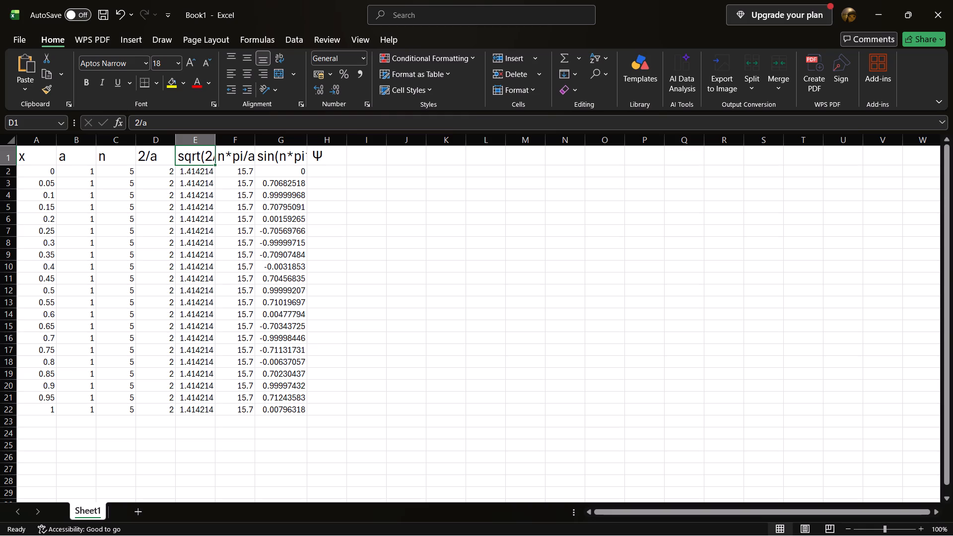
pyautogui.moveTo(210, 154); pyautogui.dragTo(216, 140)
pyautogui.click(216, 140)
pyautogui.moveTo(216, 140); pyautogui.dragTo(224, 140)
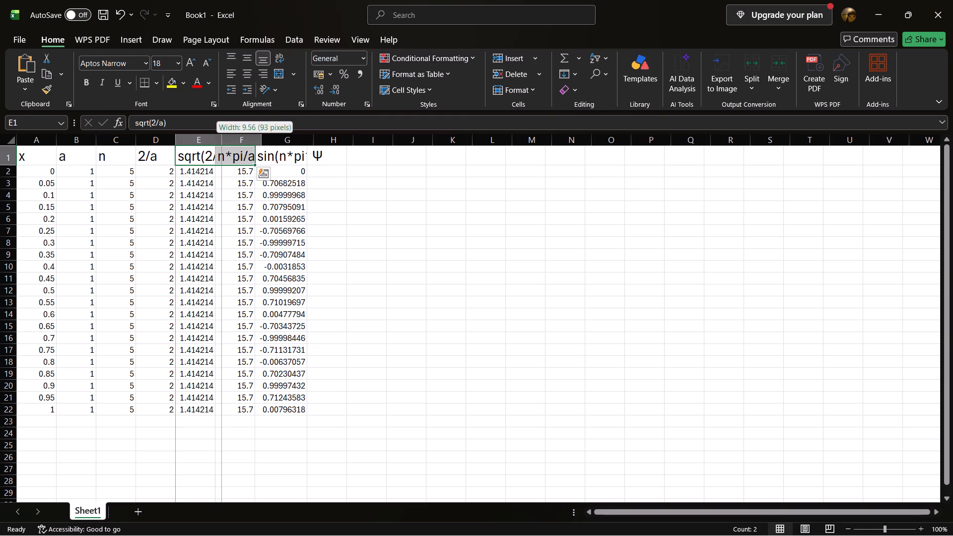
pyautogui.moveTo(224, 140); pyautogui.dragTo(250, 141)
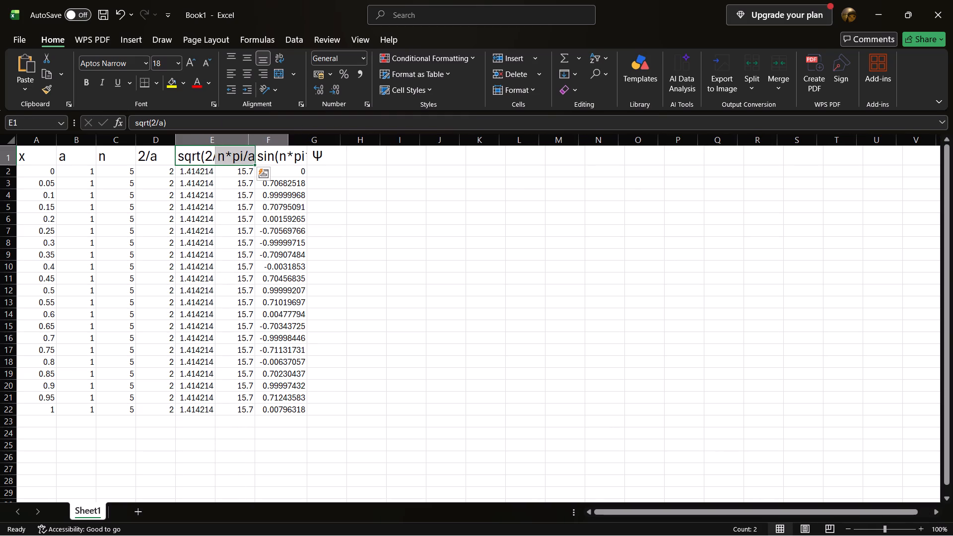
pyautogui.moveTo(250, 141); pyautogui.dragTo(236, 141)
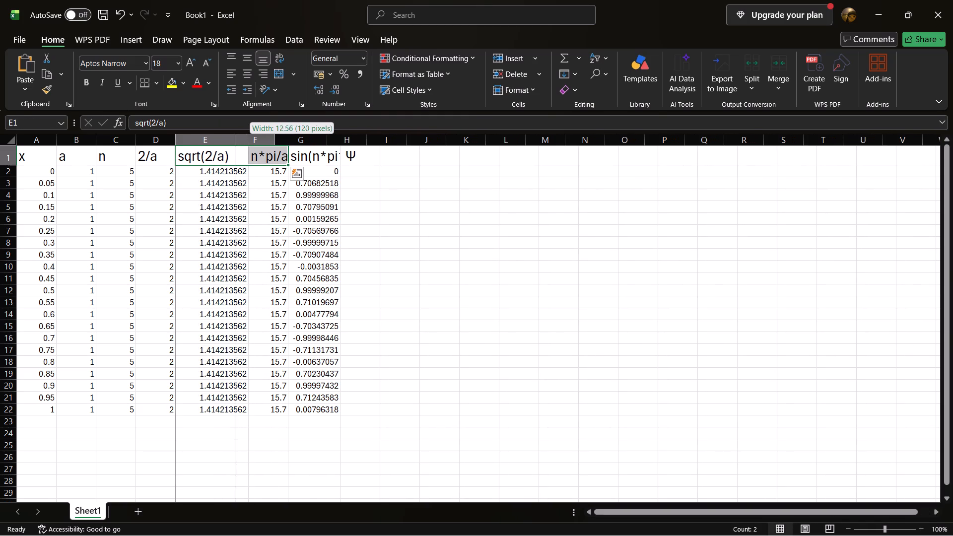
pyautogui.moveTo(236, 141); pyautogui.dragTo(236, 139)
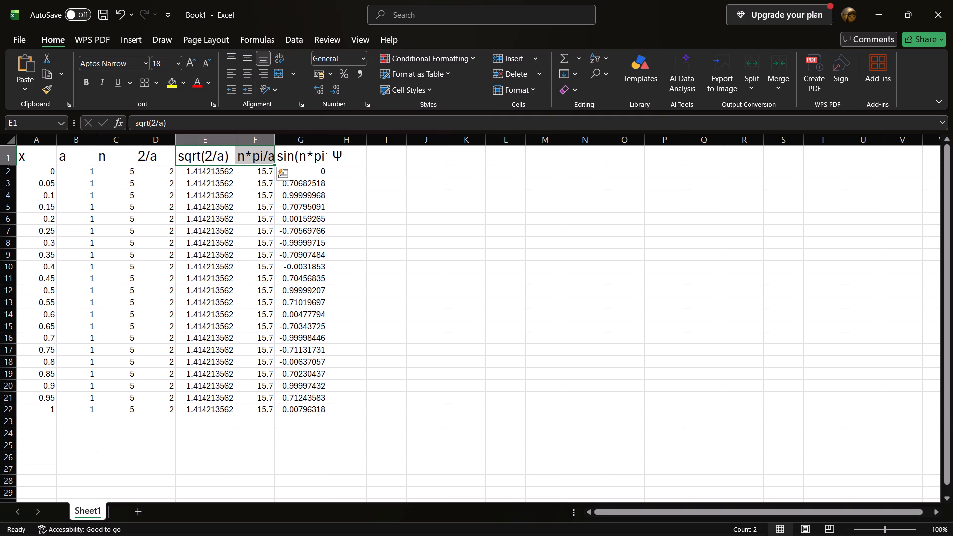
# Adjust the width of column F so that it fits the n*pi/a header with a small margin.
pyautogui.moveTo(277, 138); pyautogui.dragTo(303, 141)
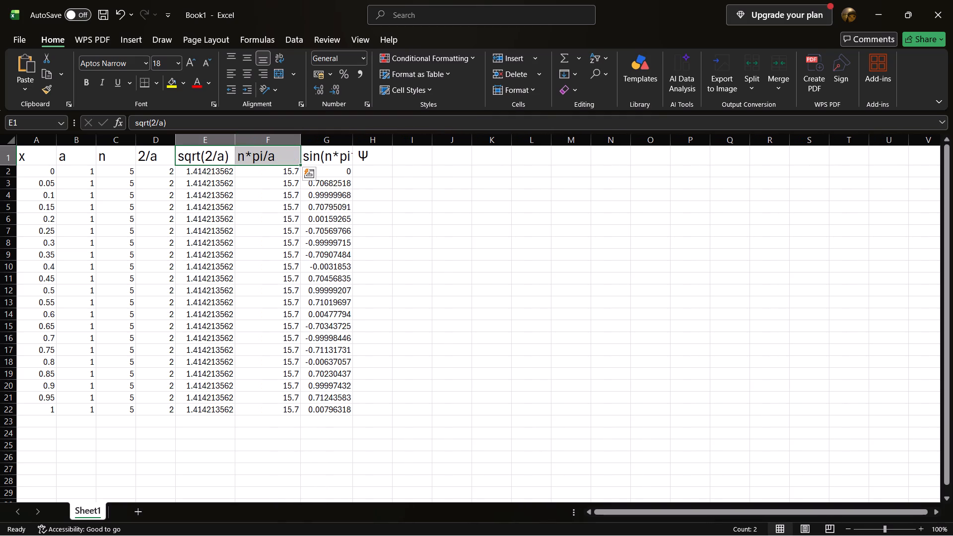
pyautogui.moveTo(303, 140); pyautogui.dragTo(296, 138)
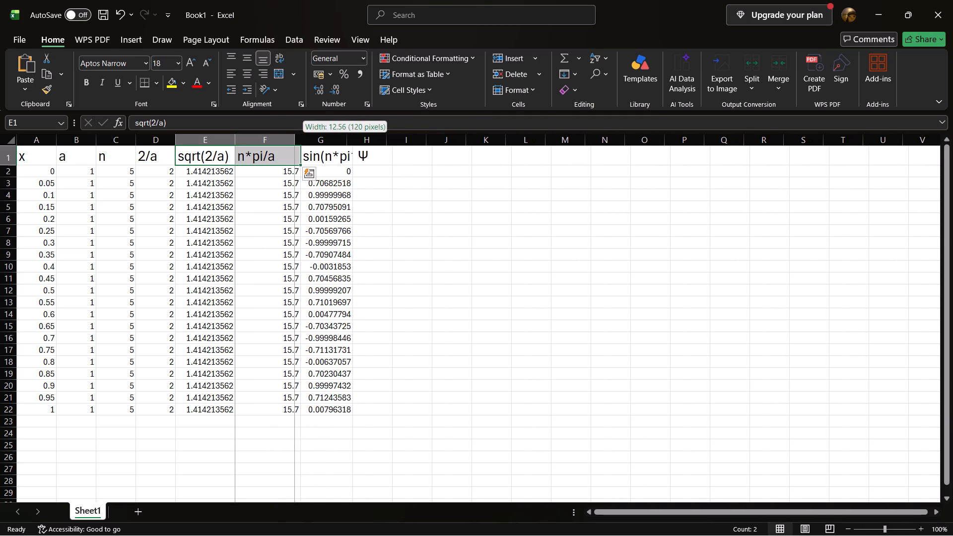
pyautogui.moveTo(296, 138); pyautogui.dragTo(285, 136)
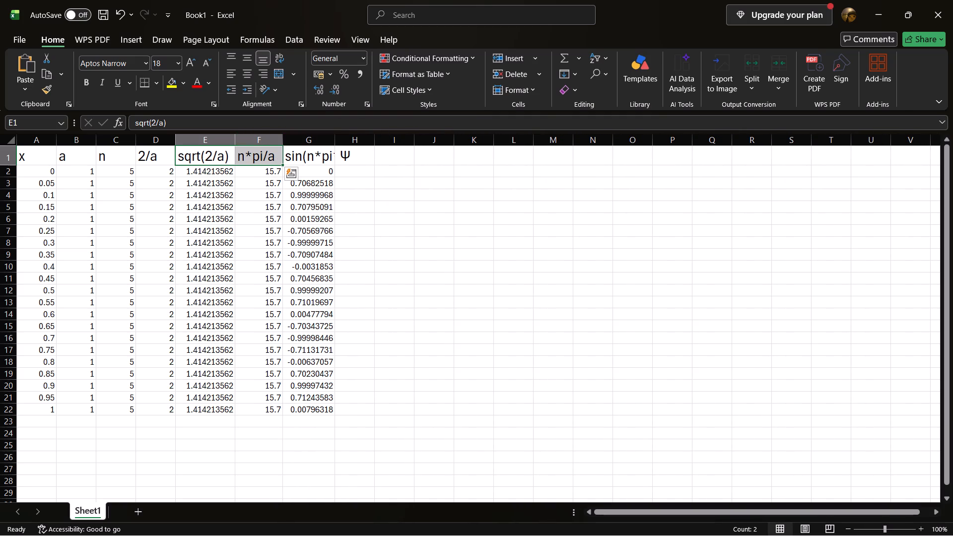
# Widen column G so that the full sin(n*pi*x/a) header fits in its cell.
pyautogui.moveTo(336, 141); pyautogui.dragTo(361, 140)
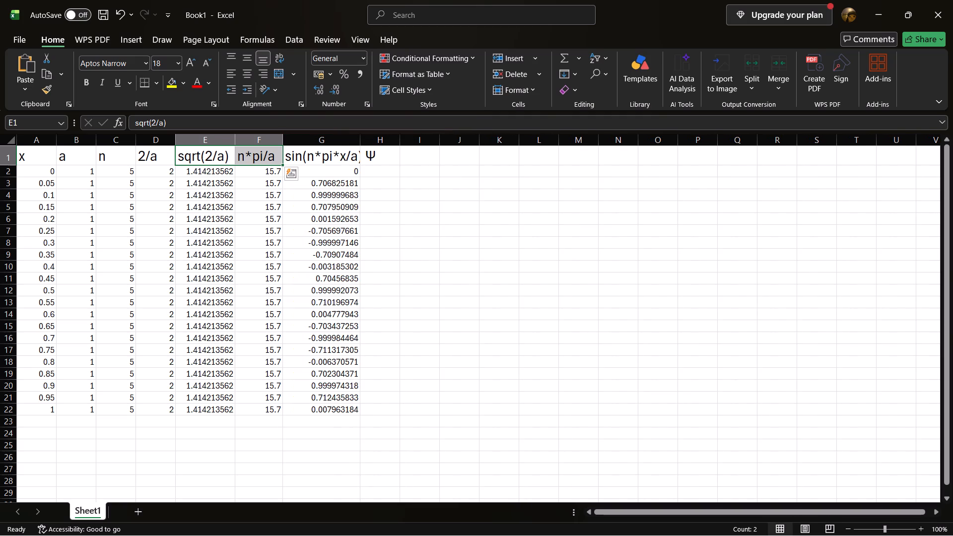
pyautogui.moveTo(361, 140); pyautogui.dragTo(379, 140)
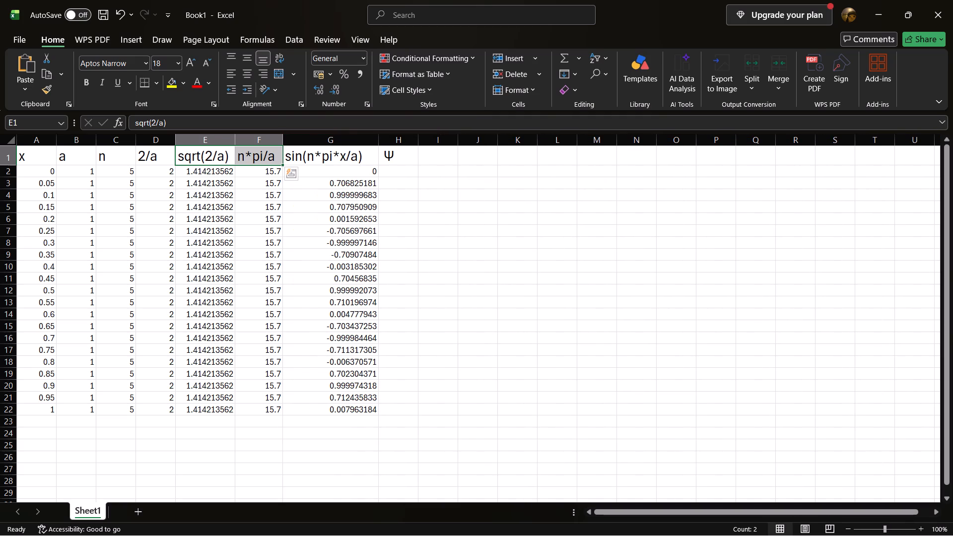
pyautogui.moveTo(379, 140); pyautogui.dragTo(368, 138)
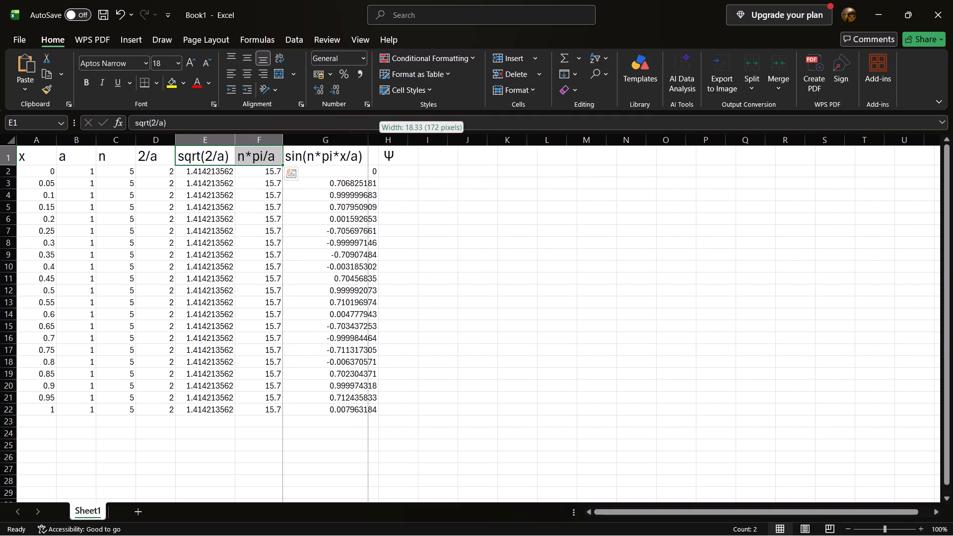
pyautogui.moveTo(368, 138); pyautogui.dragTo(369, 138)
pyautogui.click(418, 185)
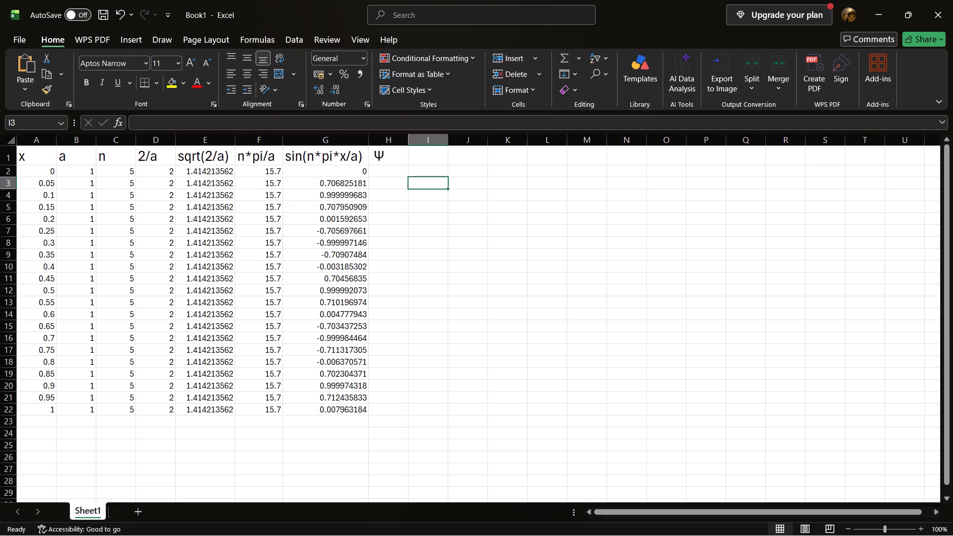
# Switch to the reference data analysis workbook, examine the formula in the first cell of its si column, and return to Book1.
pyautogui.click(393, 175)
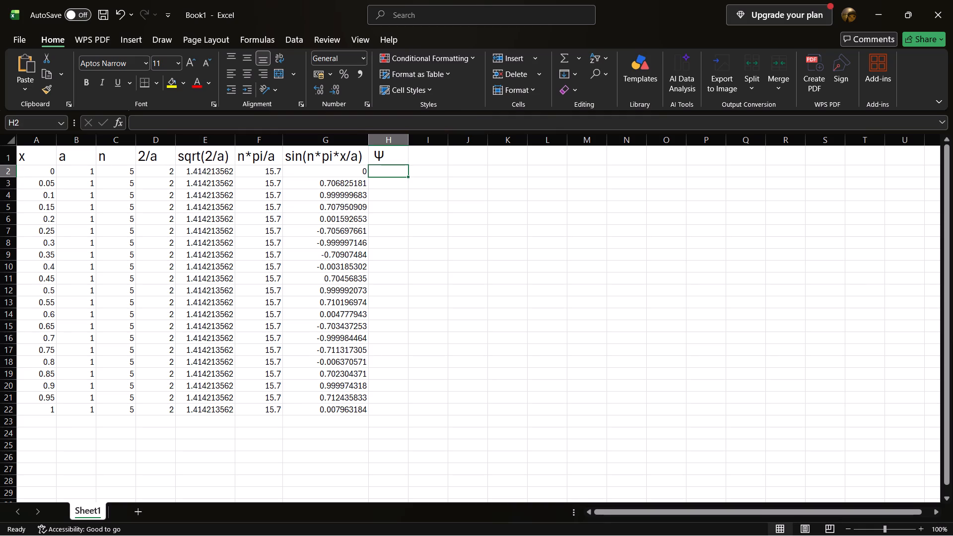
pyautogui.click(512, 124)
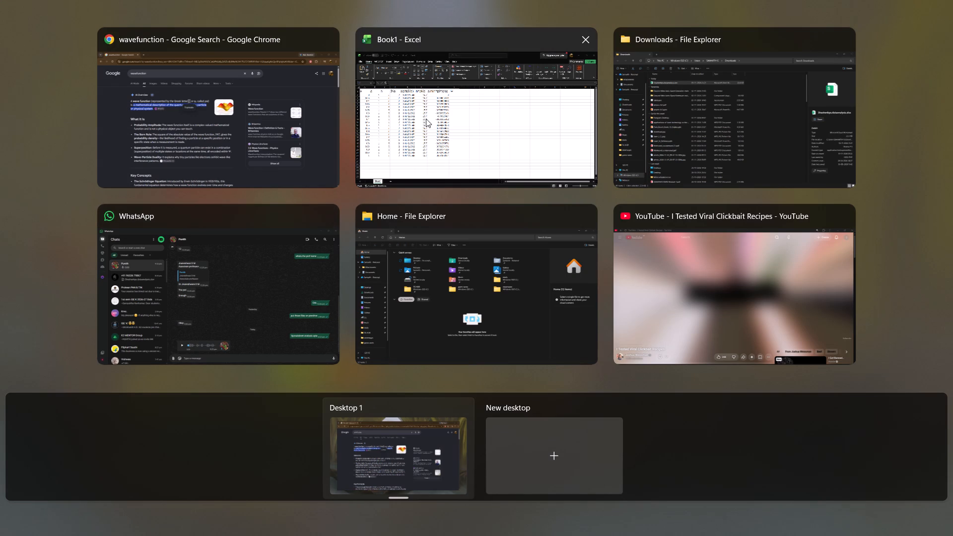
pyautogui.click(428, 113)
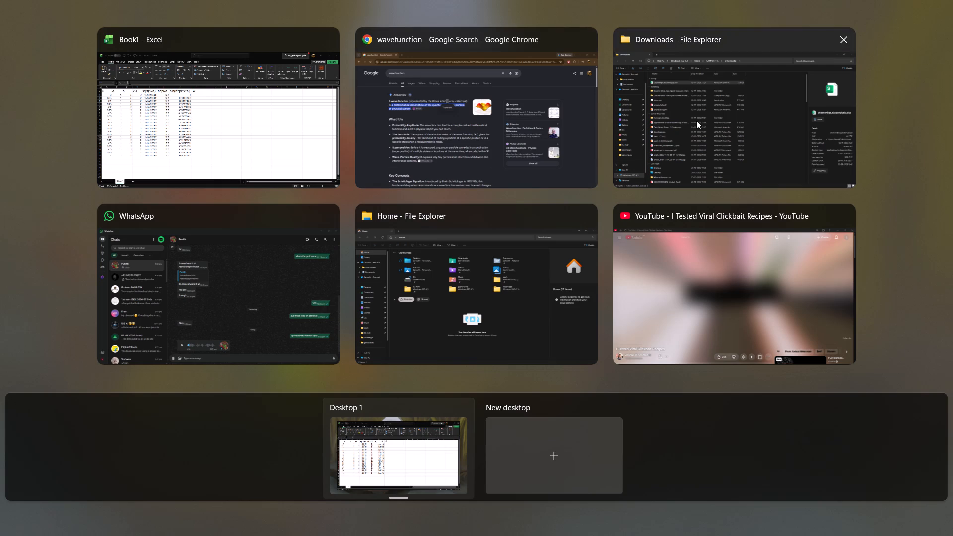
pyautogui.click(618, 155)
pyautogui.tripleClick(347, 123)
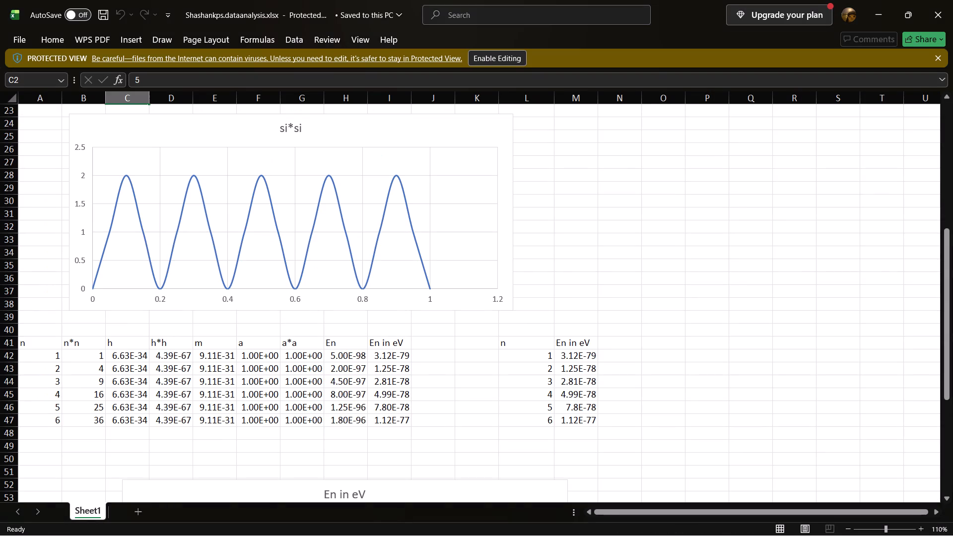
pyautogui.scroll(3, 305, 201)
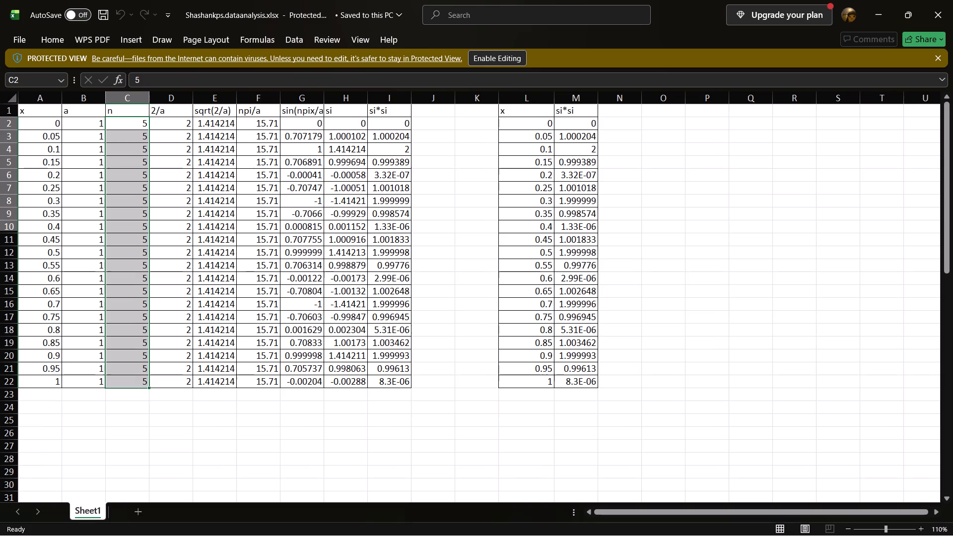
pyautogui.click(340, 122)
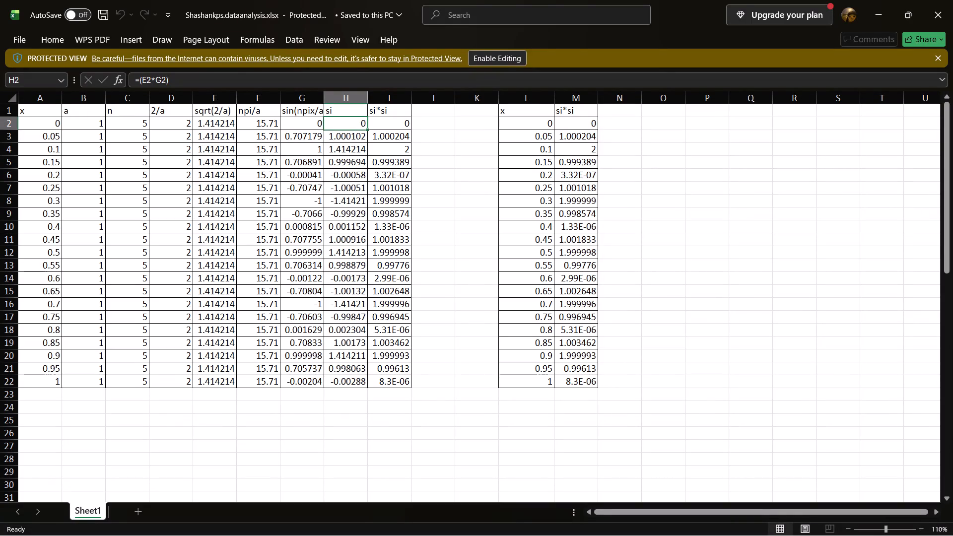
pyautogui.click(952, 0)
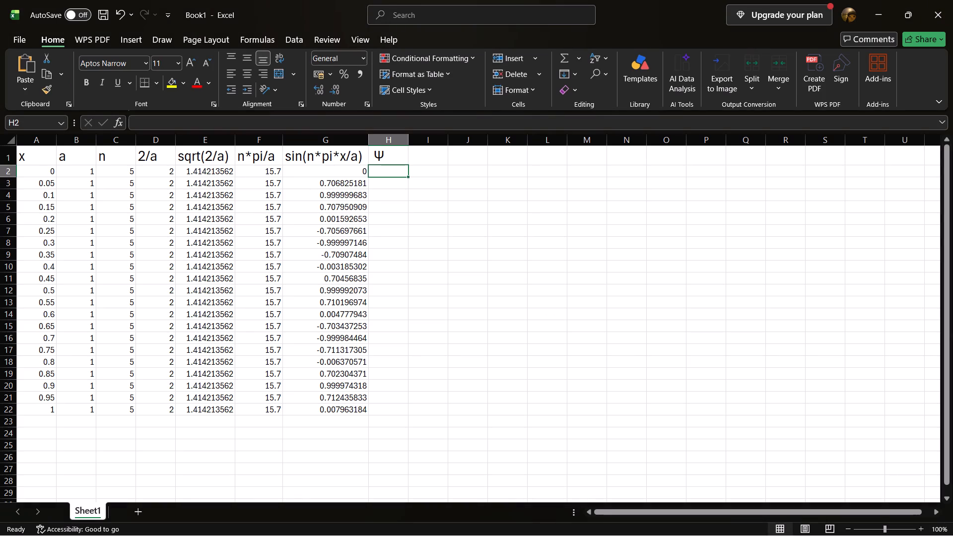
# Enter the formula =(E2*G2) in cell H2 under the Ψ header.
pyautogui.press('=')
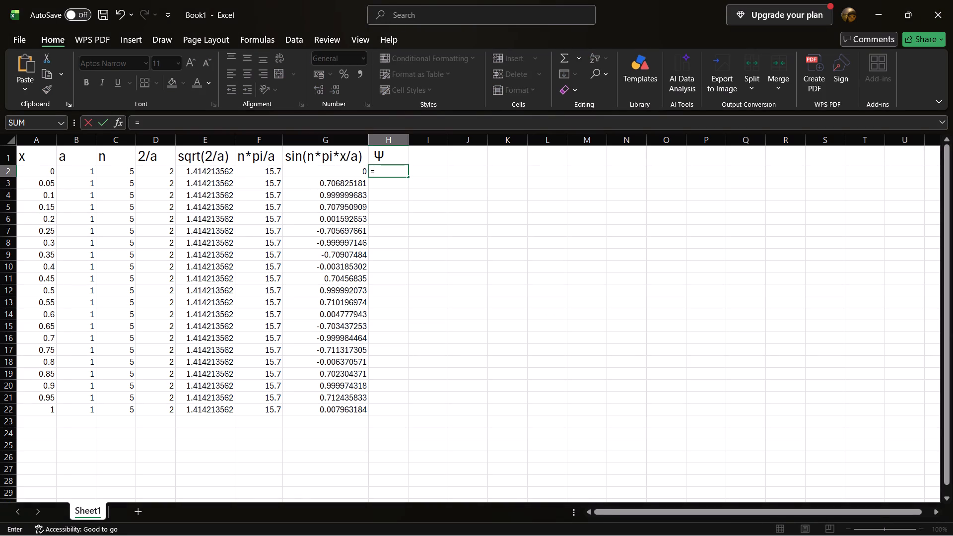
pyautogui.hotkey('shift', '(')
pyautogui.click(205, 176)
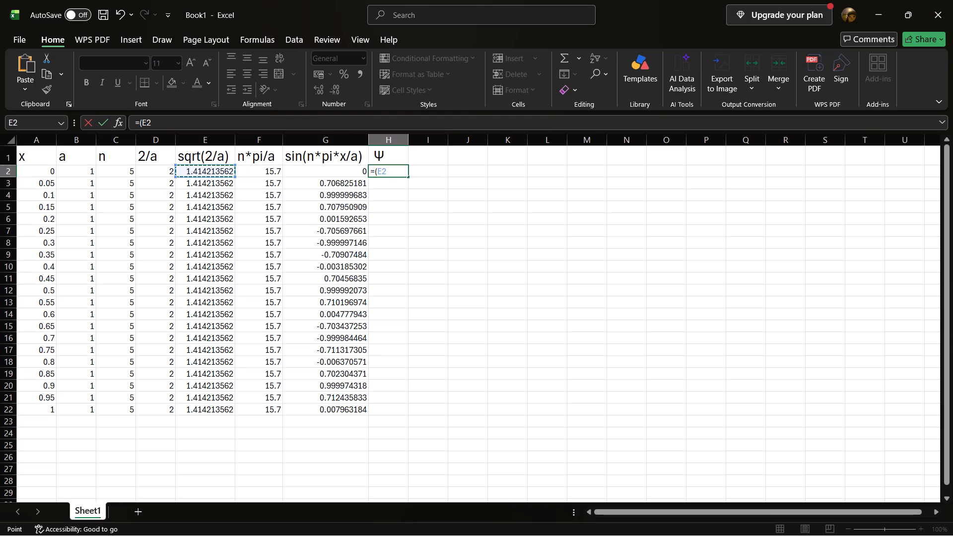
pyautogui.hotkey('shift', '*')
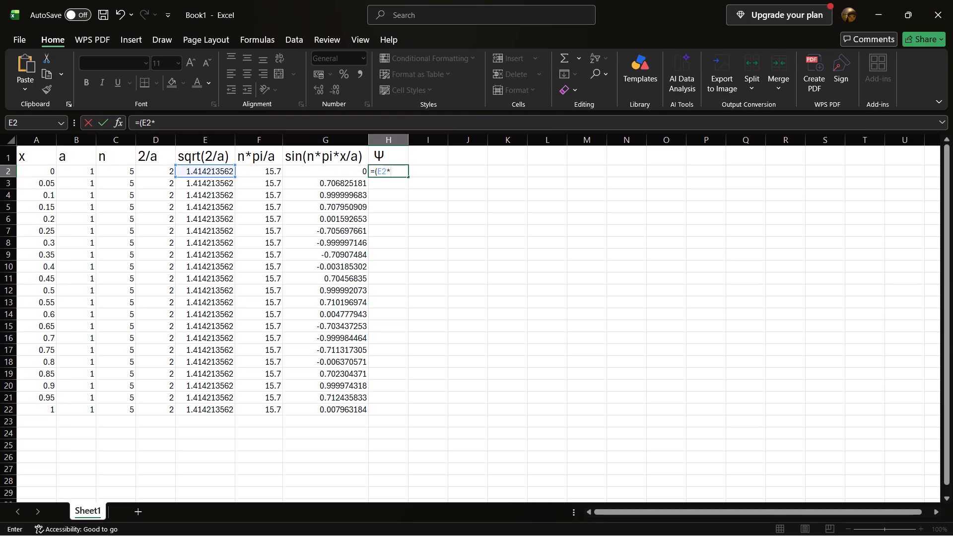
pyautogui.click(337, 171)
pyautogui.hotkey('shift', ')')
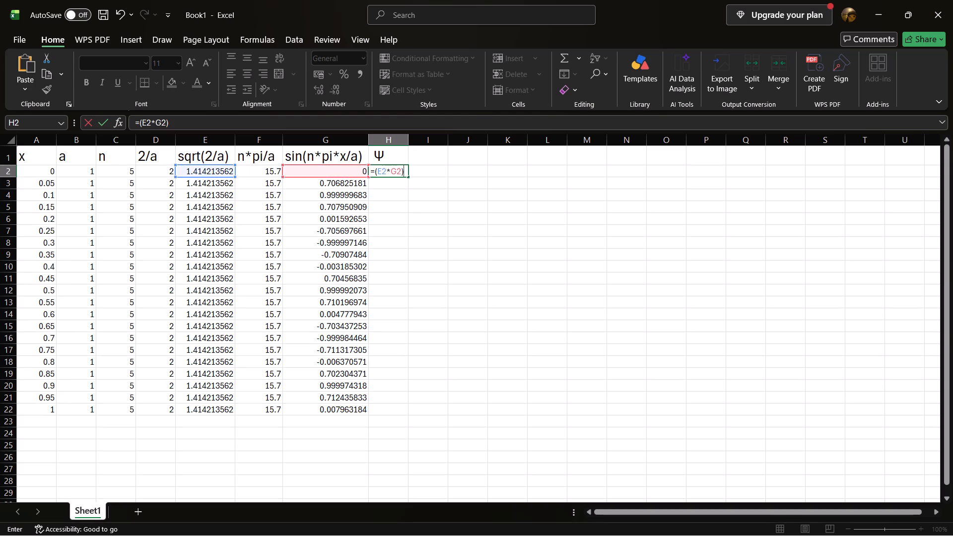
pyautogui.press('Return')
# Fill the Ψ formula from H2 down through H22.
pyautogui.click(394, 172)
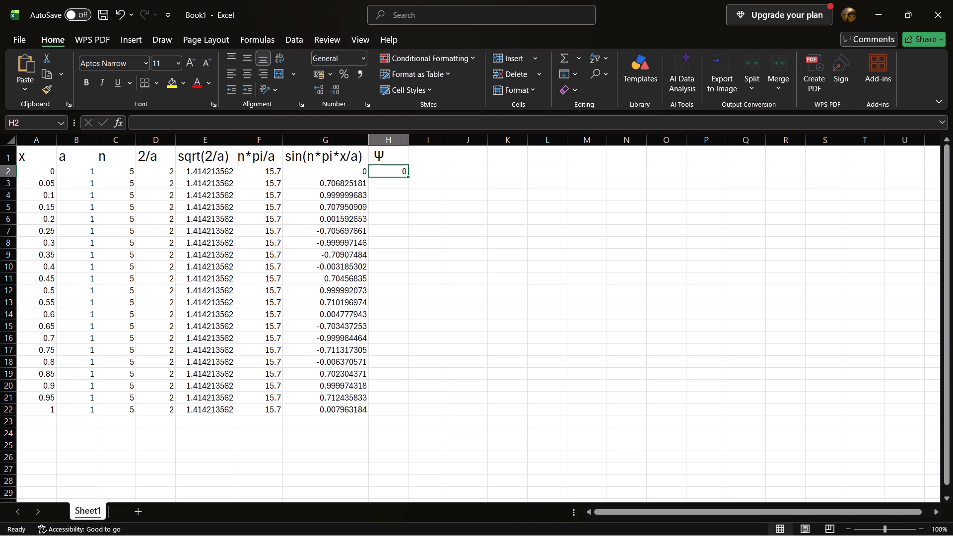
pyautogui.moveTo(407, 176); pyautogui.dragTo(407, 404)
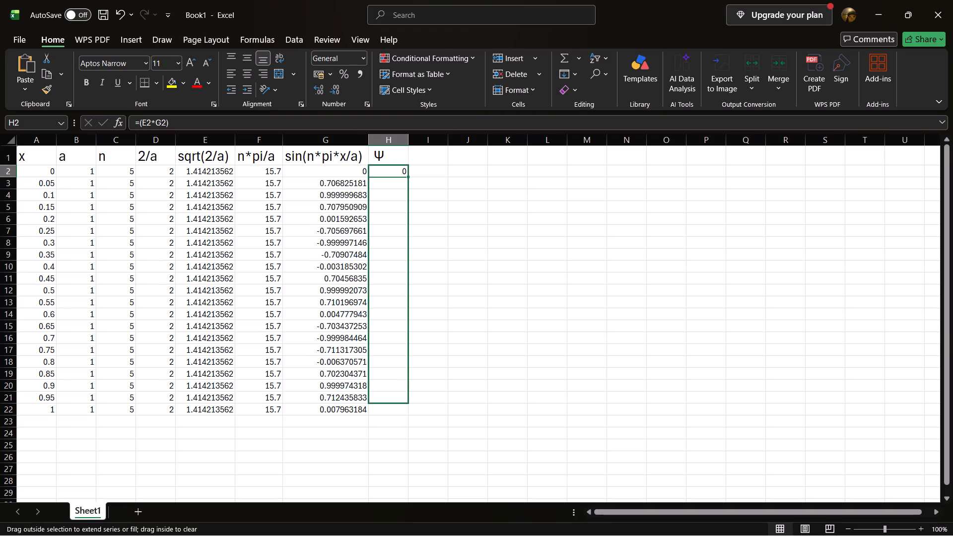
pyautogui.moveTo(407, 404); pyautogui.dragTo(409, 410)
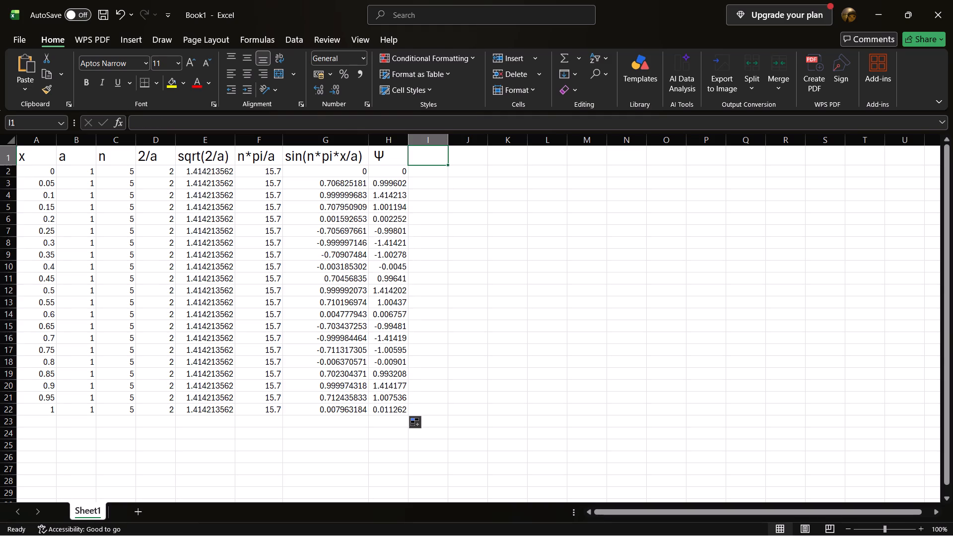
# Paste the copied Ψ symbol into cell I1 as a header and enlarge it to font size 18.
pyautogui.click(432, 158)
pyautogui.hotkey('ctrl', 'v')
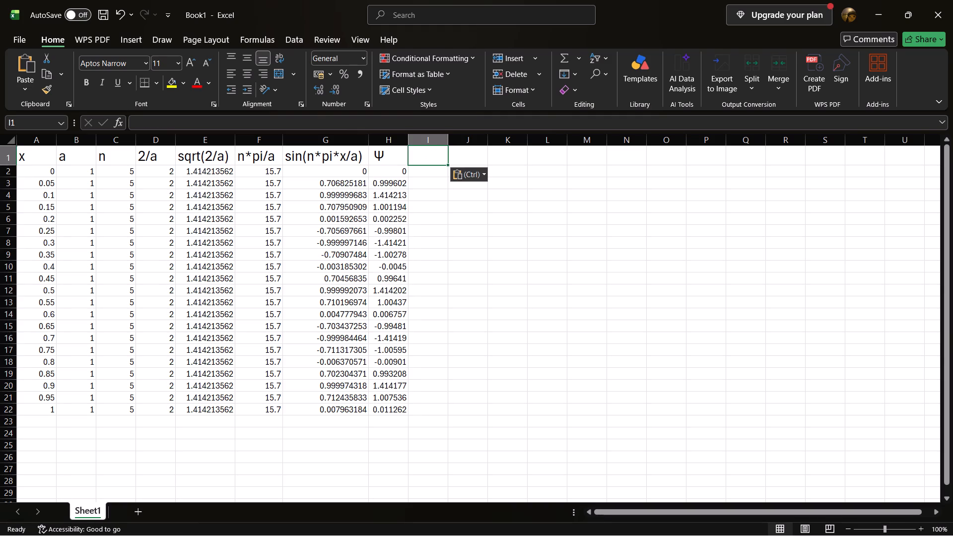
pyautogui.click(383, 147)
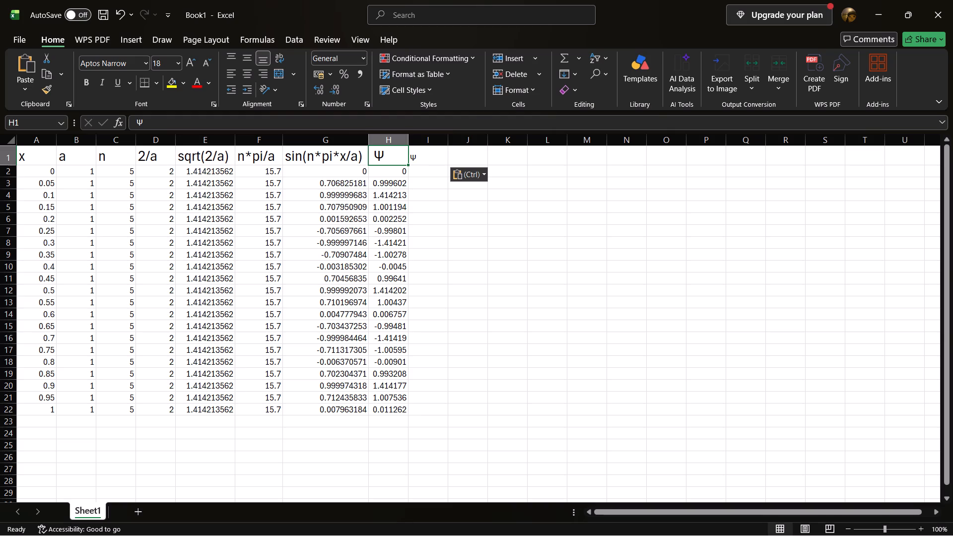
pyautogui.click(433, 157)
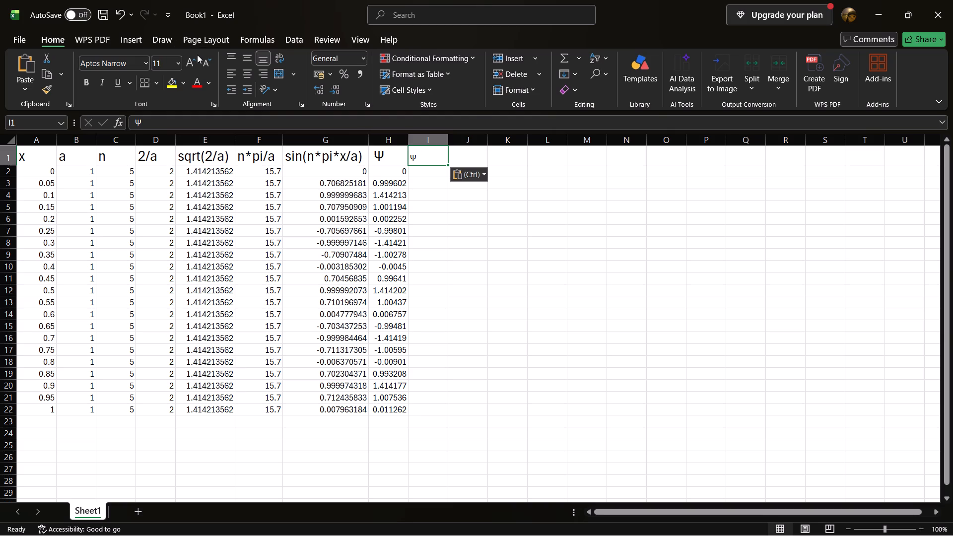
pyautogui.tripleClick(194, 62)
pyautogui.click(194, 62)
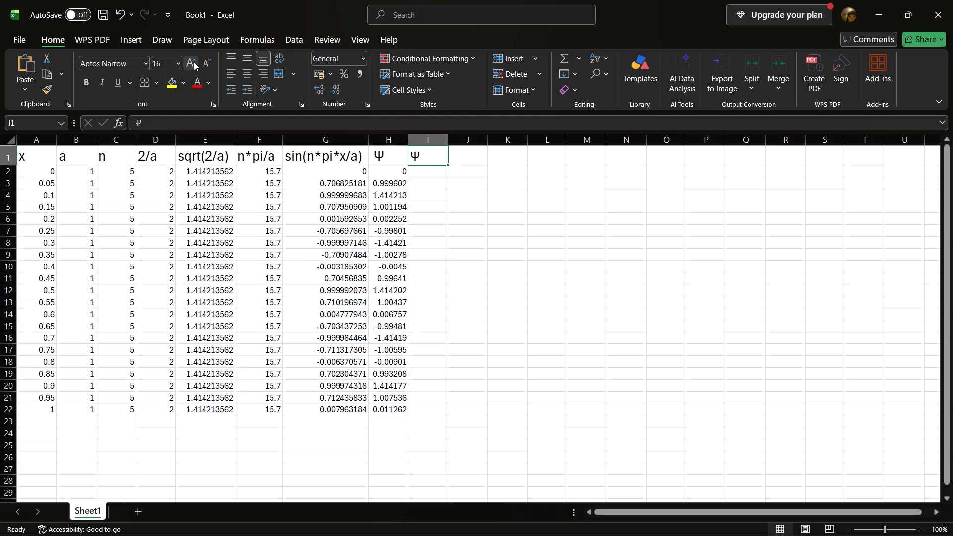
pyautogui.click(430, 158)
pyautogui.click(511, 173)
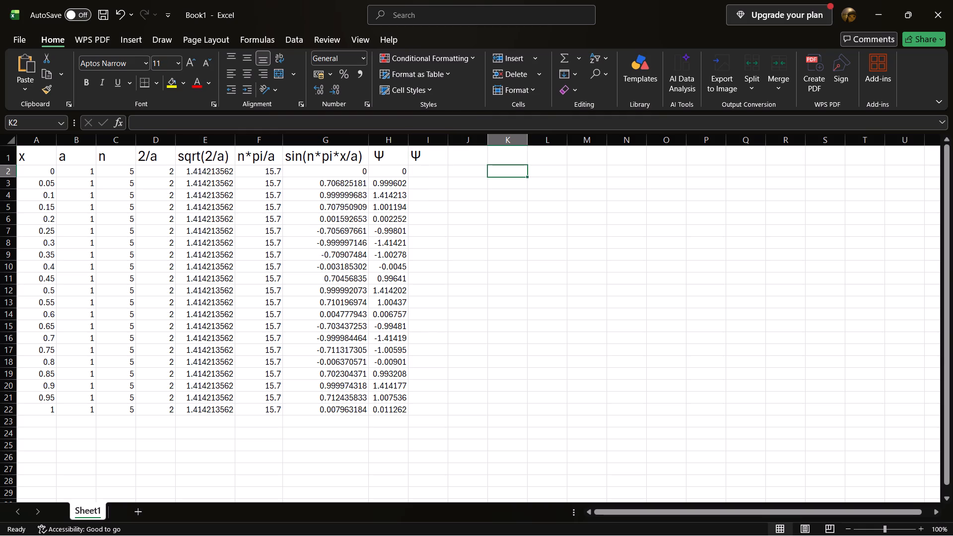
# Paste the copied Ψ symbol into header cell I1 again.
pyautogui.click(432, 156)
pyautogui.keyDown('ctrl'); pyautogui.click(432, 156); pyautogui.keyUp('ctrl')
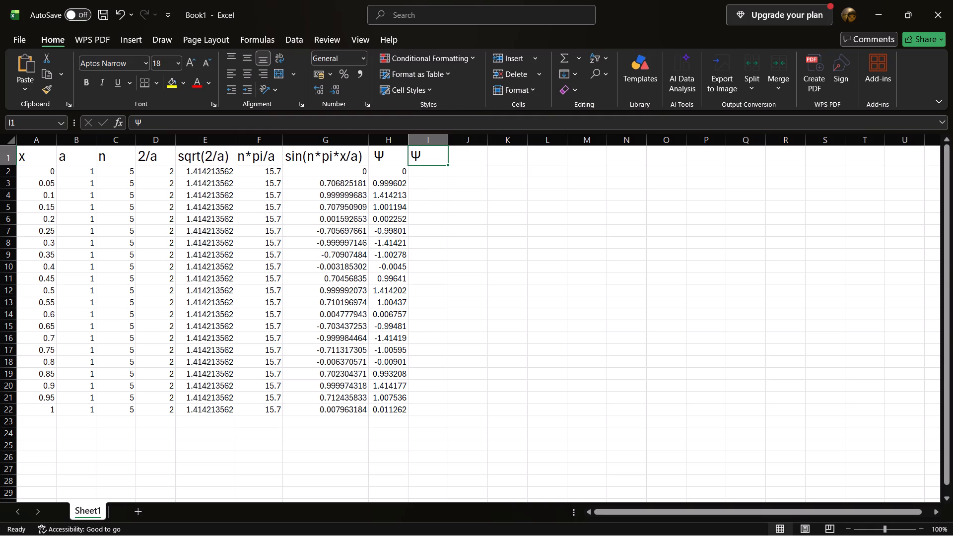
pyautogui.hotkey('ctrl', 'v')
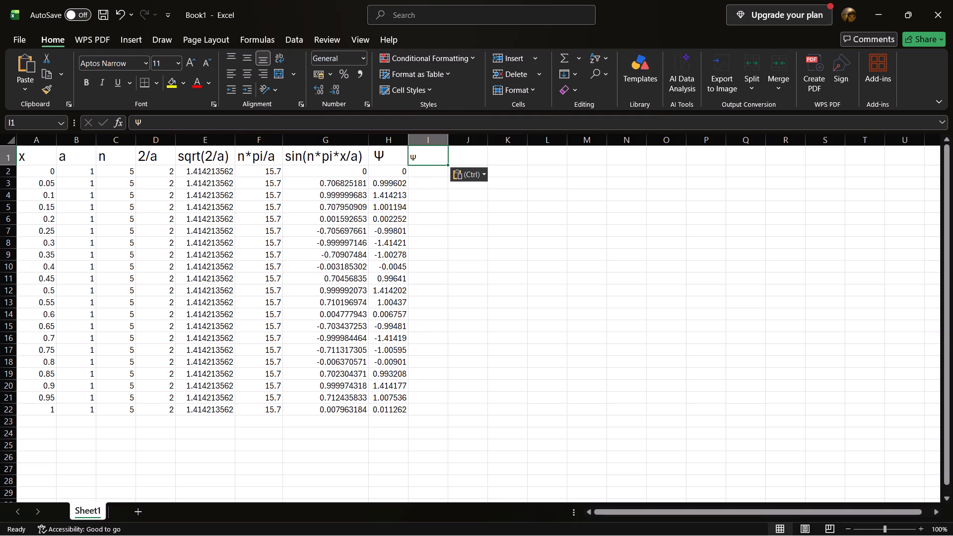
# Create an automatic outline on the worksheet.
pyautogui.hotkey('ctrl', '8')
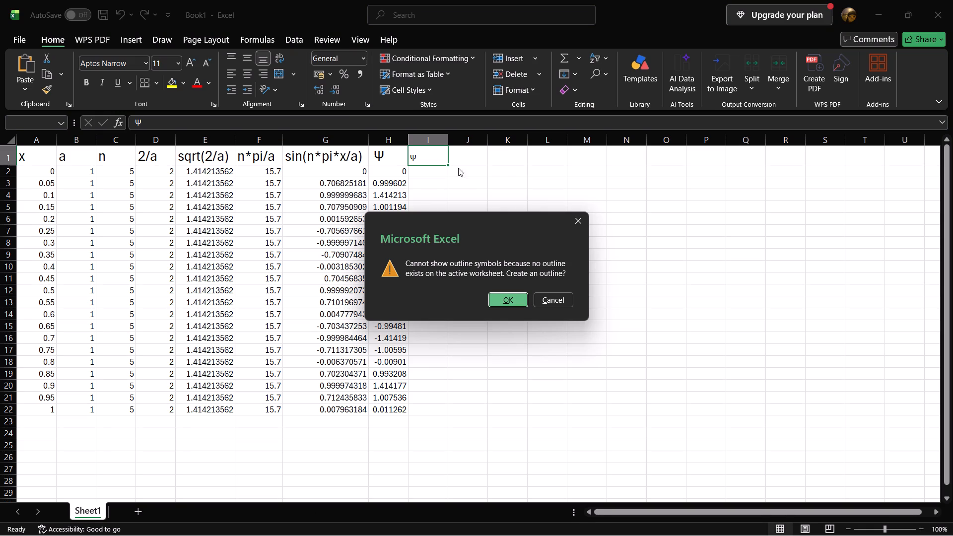
pyautogui.click(517, 298)
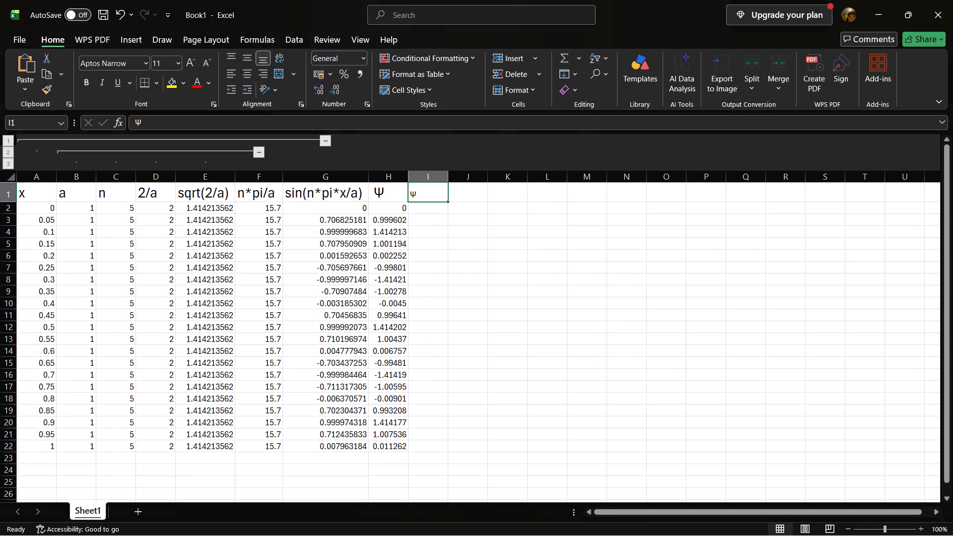
# Collapse the outline group over columns B to E and undo back to the Ψ header in I1 at font size 14.
pyautogui.click(258, 149)
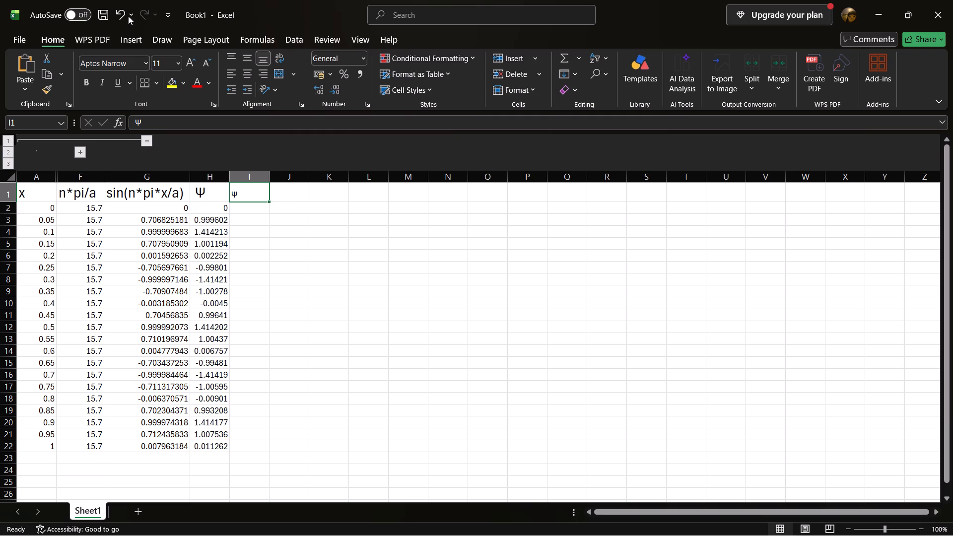
pyautogui.click(122, 12)
pyautogui.click(122, 12)
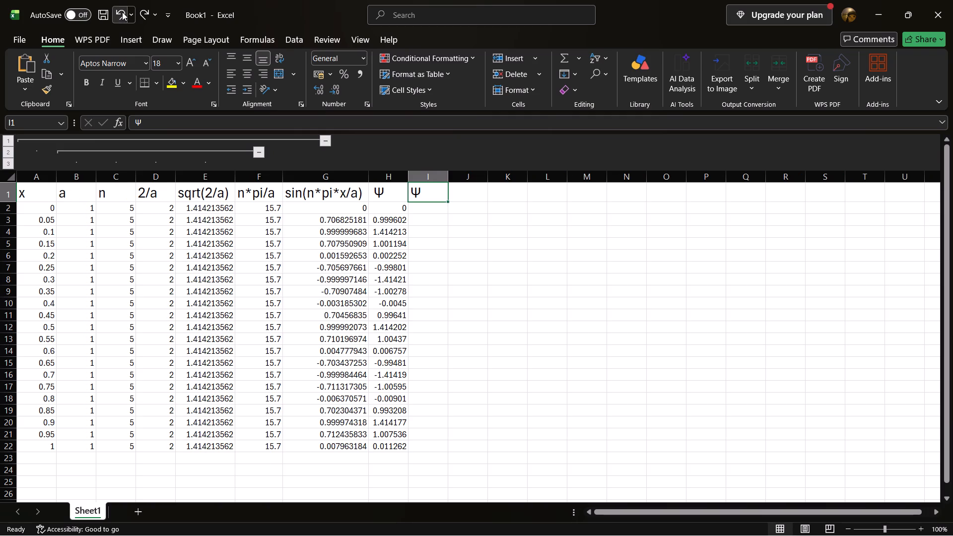
pyautogui.click(122, 12)
pyautogui.click(122, 12)
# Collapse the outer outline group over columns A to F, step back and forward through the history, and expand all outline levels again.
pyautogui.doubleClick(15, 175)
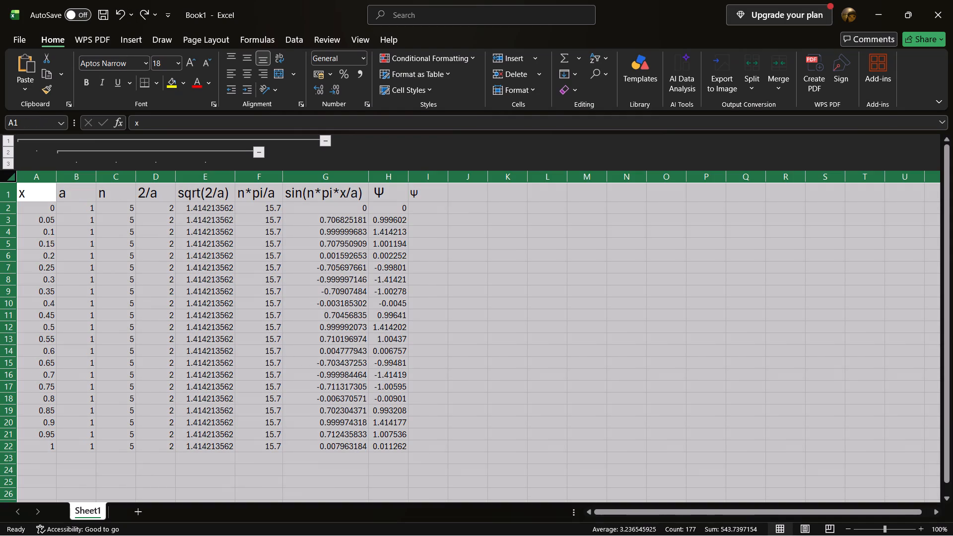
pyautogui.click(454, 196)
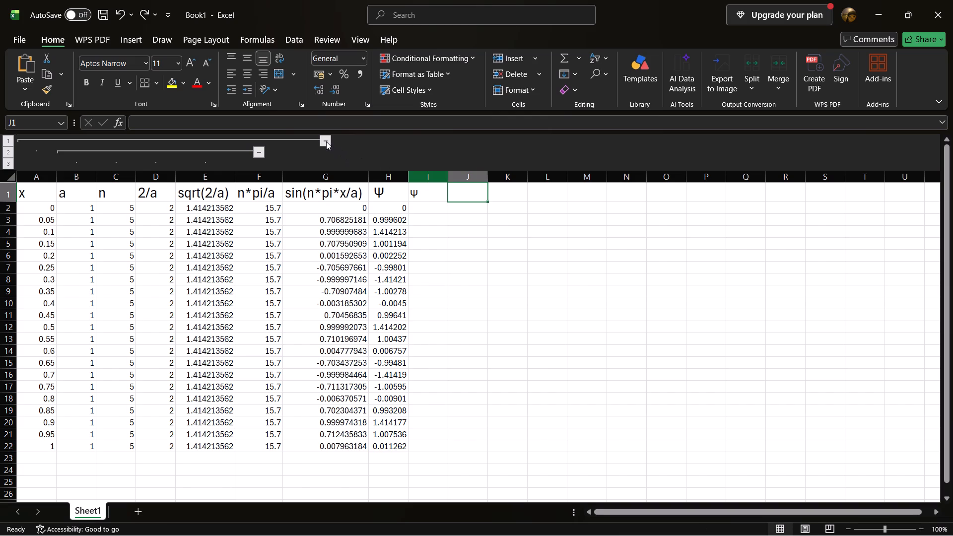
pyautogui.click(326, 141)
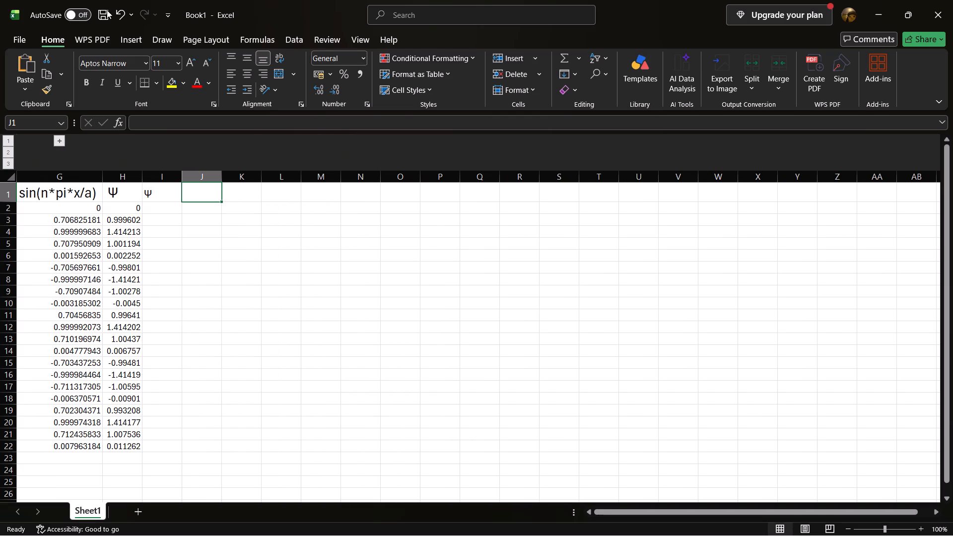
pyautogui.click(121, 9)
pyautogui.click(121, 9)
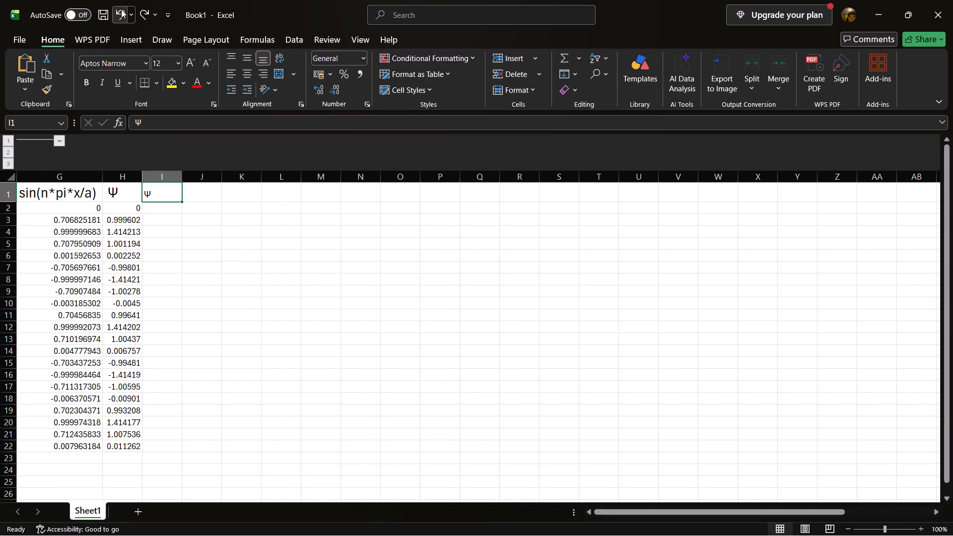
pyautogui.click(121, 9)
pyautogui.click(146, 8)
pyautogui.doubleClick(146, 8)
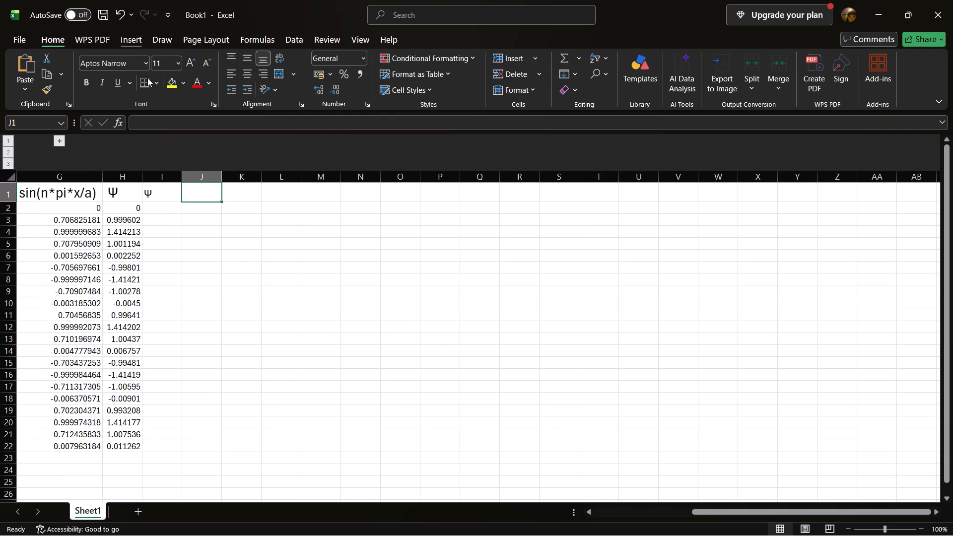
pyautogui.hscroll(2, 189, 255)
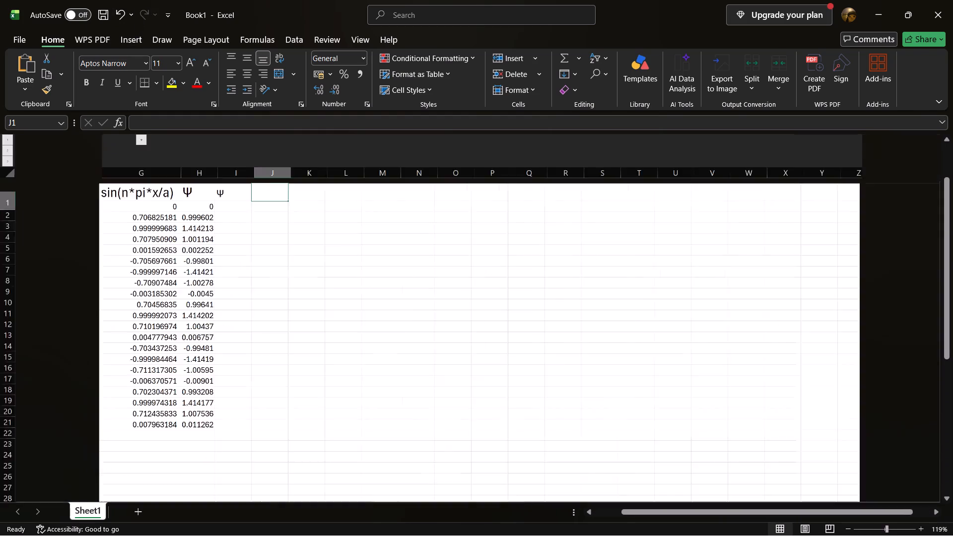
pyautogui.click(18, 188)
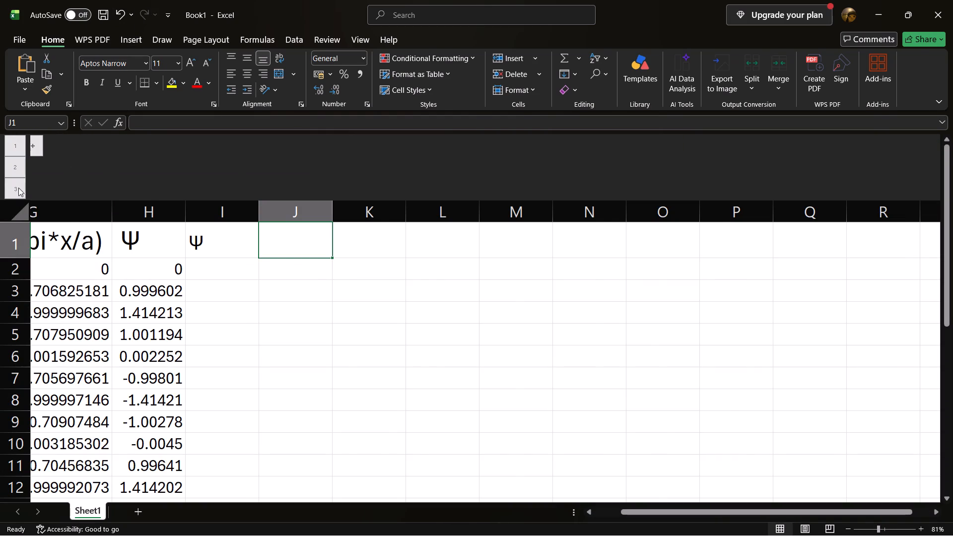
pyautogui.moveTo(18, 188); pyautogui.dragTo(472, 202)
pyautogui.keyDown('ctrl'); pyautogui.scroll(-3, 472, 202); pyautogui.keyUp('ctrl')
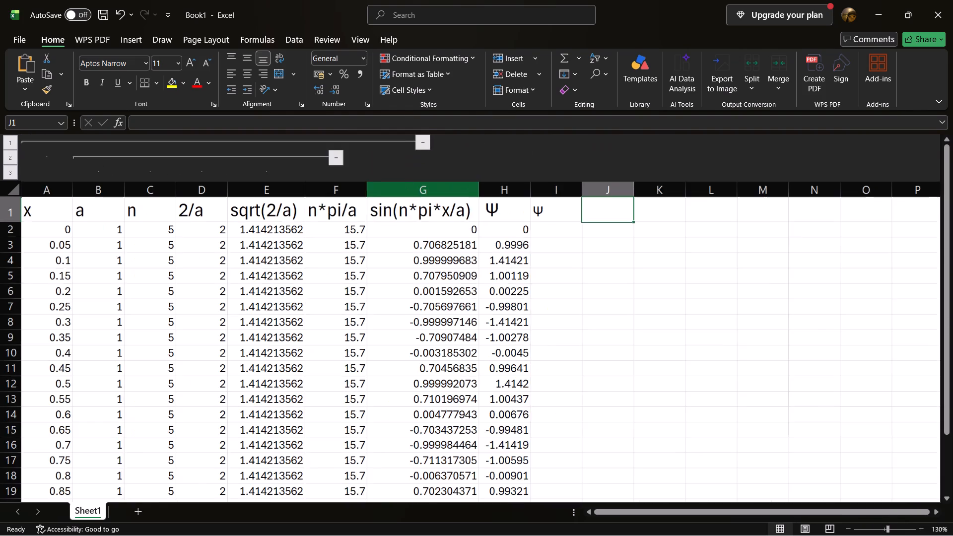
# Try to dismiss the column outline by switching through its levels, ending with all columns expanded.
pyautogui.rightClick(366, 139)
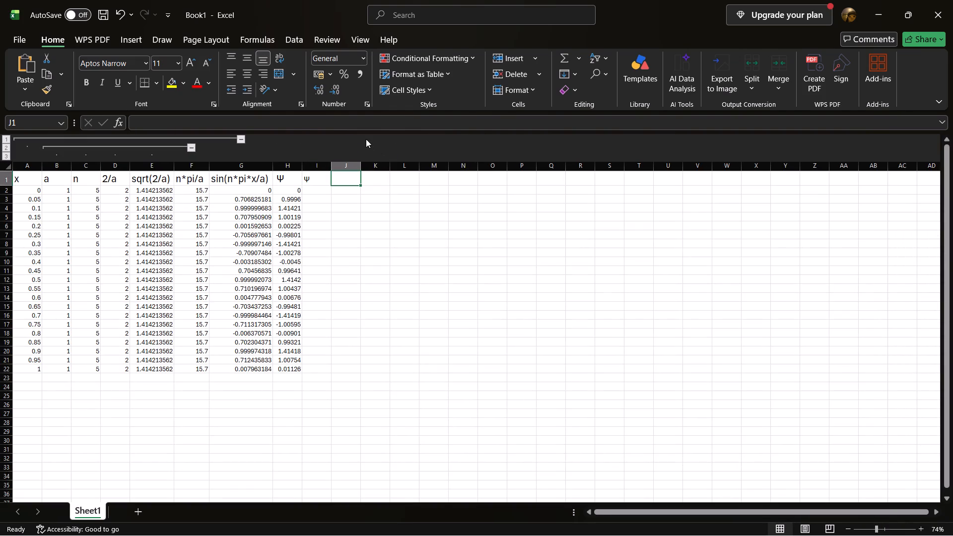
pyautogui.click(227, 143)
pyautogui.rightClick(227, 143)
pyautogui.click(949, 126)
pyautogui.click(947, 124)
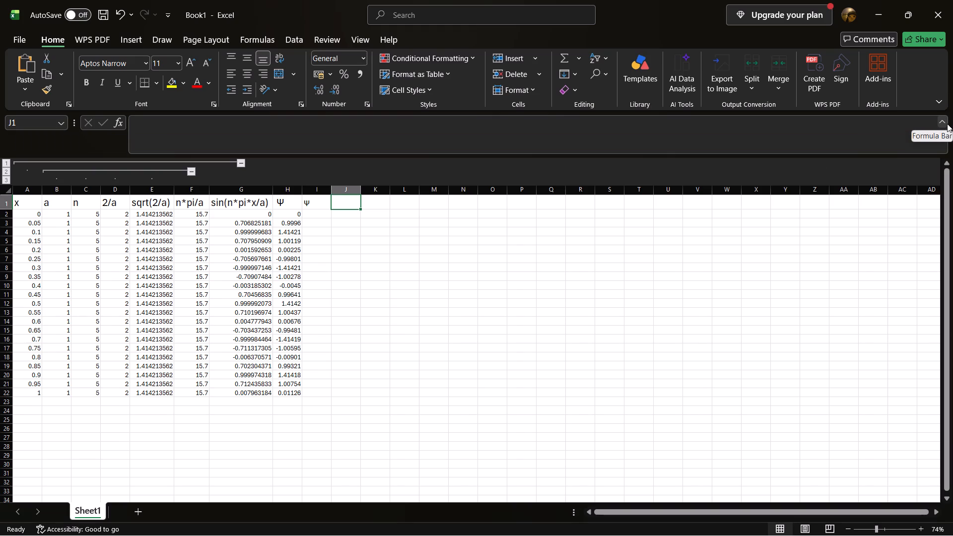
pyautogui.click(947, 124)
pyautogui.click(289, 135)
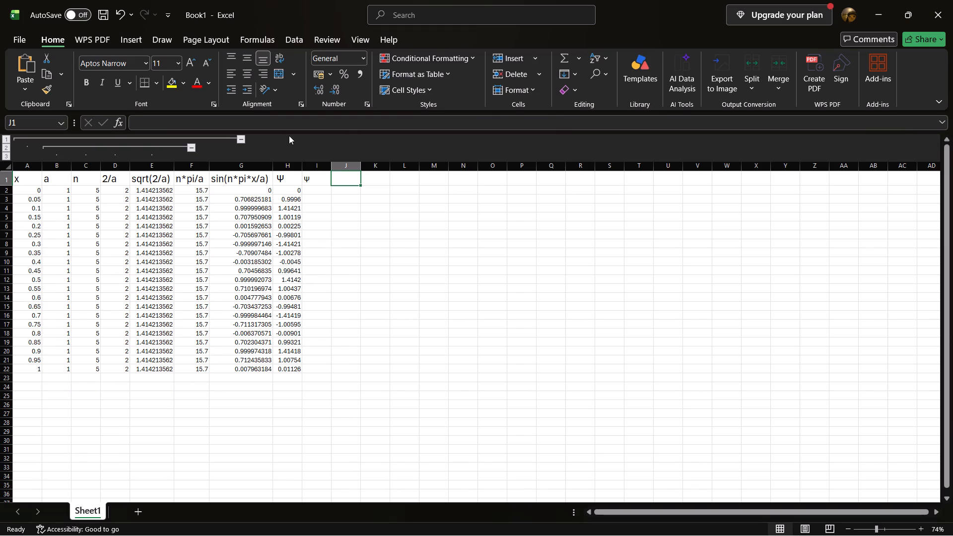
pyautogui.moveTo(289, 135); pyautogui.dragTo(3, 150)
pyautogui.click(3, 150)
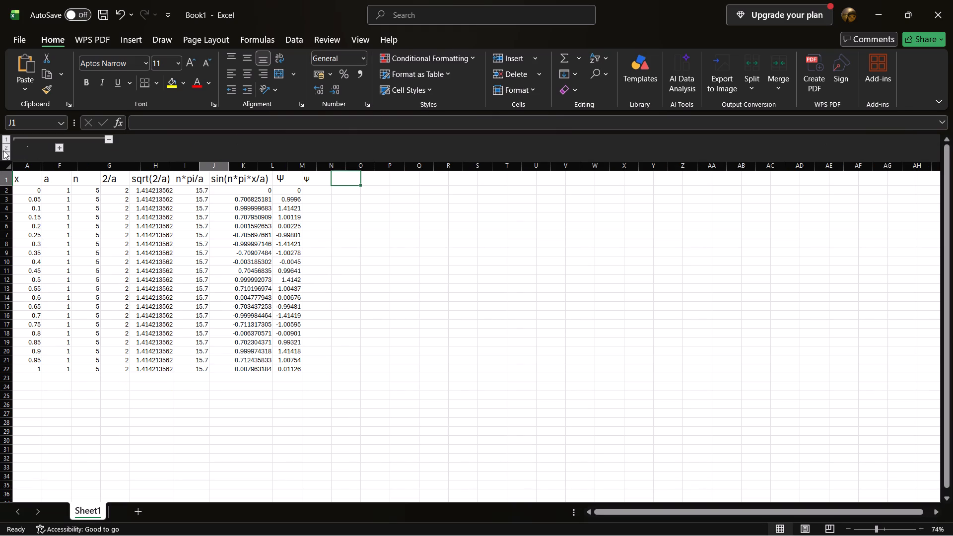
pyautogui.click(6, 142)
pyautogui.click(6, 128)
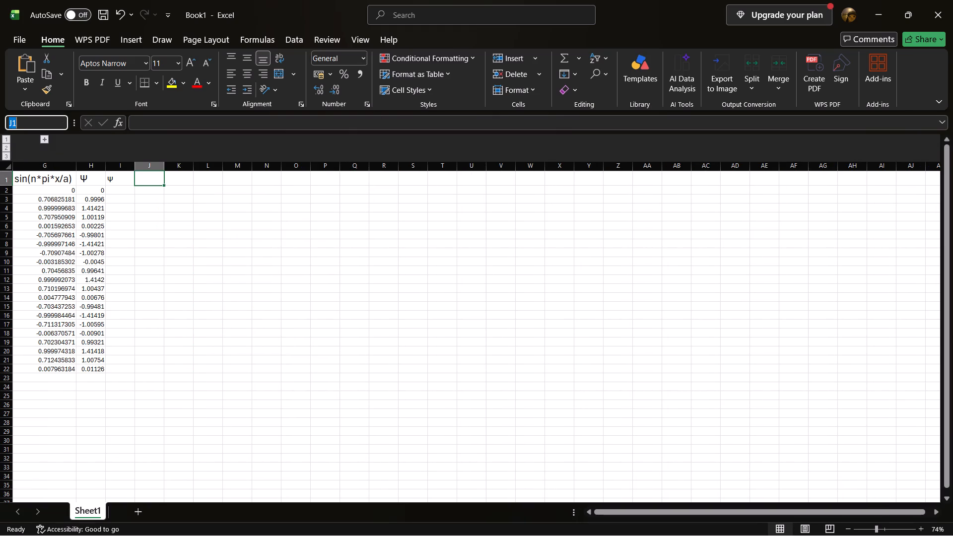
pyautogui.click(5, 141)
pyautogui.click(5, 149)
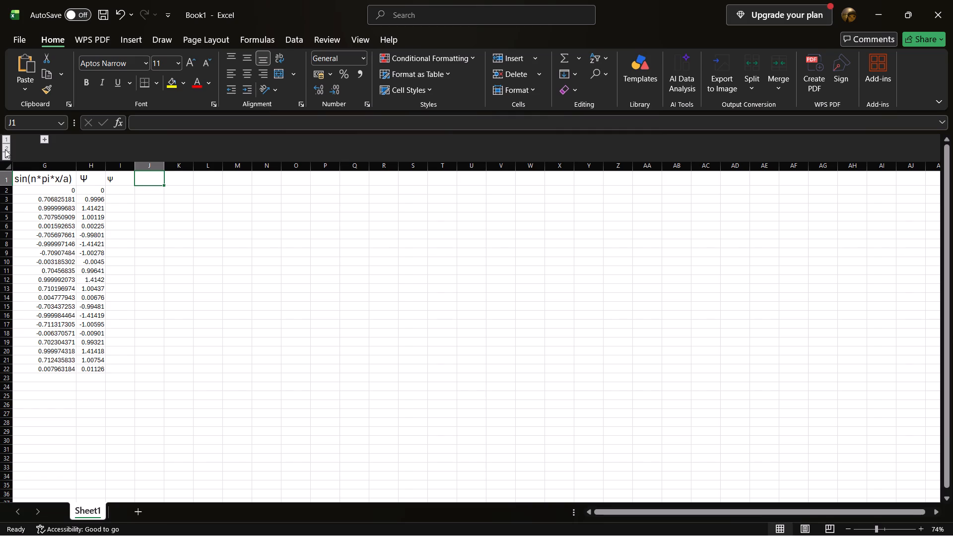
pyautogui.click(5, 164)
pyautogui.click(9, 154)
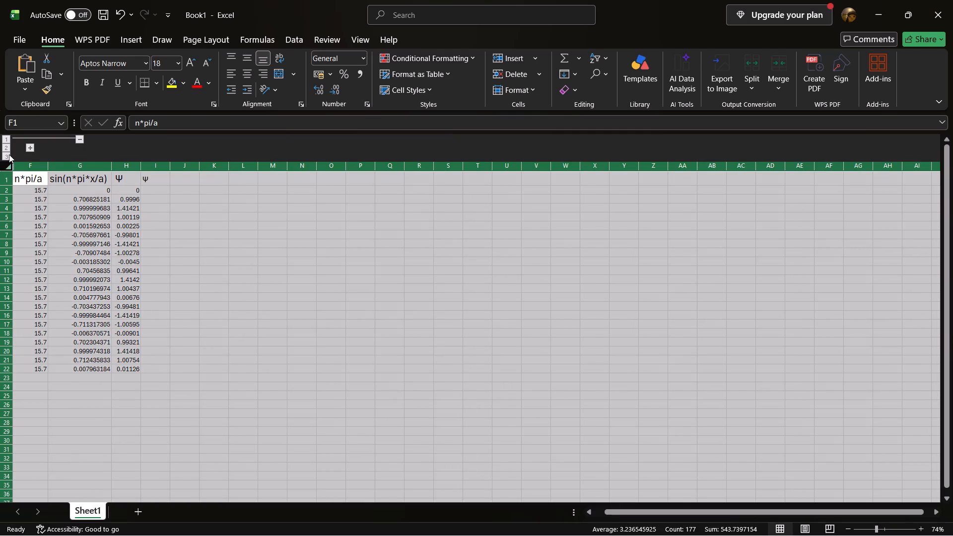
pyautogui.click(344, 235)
# Replace the header in cell I1 with Ψ* Ψ and try to enlarge it to font size 18.
pyautogui.scroll(1, 344, 235)
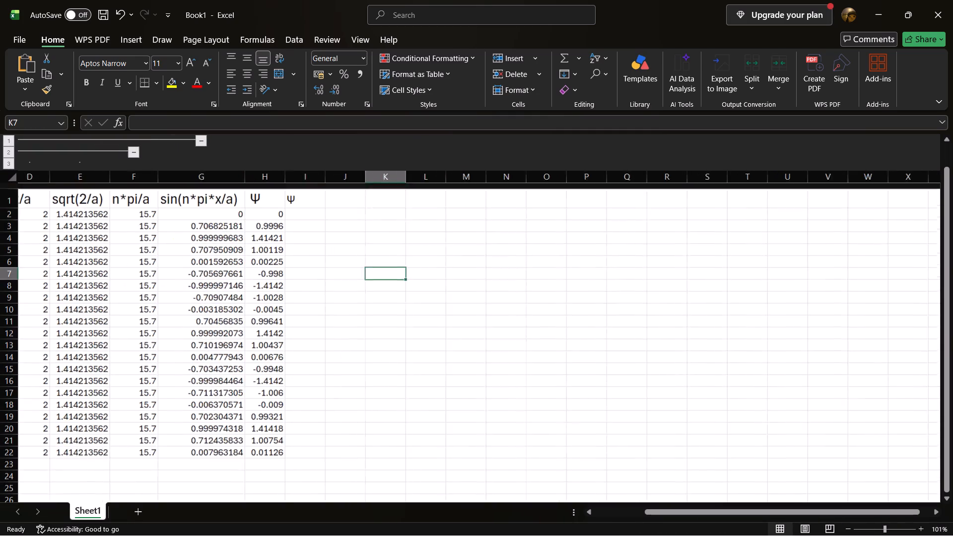
pyautogui.scroll(1, 344, 235)
pyautogui.hscroll(3, 344, 235)
pyautogui.click(437, 194)
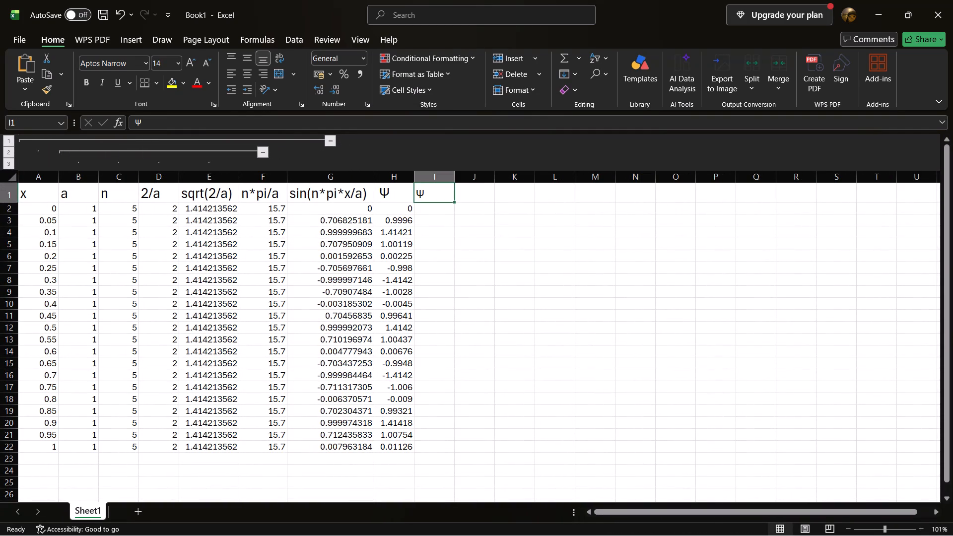
pyautogui.doubleClick(437, 194)
pyautogui.press('BackSpace')
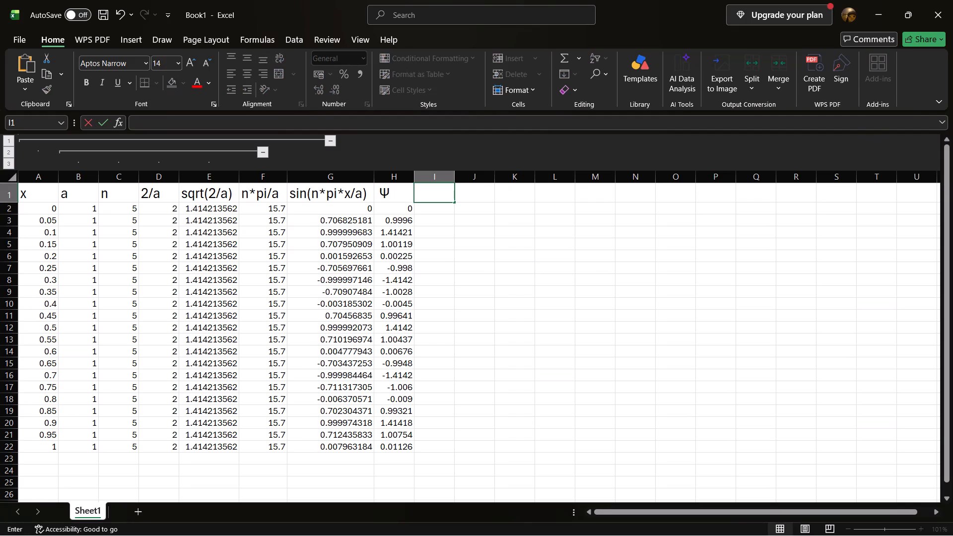
pyautogui.hotkey('ctrl', 'v')
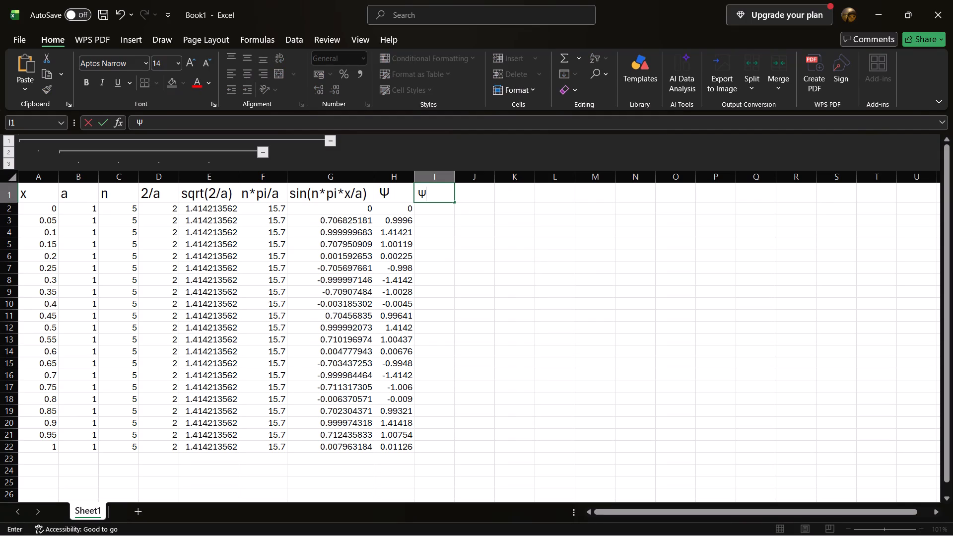
pyautogui.hotkey('shift', '*')
pyautogui.hotkey('ctrl', 'v')
pyautogui.click(195, 63)
pyautogui.click(195, 63)
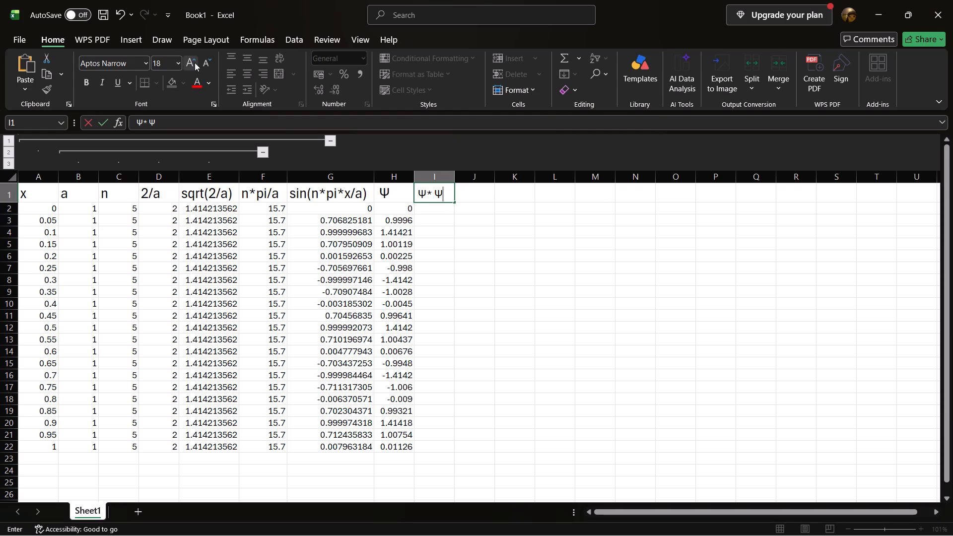
pyautogui.click(452, 236)
pyautogui.click(449, 194)
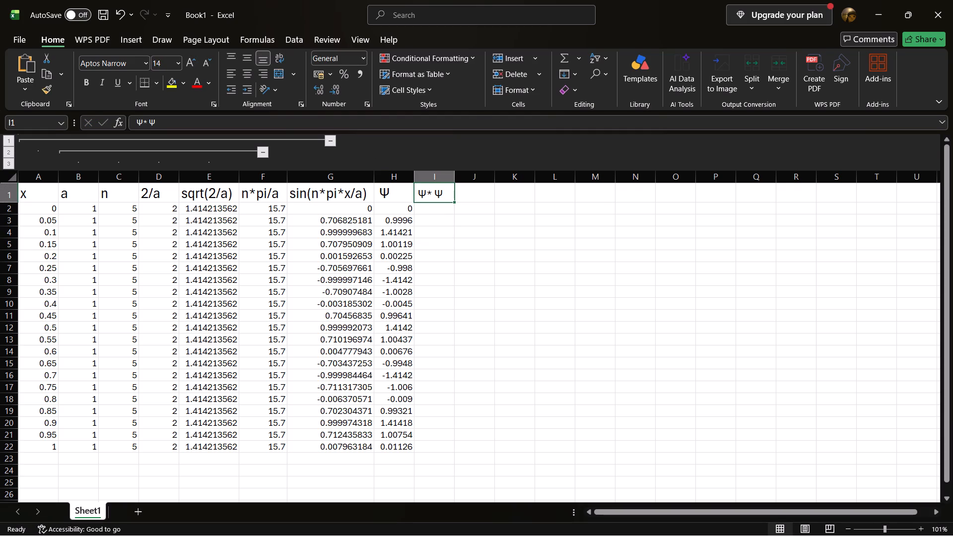
# Enter the formula =(H2*H2) in cell I2 to square the first Ψ value.
pyautogui.click(426, 225)
pyautogui.click(433, 216)
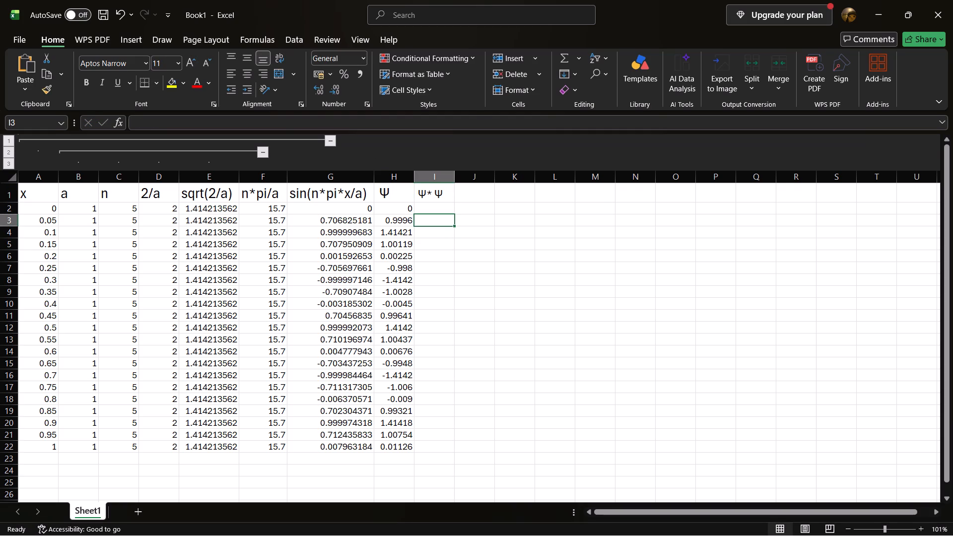
pyautogui.click(433, 210)
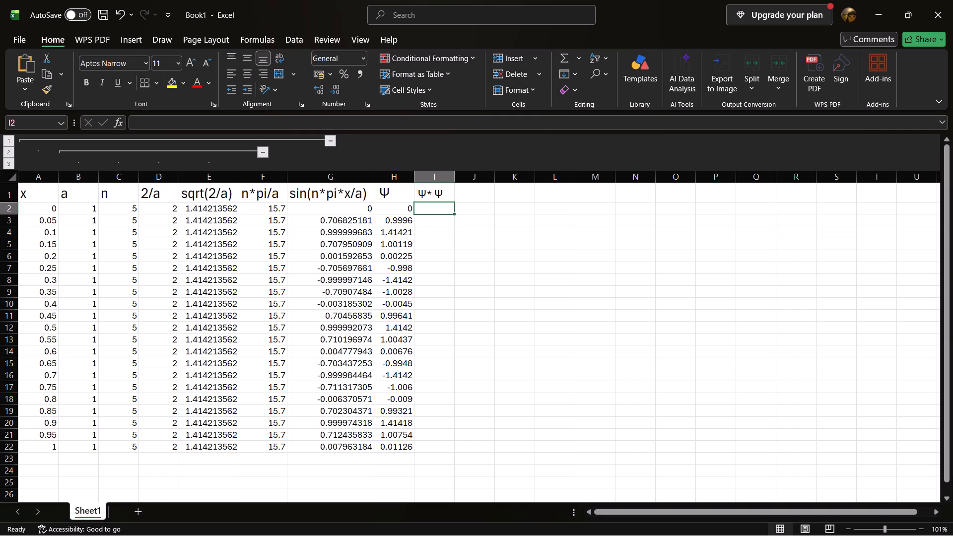
pyautogui.press('=')
pyautogui.hotkey('shift', '(')
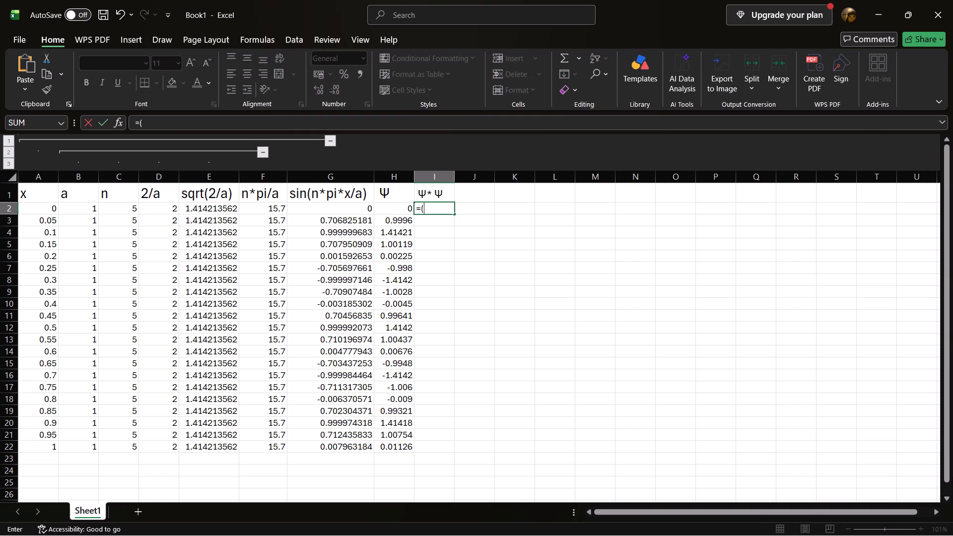
pyautogui.click(389, 210)
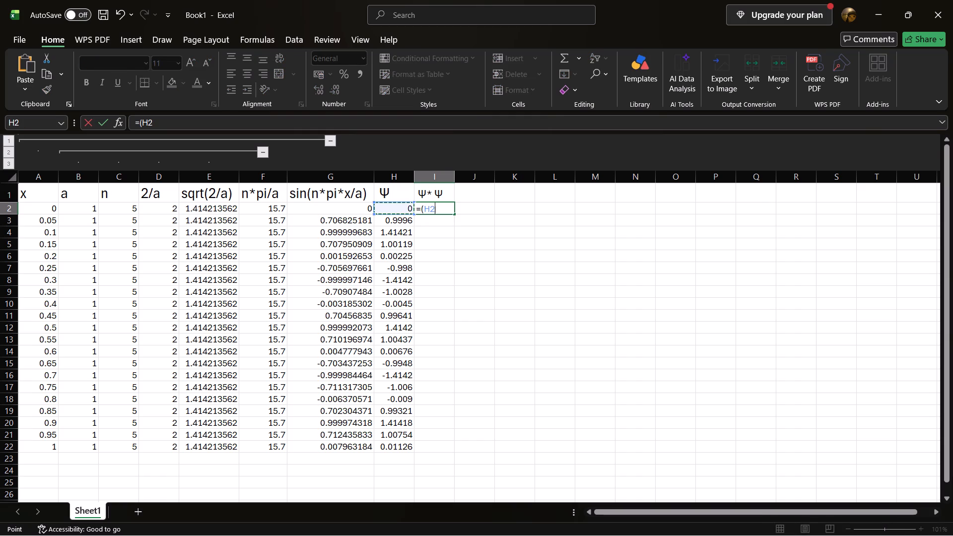
pyautogui.hotkey('shift', '*')
pyautogui.click(408, 207)
pyautogui.hotkey('shift', ')')
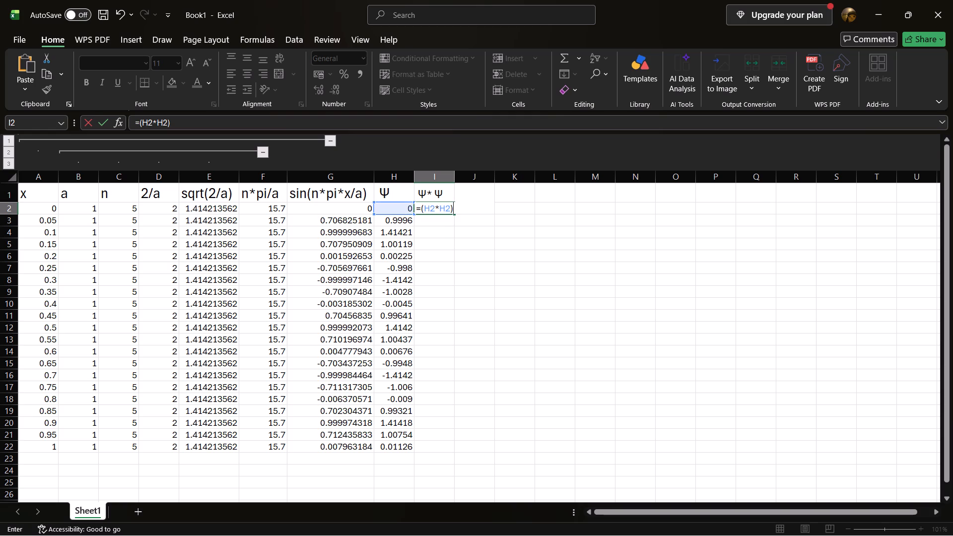
pyautogui.press('Return')
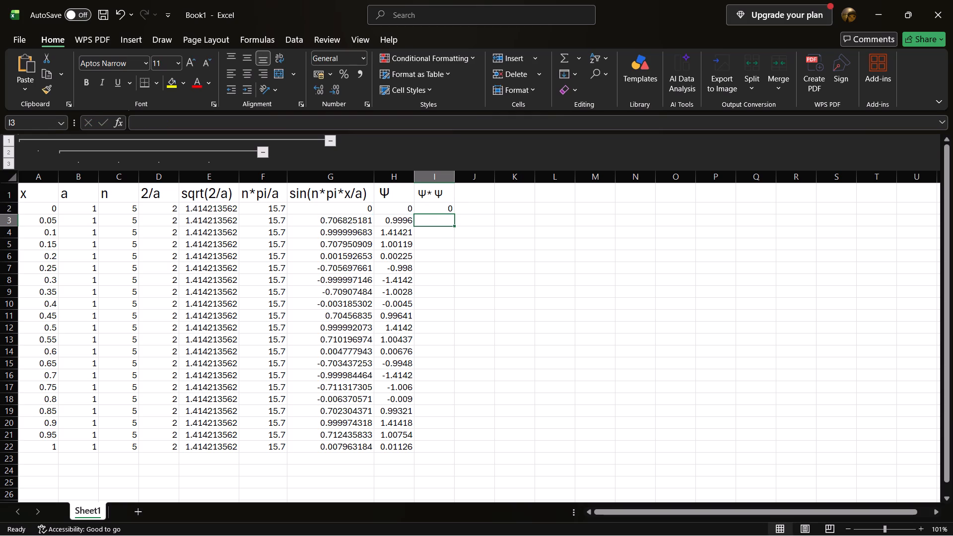
# Fill the squared-Ψ formula from cell I2 down through cell I21.
pyautogui.click(448, 206)
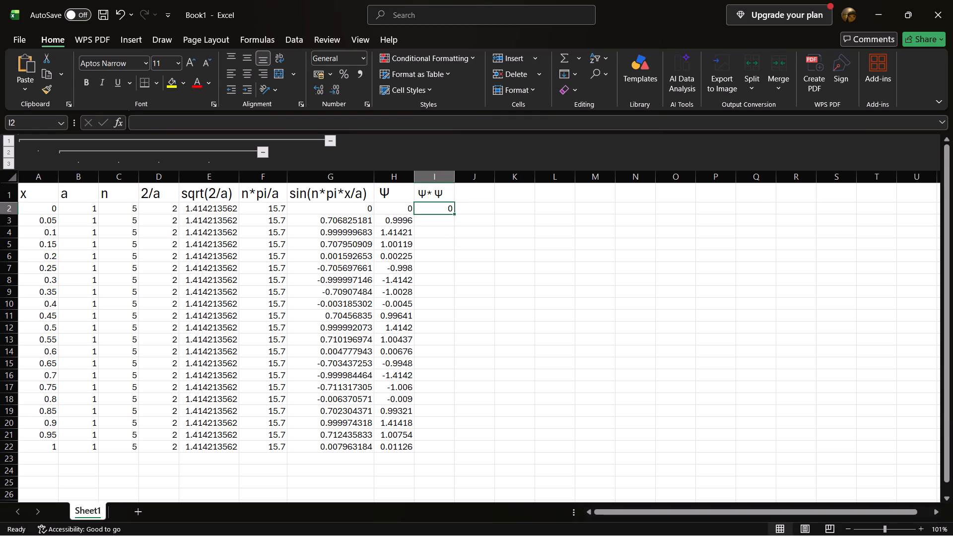
pyautogui.moveTo(453, 214); pyautogui.dragTo(452, 435)
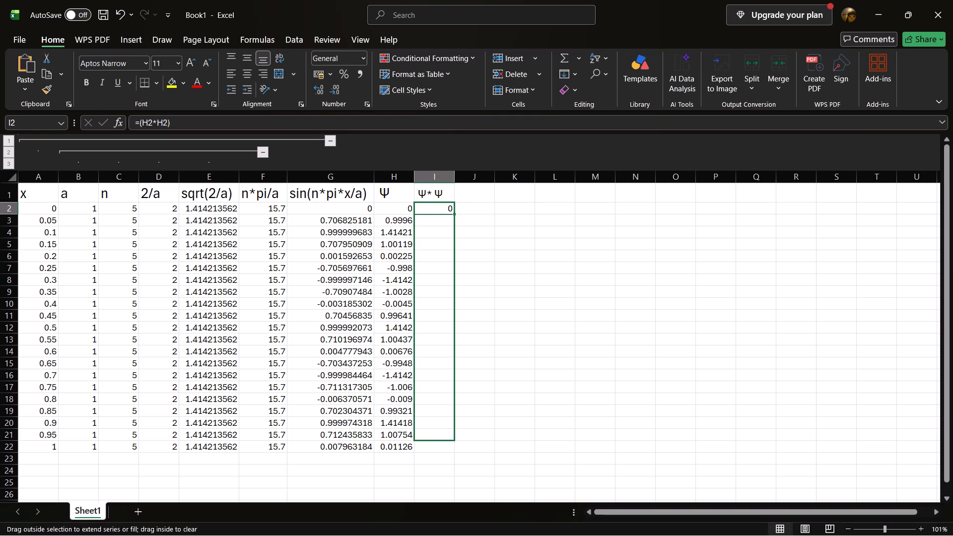
pyautogui.moveTo(452, 435); pyautogui.dragTo(452, 446)
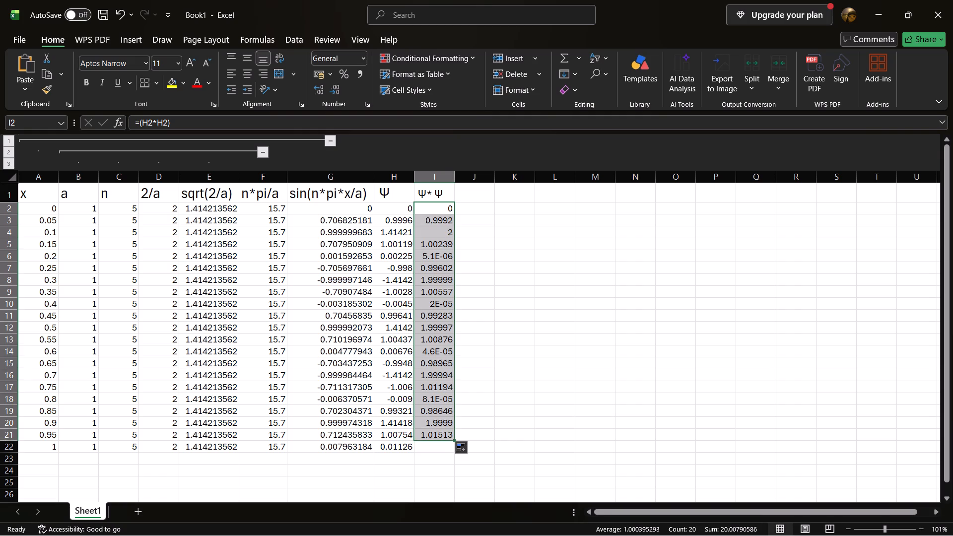
# Widen column H to about 10.89 and widen column I to give its values more decimal room.
pyautogui.moveTo(455, 179); pyautogui.dragTo(472, 182)
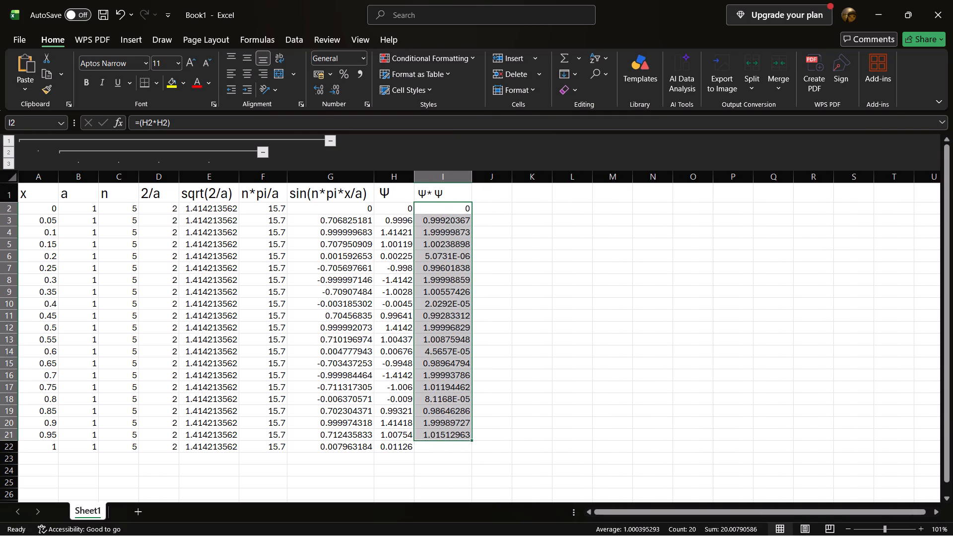
pyautogui.moveTo(412, 180); pyautogui.dragTo(426, 181)
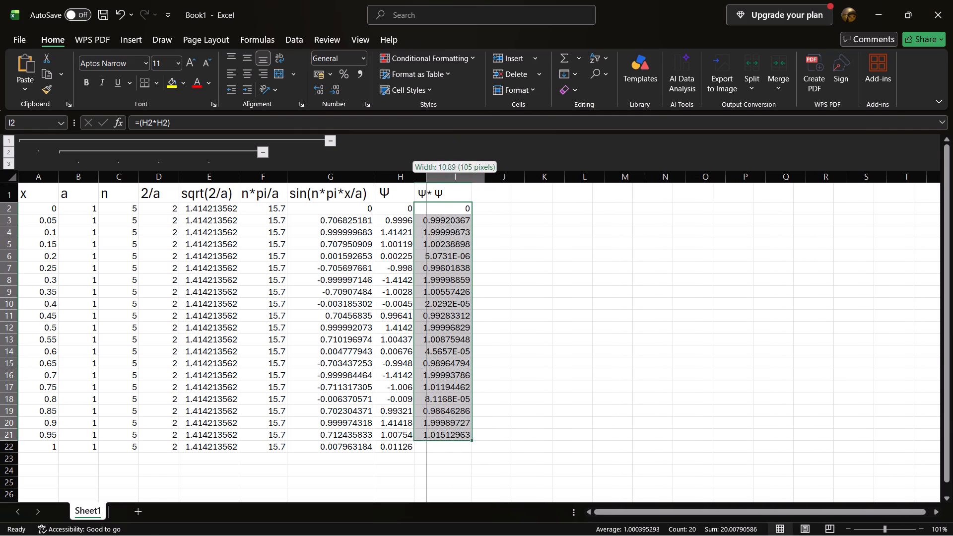
pyautogui.moveTo(426, 181); pyautogui.dragTo(426, 182)
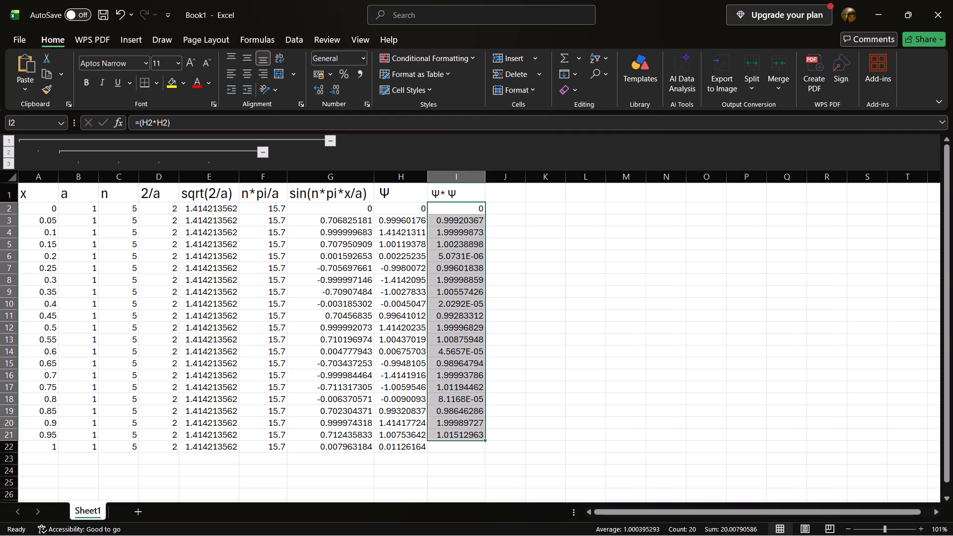
pyautogui.moveTo(485, 176); pyautogui.dragTo(513, 178)
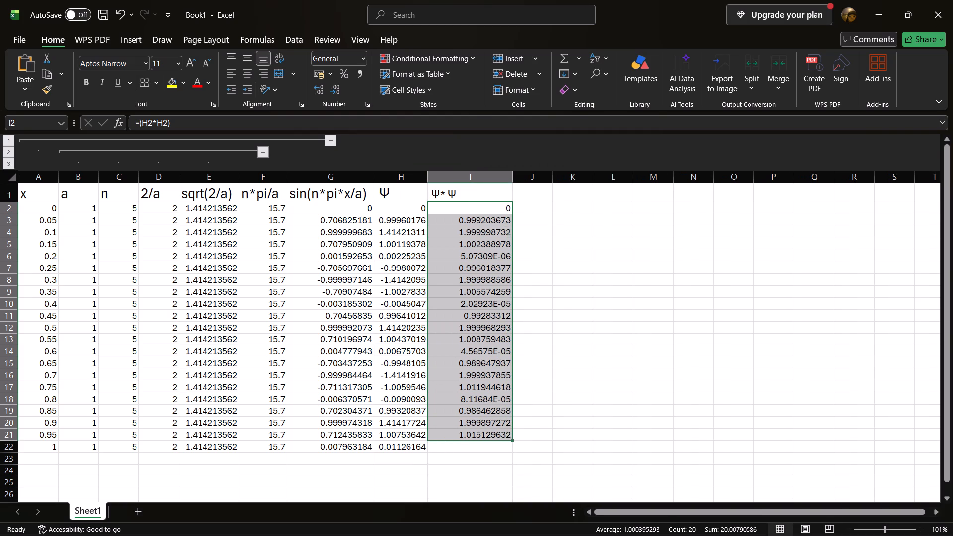
# Extend the filled formula in column I by one more row to cell I22, matching x = 1.
pyautogui.moveTo(512, 439); pyautogui.dragTo(512, 447)
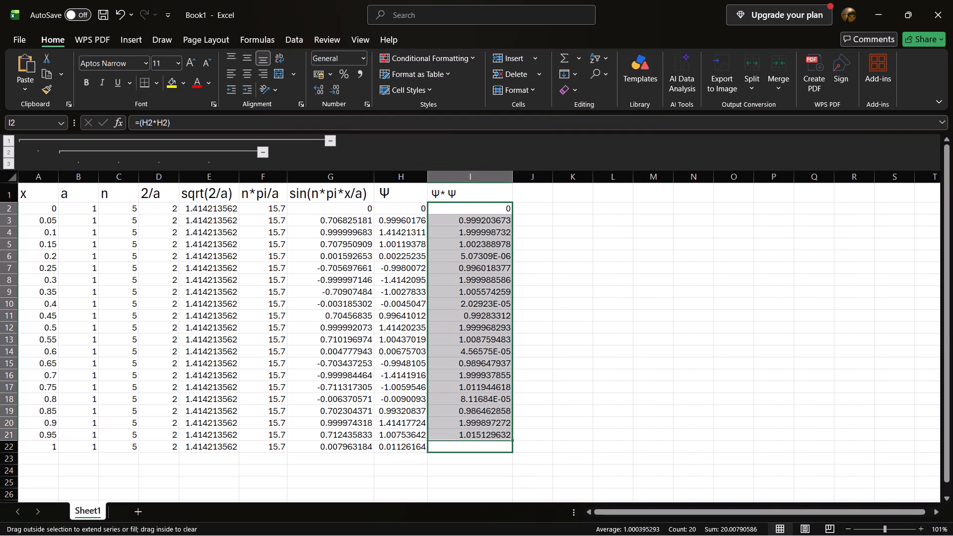
pyautogui.moveTo(512, 447); pyautogui.dragTo(512, 449)
pyautogui.click(546, 393)
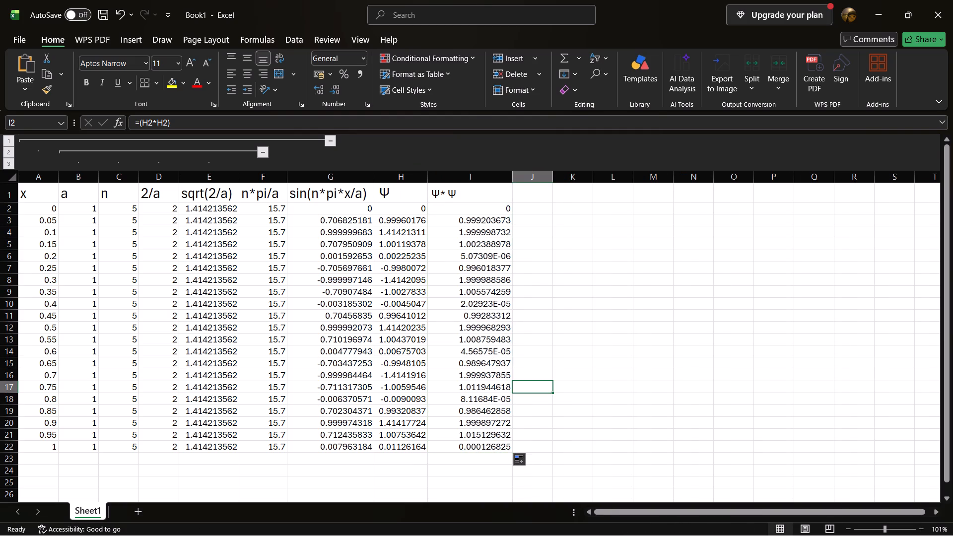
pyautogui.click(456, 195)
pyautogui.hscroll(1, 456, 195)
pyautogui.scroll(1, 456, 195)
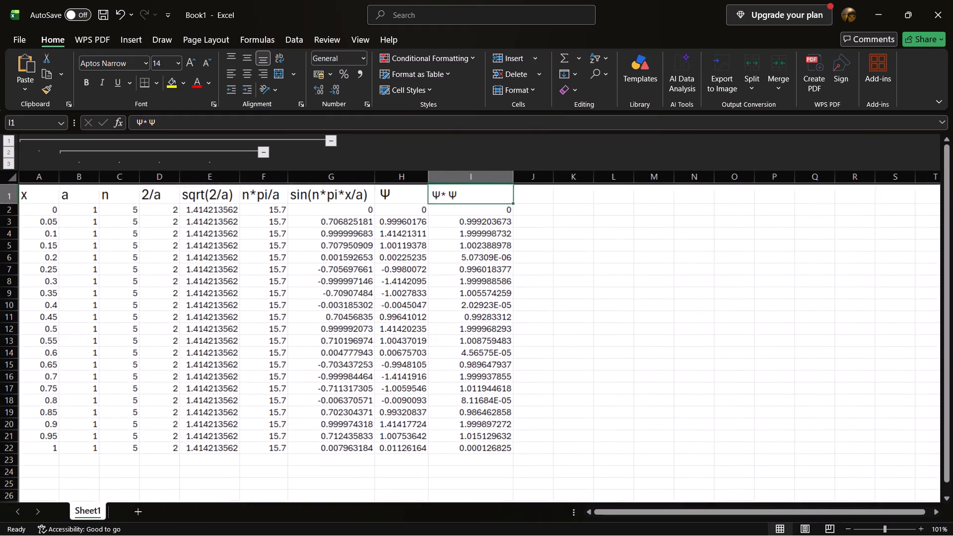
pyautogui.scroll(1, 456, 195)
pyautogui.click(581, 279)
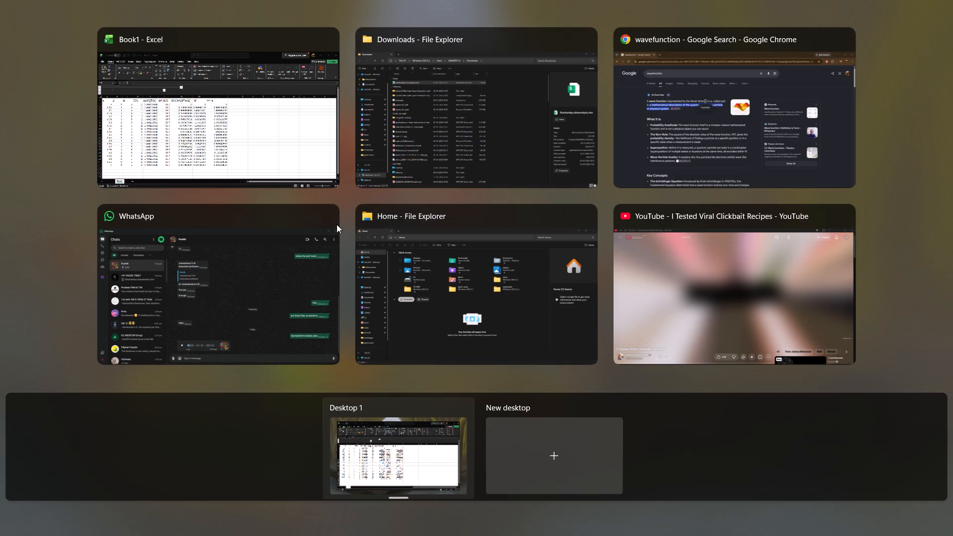
# Close the open WhatsApp window and the Home File Explorer window.
pyautogui.click(335, 224)
pyautogui.click(462, 211)
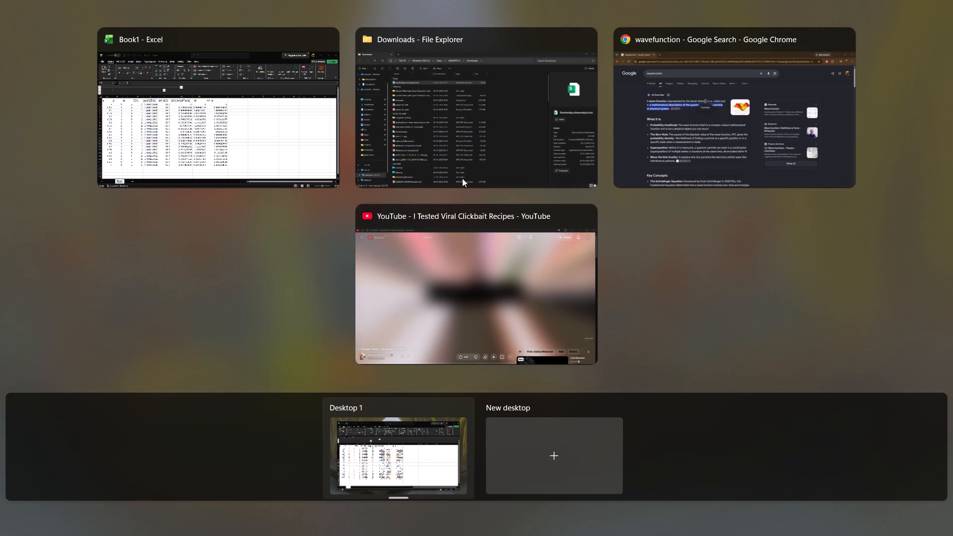
# Open the reference data analysis workbook from the Downloads folder and examine its si*si chart and the x and si*si columns it plots.
pyautogui.click(462, 163)
pyautogui.tripleClick(334, 126)
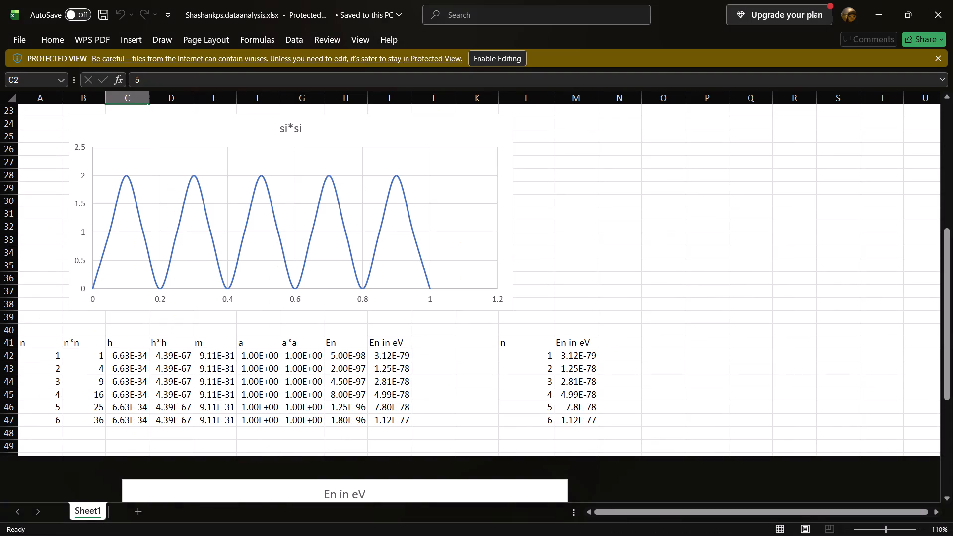
pyautogui.scroll(2, 299, 314)
pyautogui.click(268, 358)
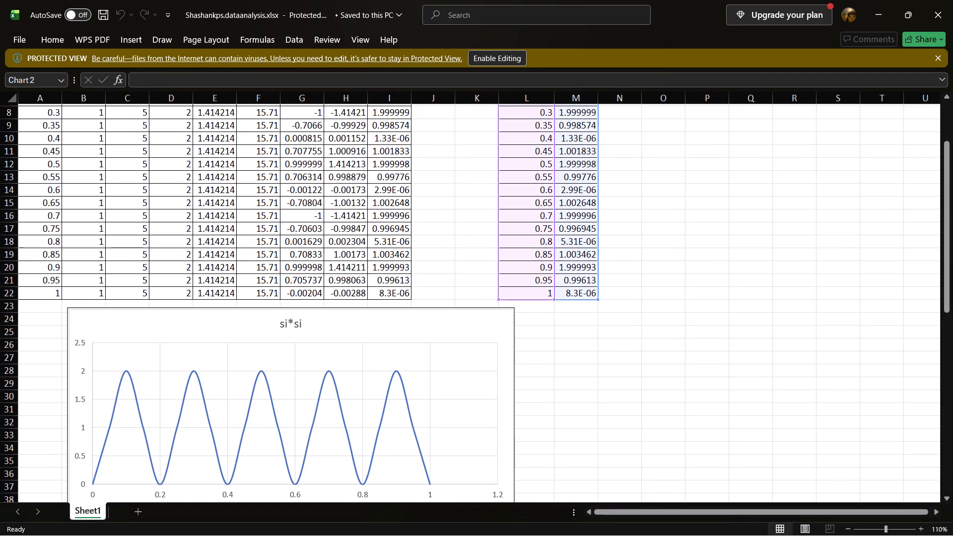
pyautogui.scroll(3, 268, 358)
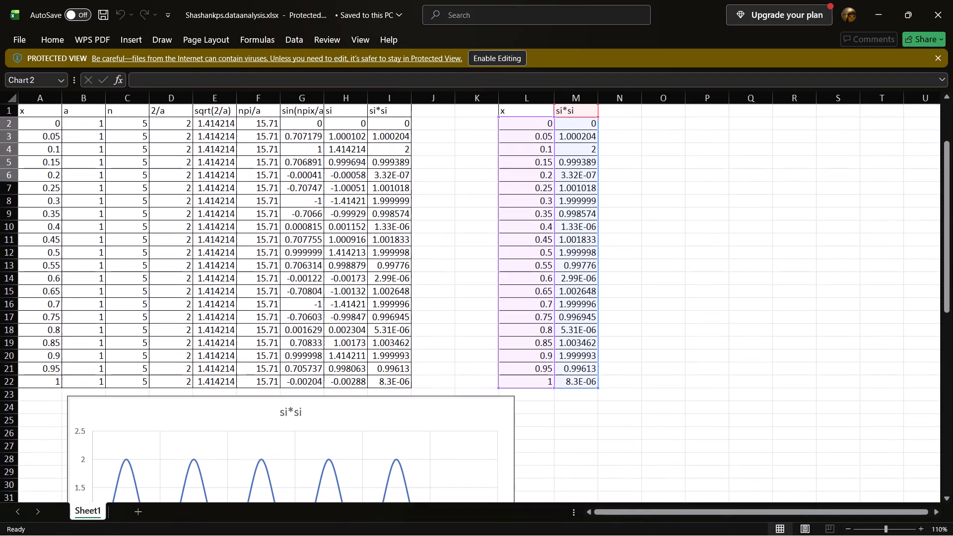
pyautogui.scroll(-1, 400, 339)
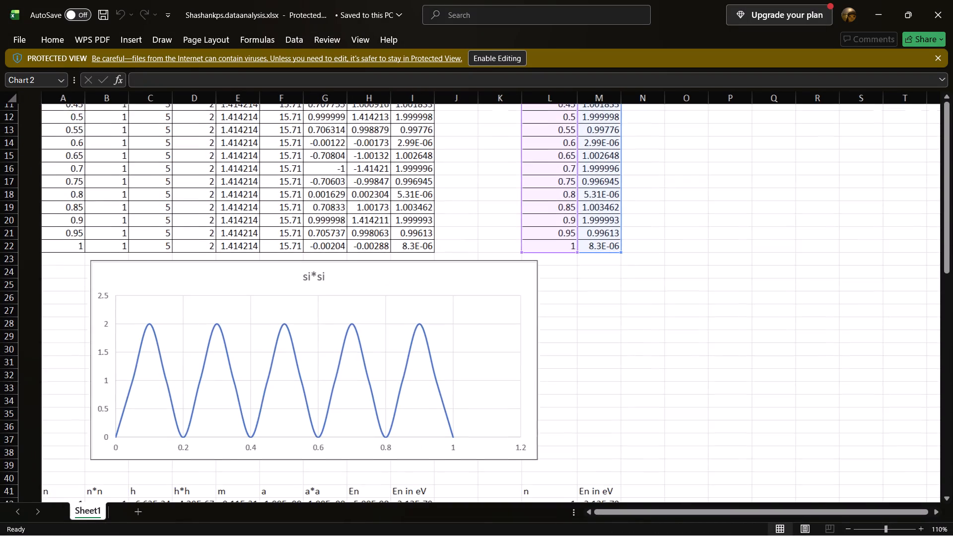
pyautogui.scroll(-2, 400, 339)
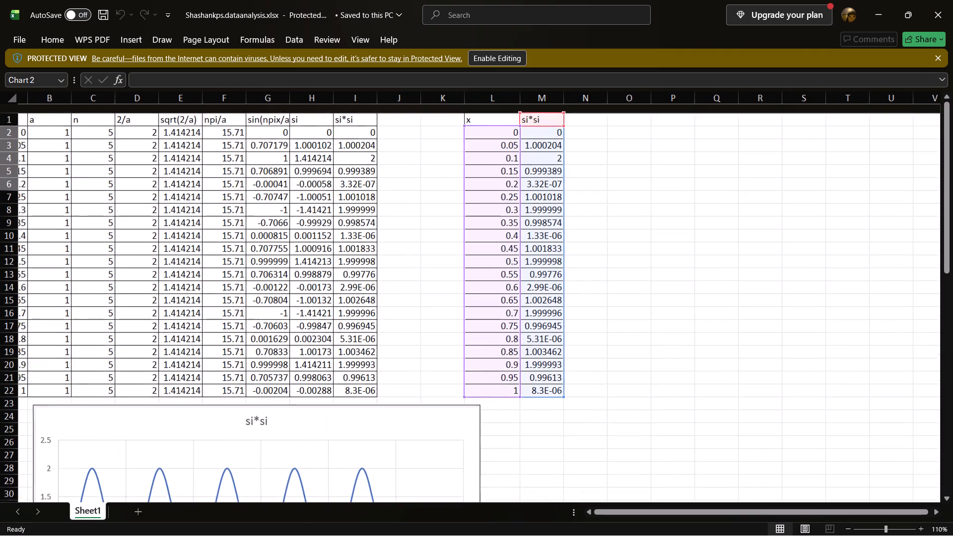
pyautogui.scroll(-1, 400, 339)
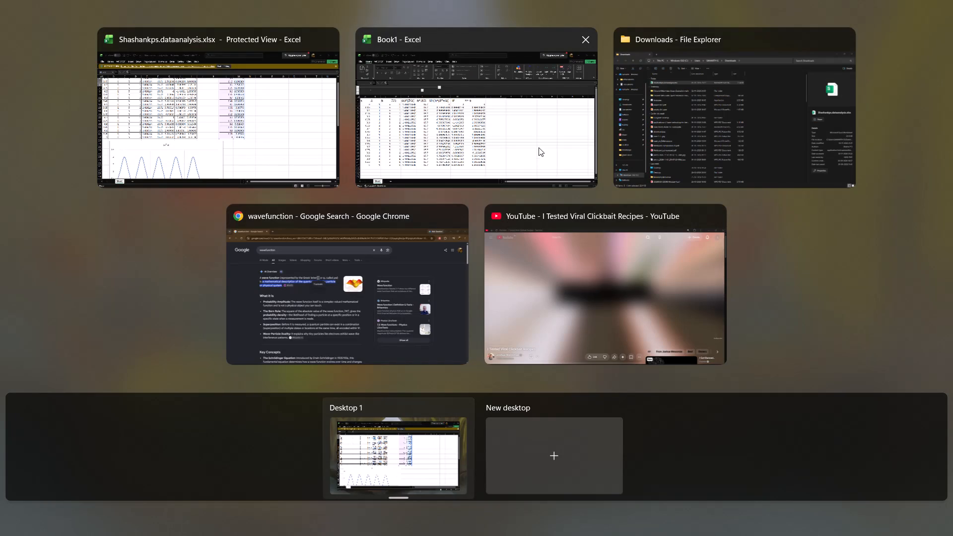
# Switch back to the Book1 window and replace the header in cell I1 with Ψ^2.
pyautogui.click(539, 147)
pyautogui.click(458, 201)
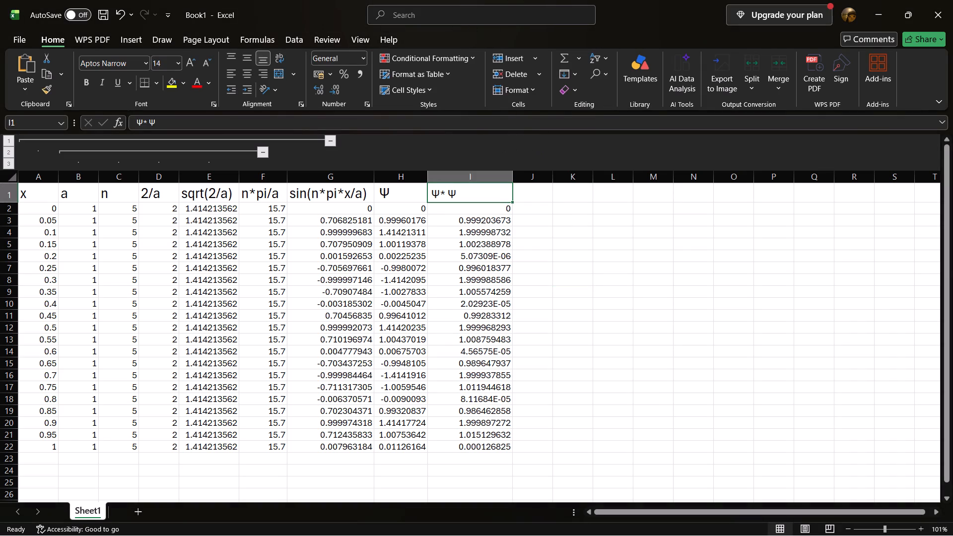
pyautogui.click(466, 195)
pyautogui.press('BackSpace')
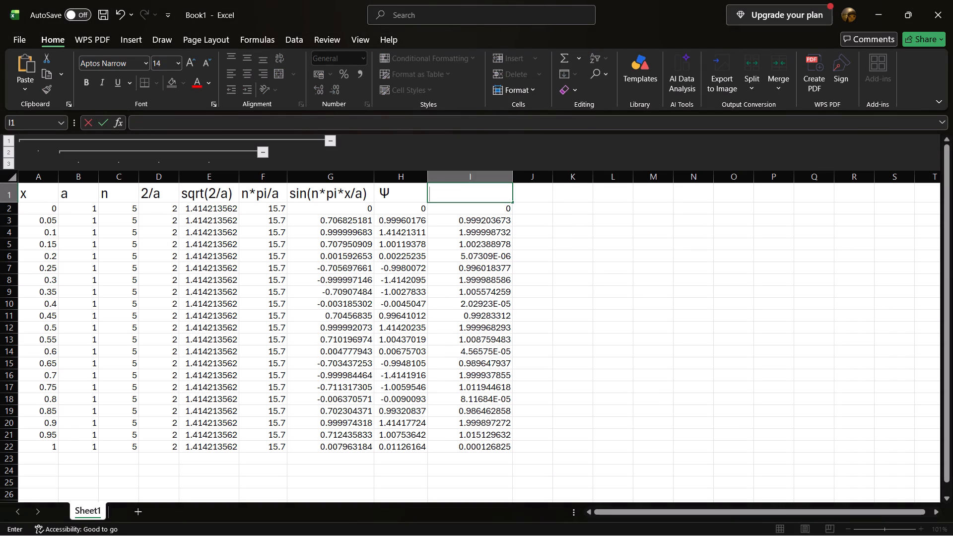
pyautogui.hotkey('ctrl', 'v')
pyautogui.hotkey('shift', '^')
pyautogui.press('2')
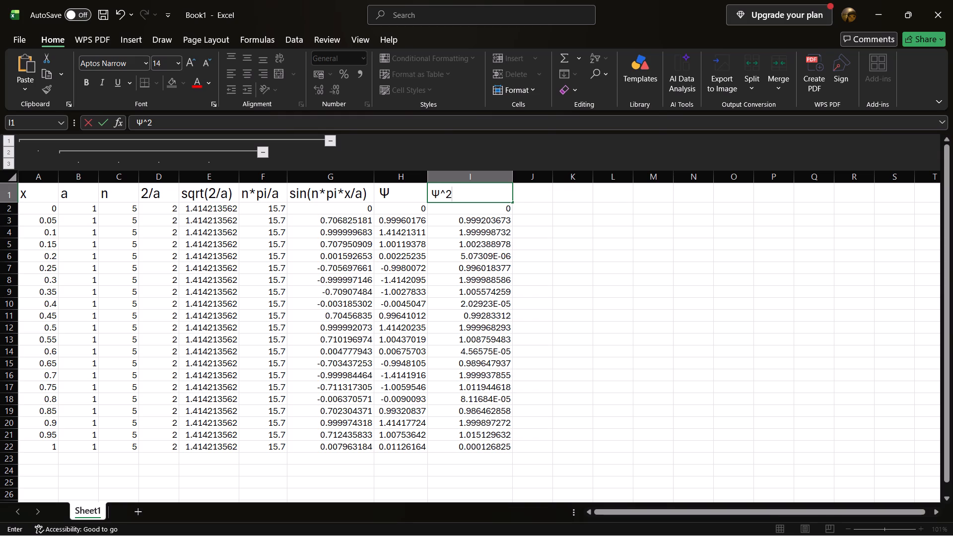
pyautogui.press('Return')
# Clear the header in cell I1 and paste only the Ψ symbol.
pyautogui.click(466, 195)
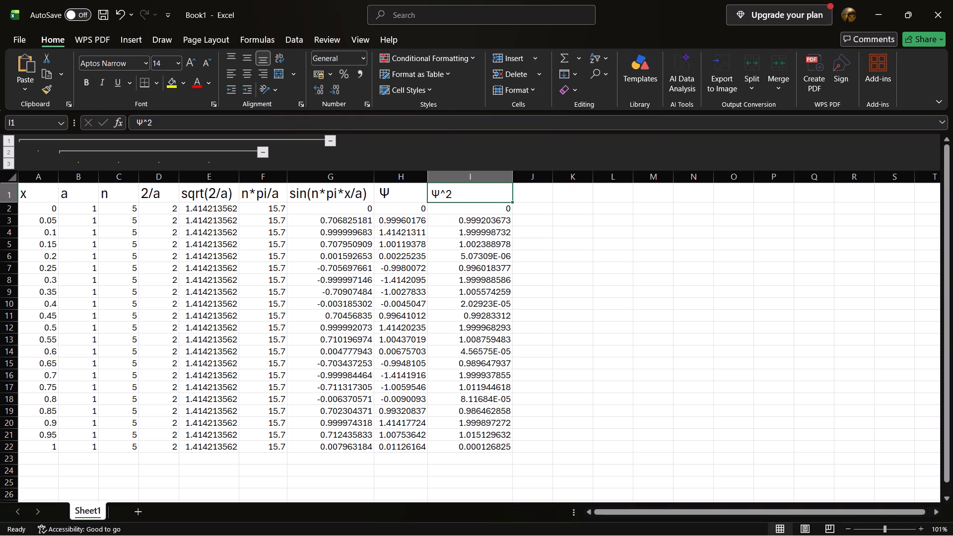
pyautogui.press('BackSpace')
pyautogui.hotkey('ctrl', 'v')
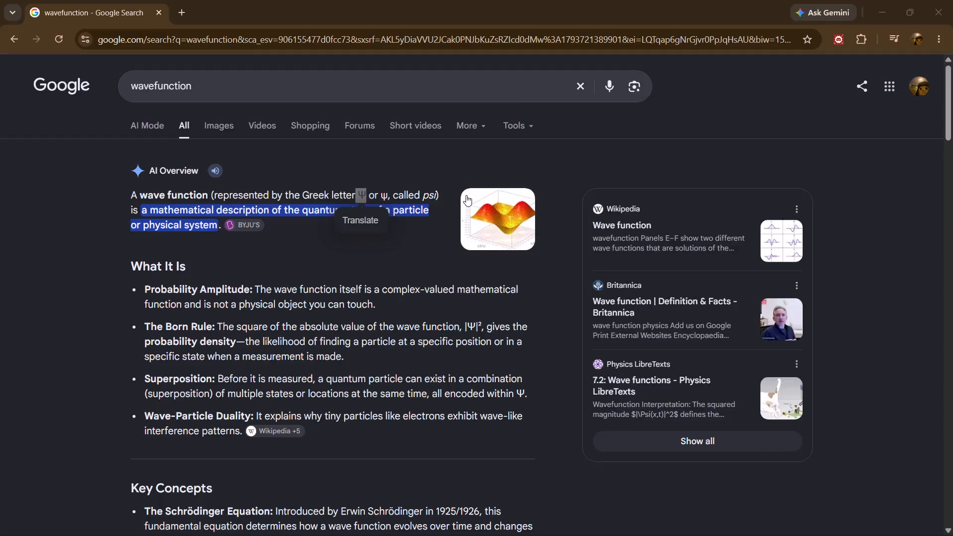
# Switch to Chrome, search Google for 2 superscript, and copy the ² symbol from the results.
pyautogui.click(415, 506)
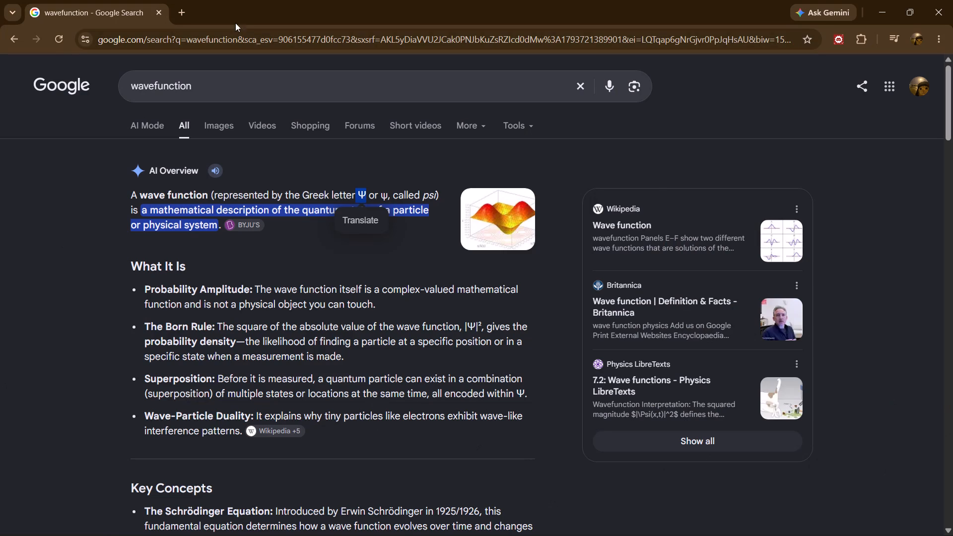
pyautogui.click(235, 80)
pyautogui.moveTo(235, 80); pyautogui.dragTo(130, 78)
pyautogui.press('BackSpace')
pyautogui.write('2super')
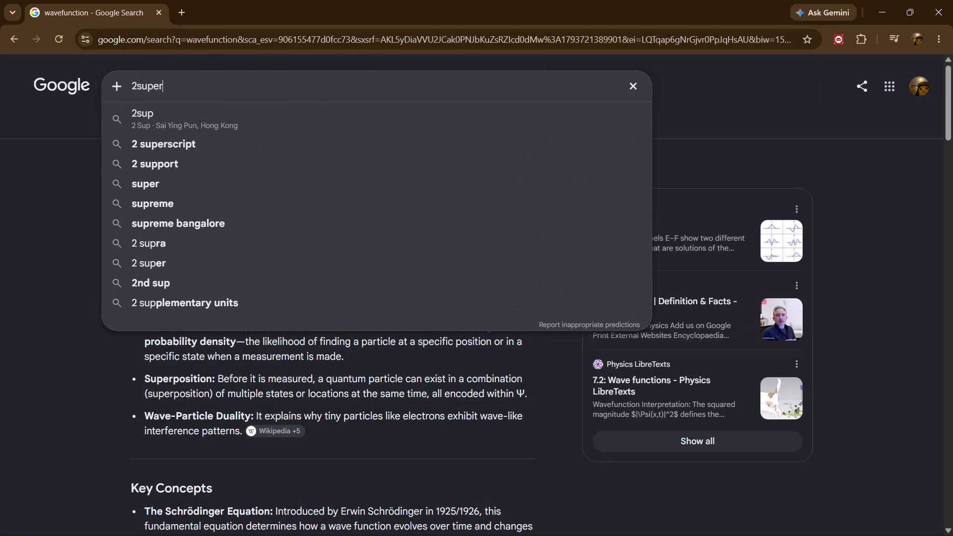
pyautogui.click(163, 113)
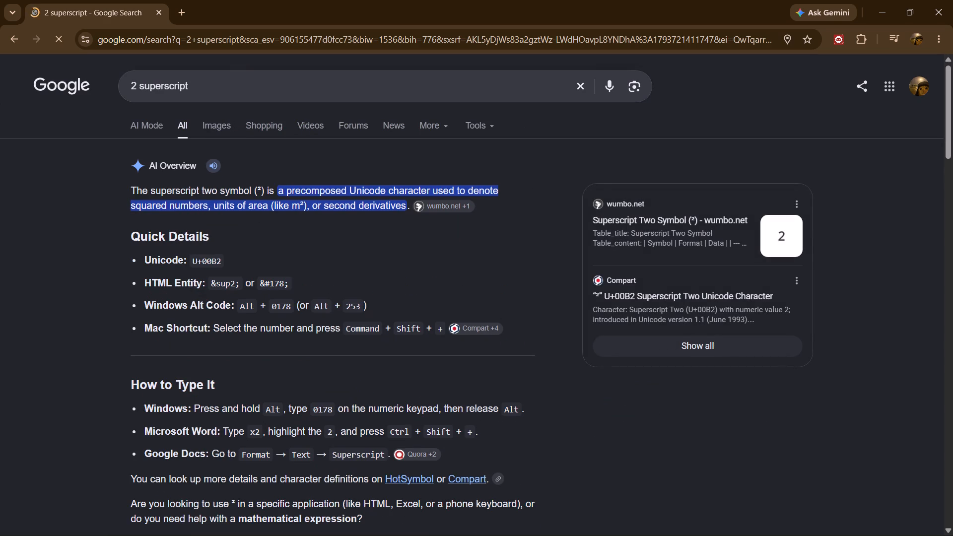
pyautogui.moveTo(255, 187); pyautogui.dragTo(261, 187)
pyautogui.click(261, 187)
pyautogui.click(261, 187)
pyautogui.hotkey('ctrl', 'c')
# Back in Excel, append the copied ² to Ψ in cell I1 and enlarge the header text by two size steps.
pyautogui.hotkey('alt', 'Tab')
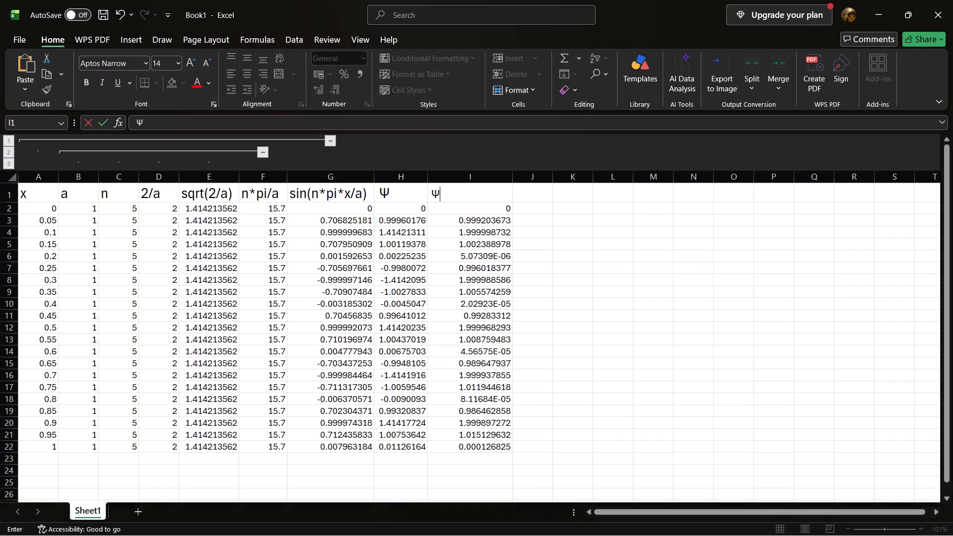
pyautogui.click(446, 196)
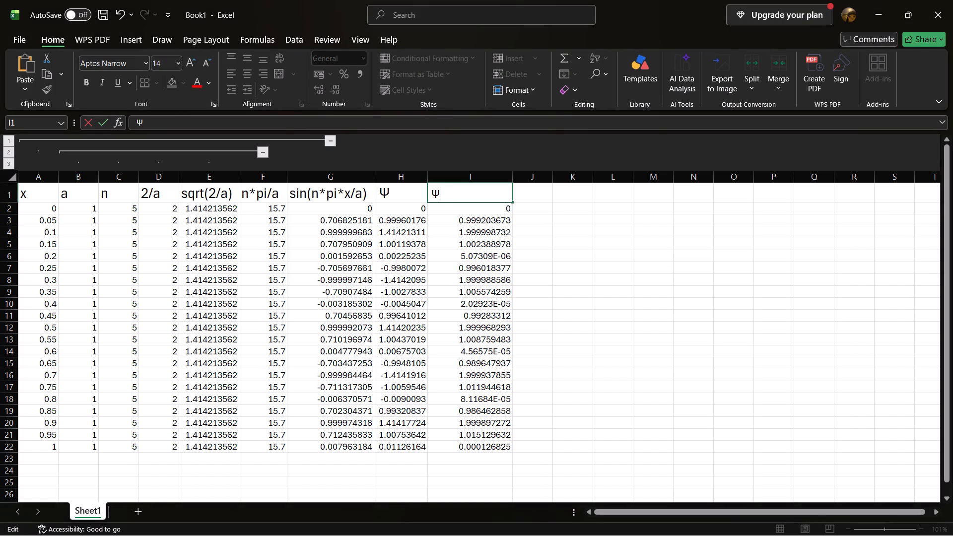
pyautogui.hotkey('ctrl', 'v')
pyautogui.moveTo(446, 196); pyautogui.dragTo(429, 191)
pyautogui.moveTo(429, 191); pyautogui.dragTo(428, 191)
pyautogui.click(194, 59)
pyautogui.click(194, 59)
pyautogui.click(618, 247)
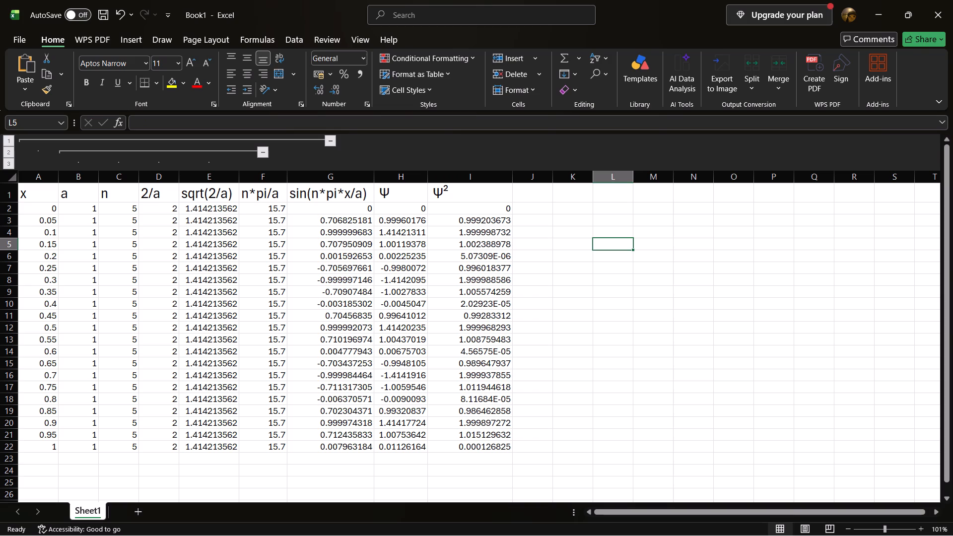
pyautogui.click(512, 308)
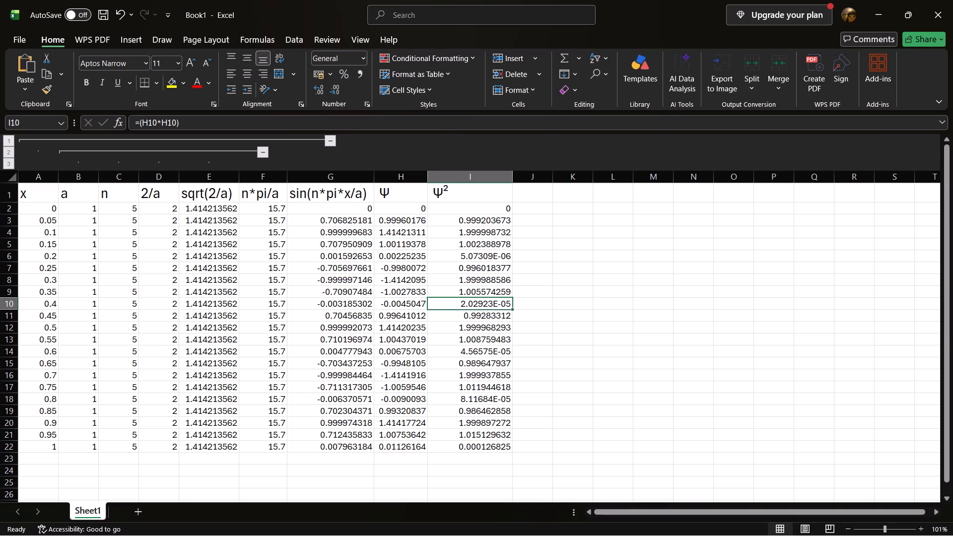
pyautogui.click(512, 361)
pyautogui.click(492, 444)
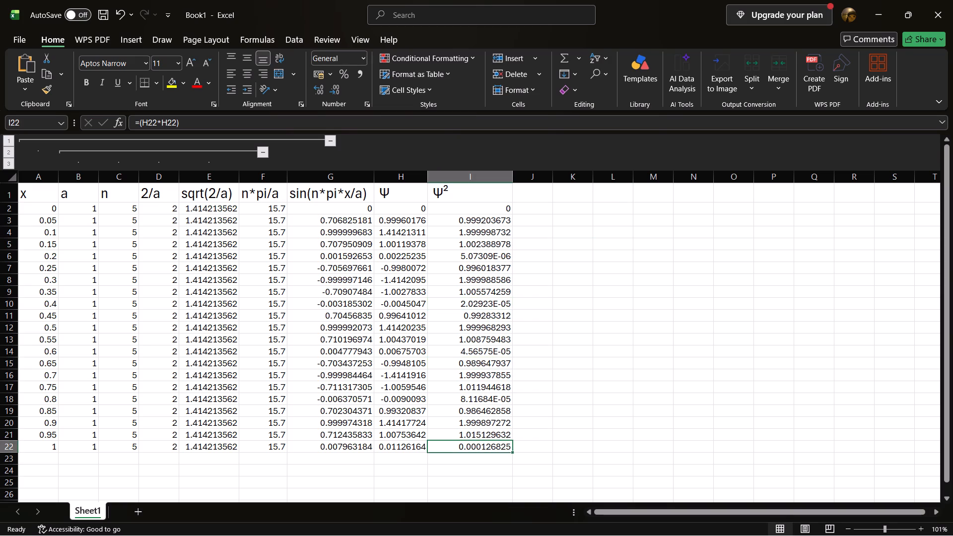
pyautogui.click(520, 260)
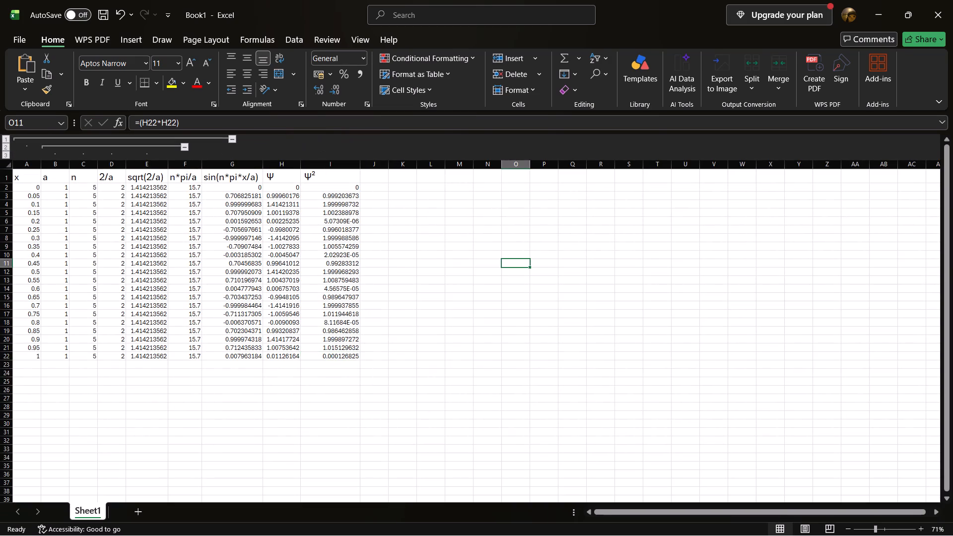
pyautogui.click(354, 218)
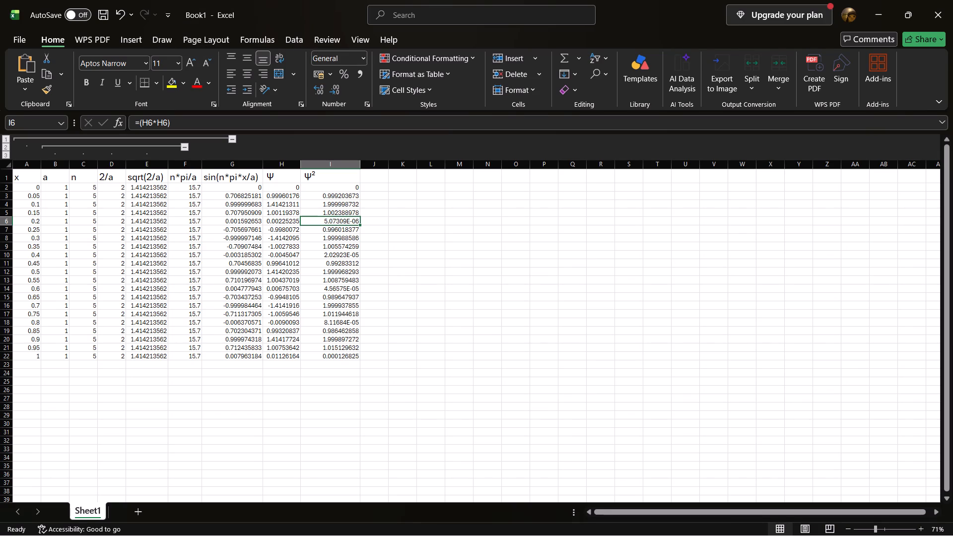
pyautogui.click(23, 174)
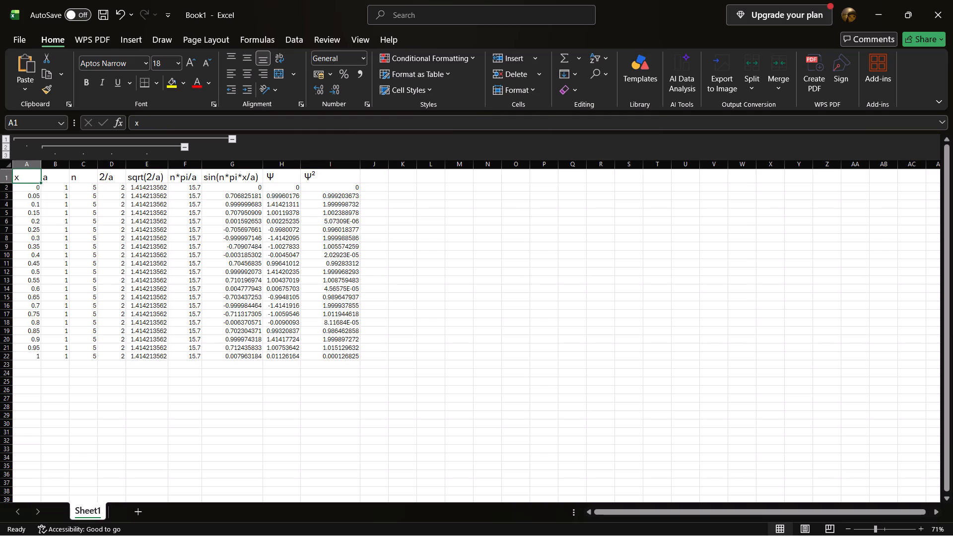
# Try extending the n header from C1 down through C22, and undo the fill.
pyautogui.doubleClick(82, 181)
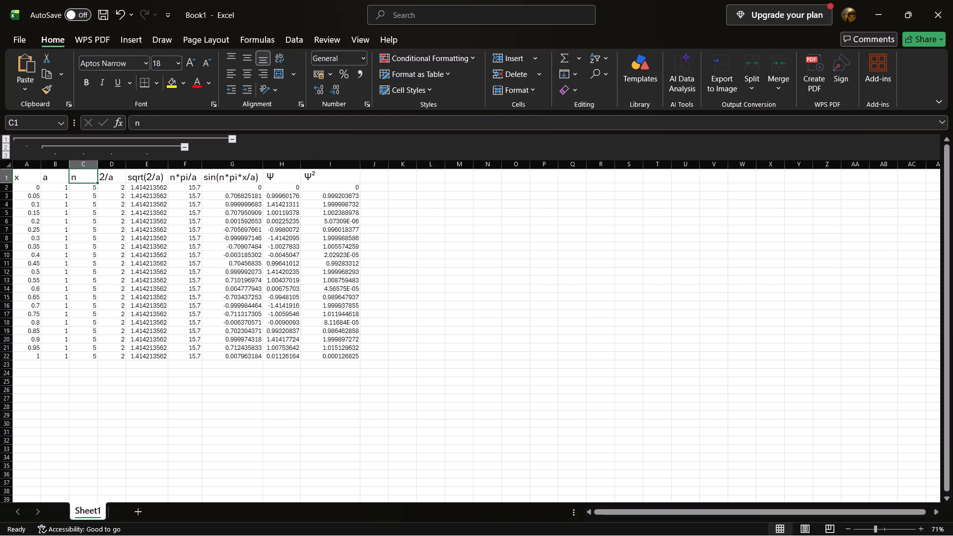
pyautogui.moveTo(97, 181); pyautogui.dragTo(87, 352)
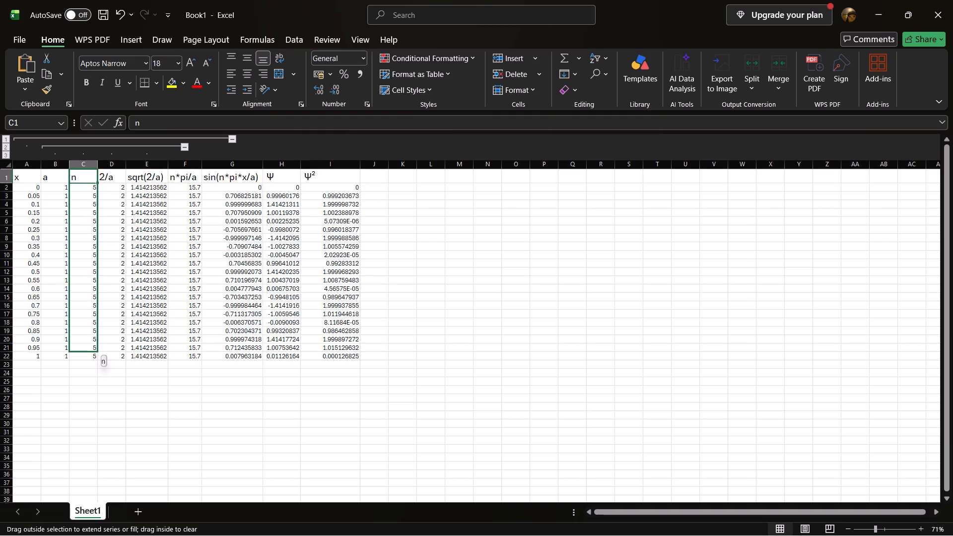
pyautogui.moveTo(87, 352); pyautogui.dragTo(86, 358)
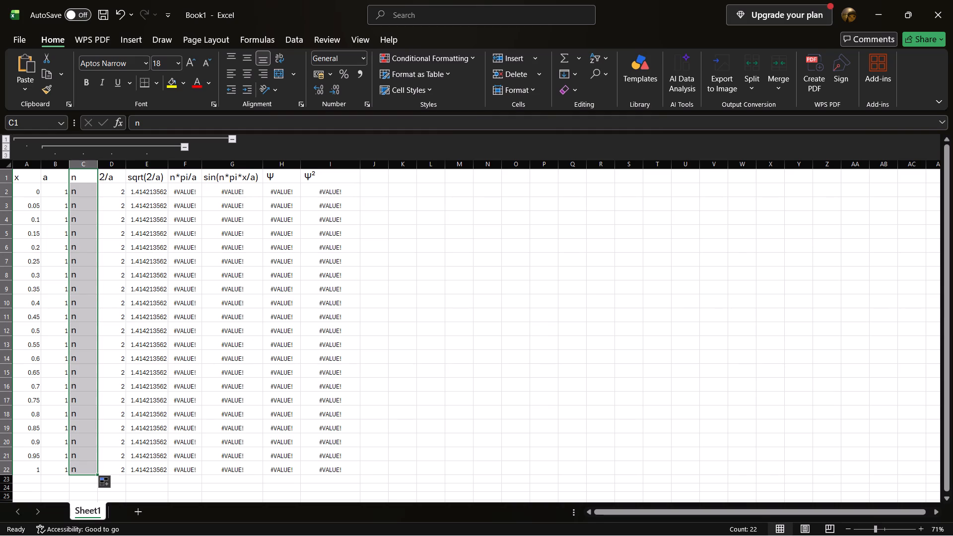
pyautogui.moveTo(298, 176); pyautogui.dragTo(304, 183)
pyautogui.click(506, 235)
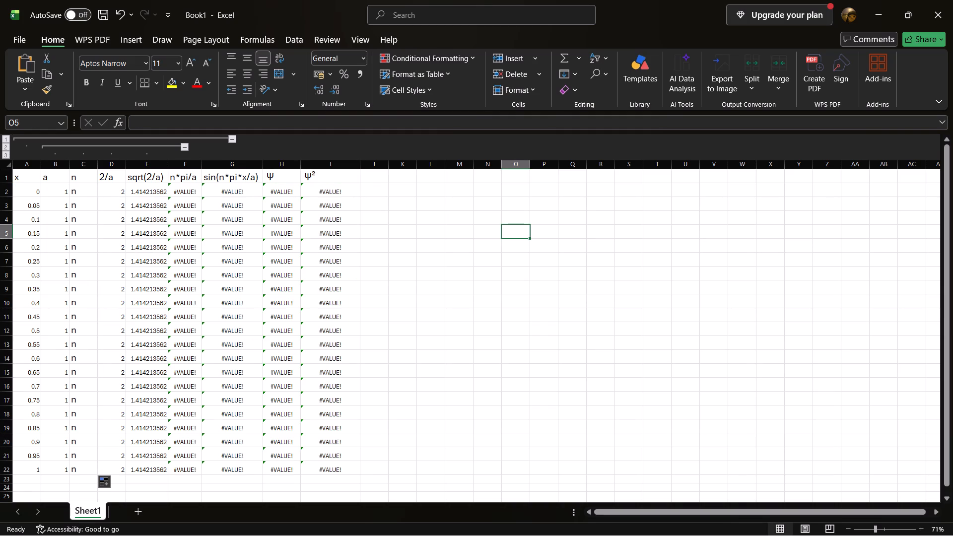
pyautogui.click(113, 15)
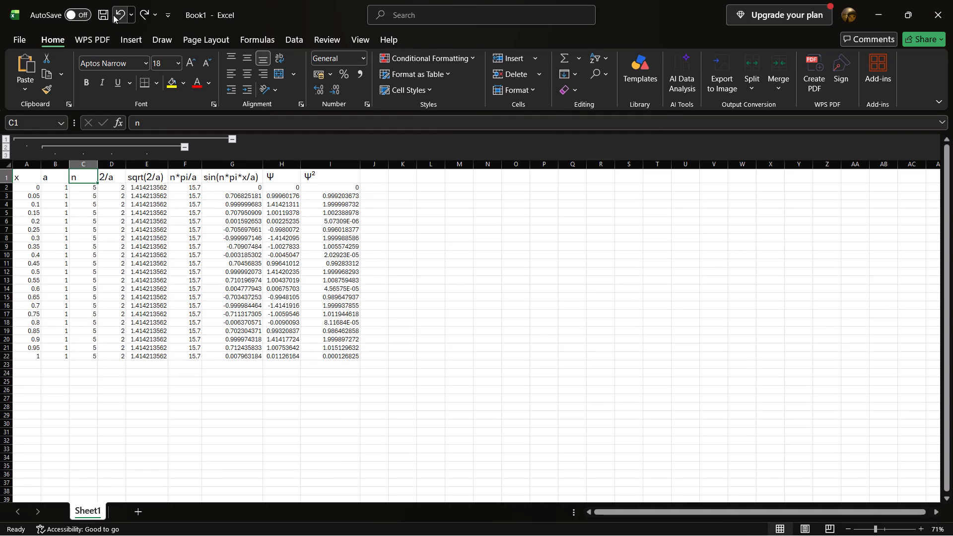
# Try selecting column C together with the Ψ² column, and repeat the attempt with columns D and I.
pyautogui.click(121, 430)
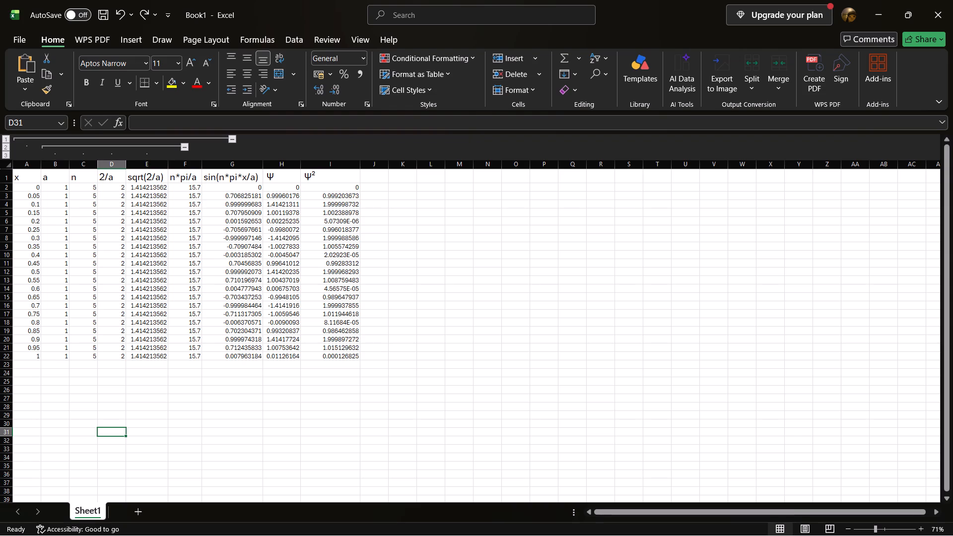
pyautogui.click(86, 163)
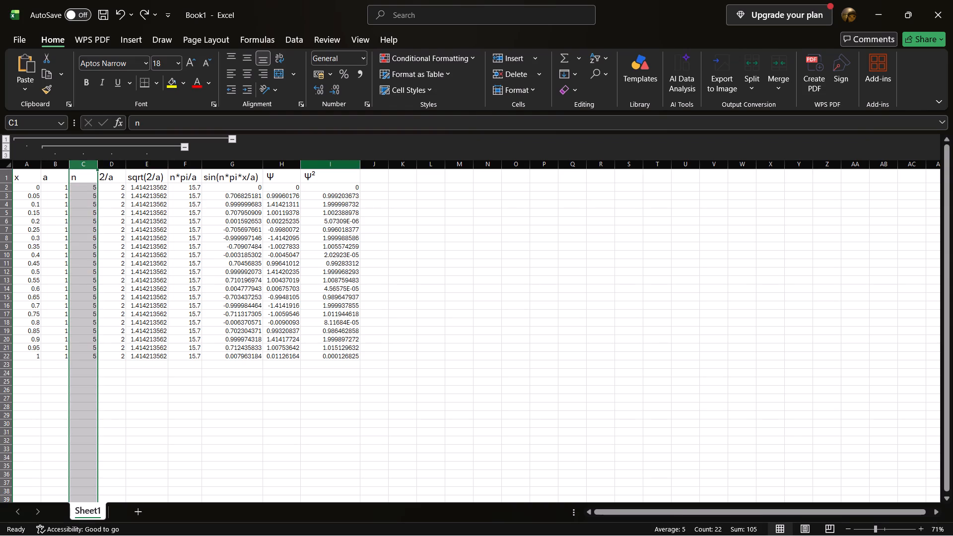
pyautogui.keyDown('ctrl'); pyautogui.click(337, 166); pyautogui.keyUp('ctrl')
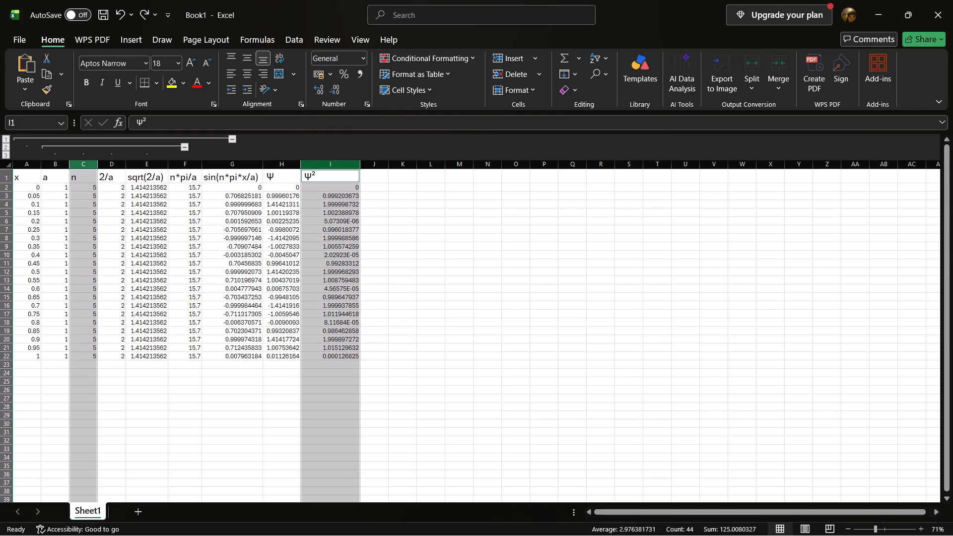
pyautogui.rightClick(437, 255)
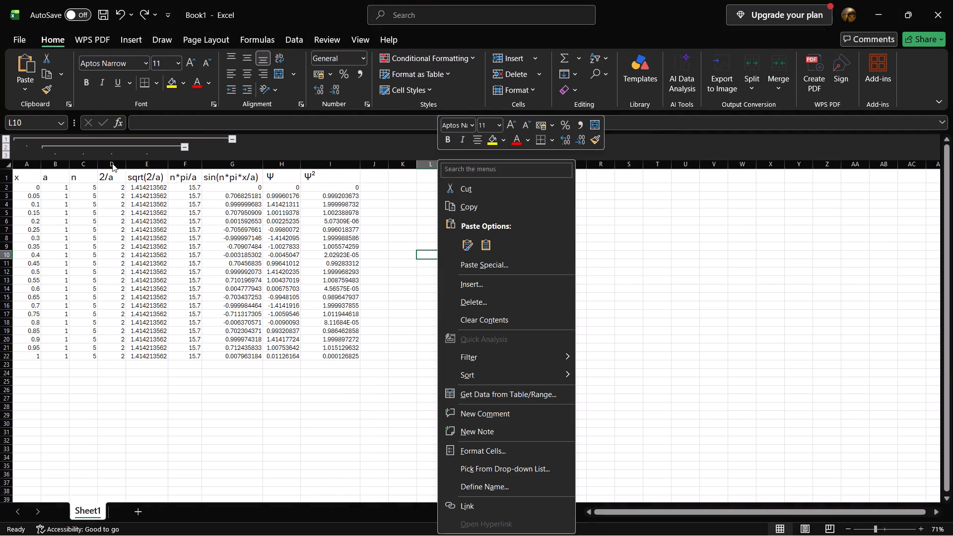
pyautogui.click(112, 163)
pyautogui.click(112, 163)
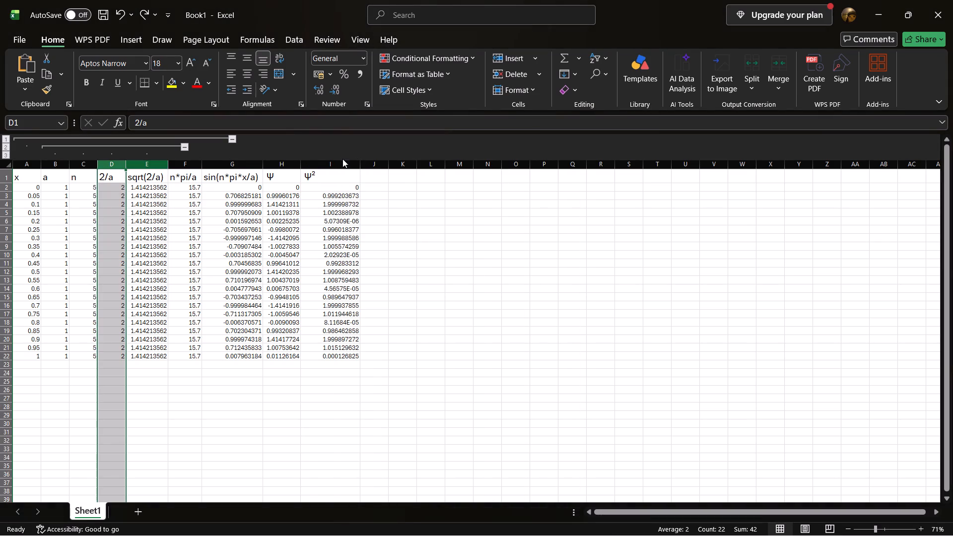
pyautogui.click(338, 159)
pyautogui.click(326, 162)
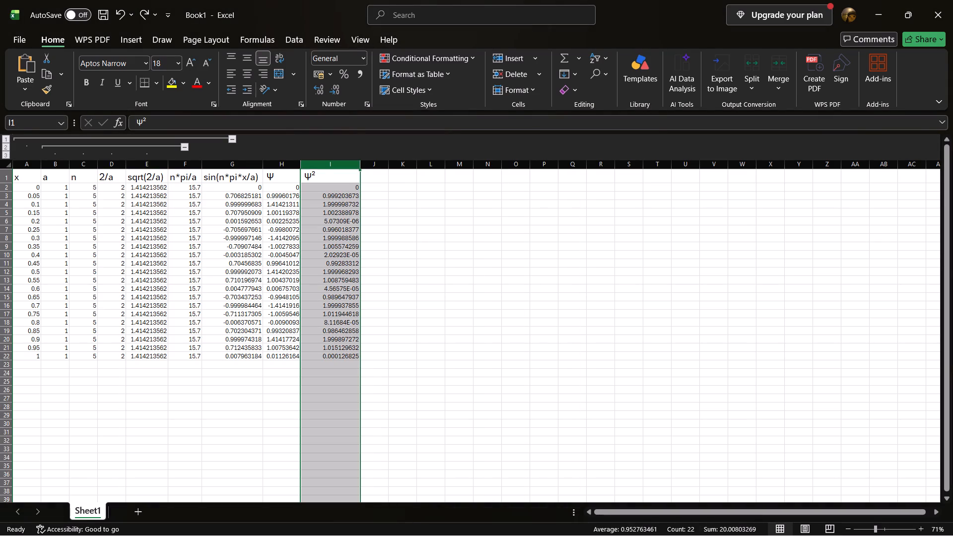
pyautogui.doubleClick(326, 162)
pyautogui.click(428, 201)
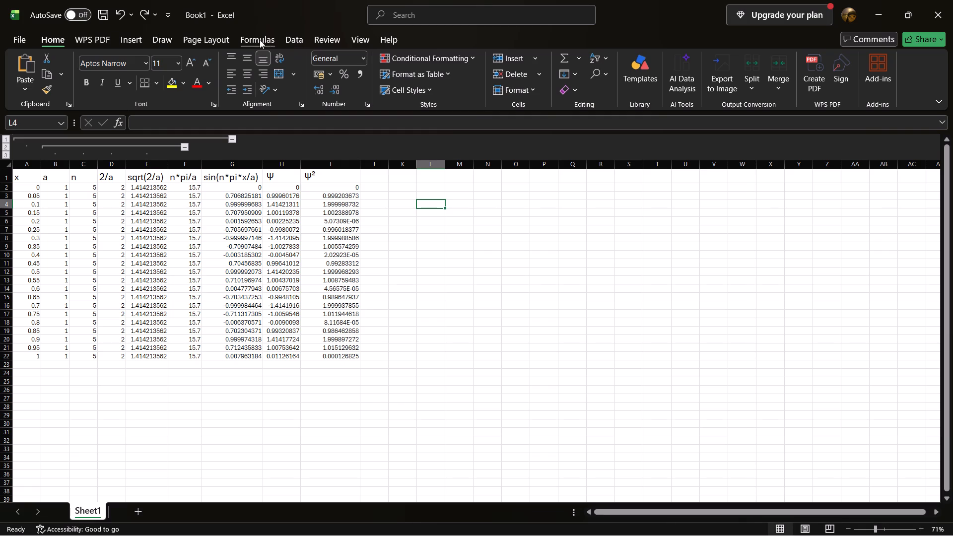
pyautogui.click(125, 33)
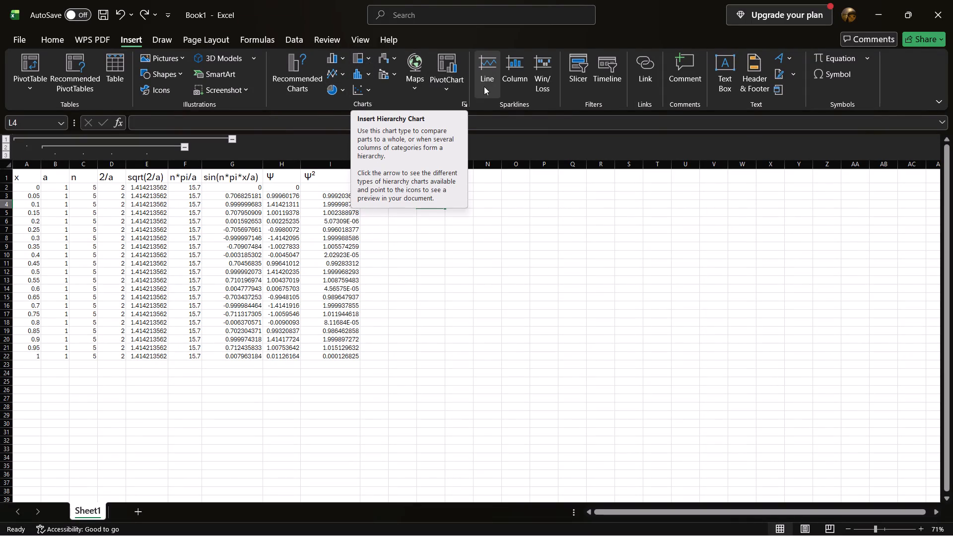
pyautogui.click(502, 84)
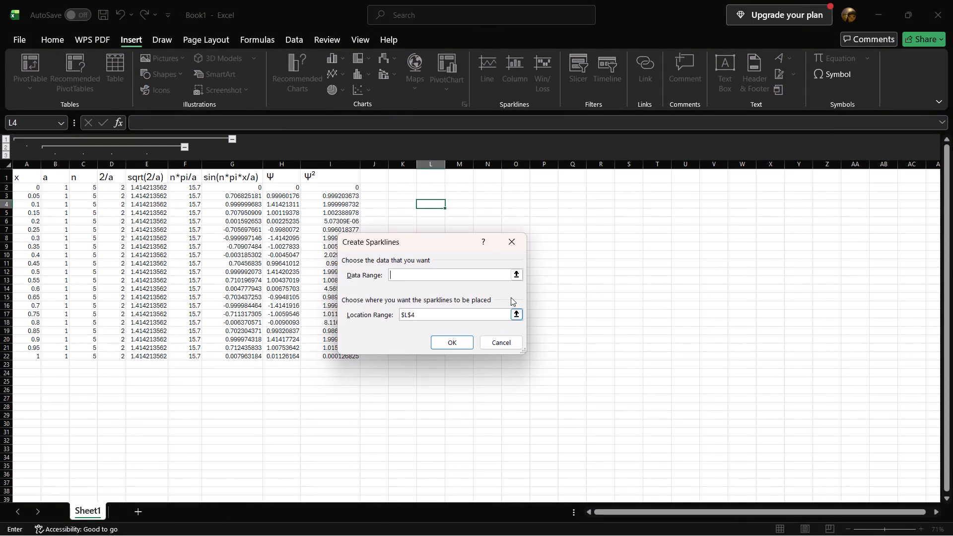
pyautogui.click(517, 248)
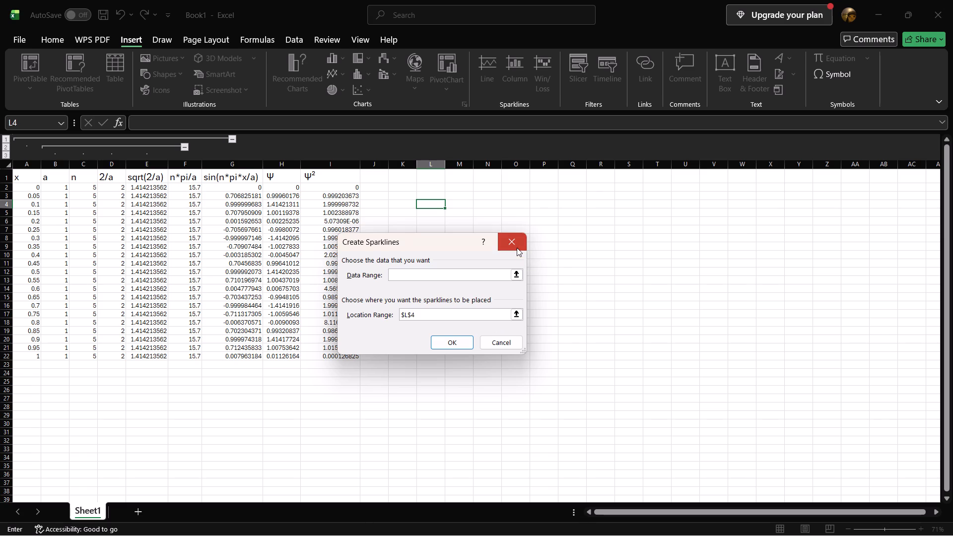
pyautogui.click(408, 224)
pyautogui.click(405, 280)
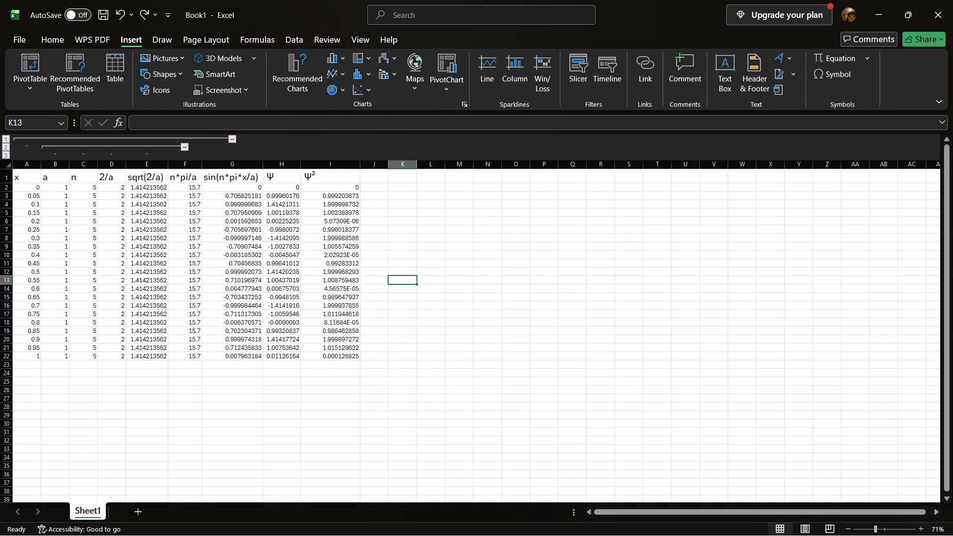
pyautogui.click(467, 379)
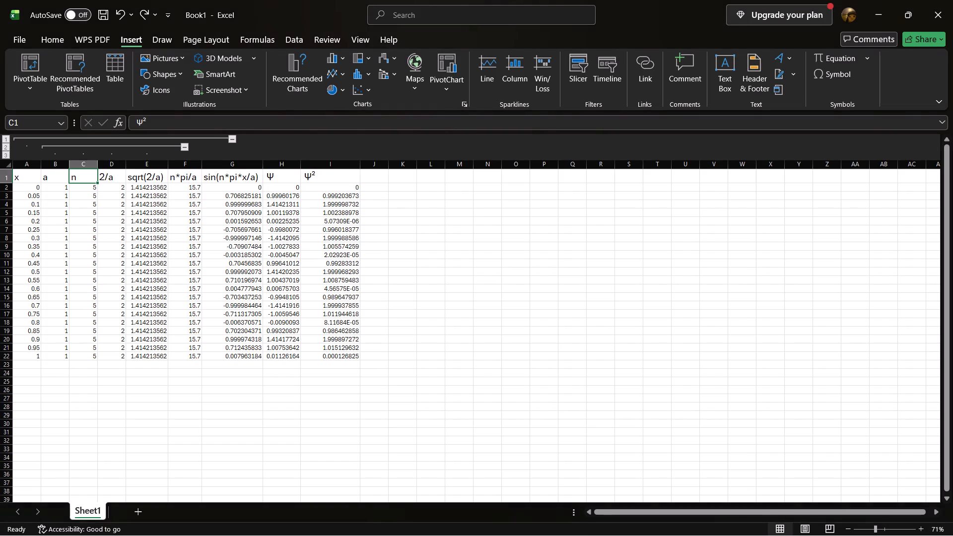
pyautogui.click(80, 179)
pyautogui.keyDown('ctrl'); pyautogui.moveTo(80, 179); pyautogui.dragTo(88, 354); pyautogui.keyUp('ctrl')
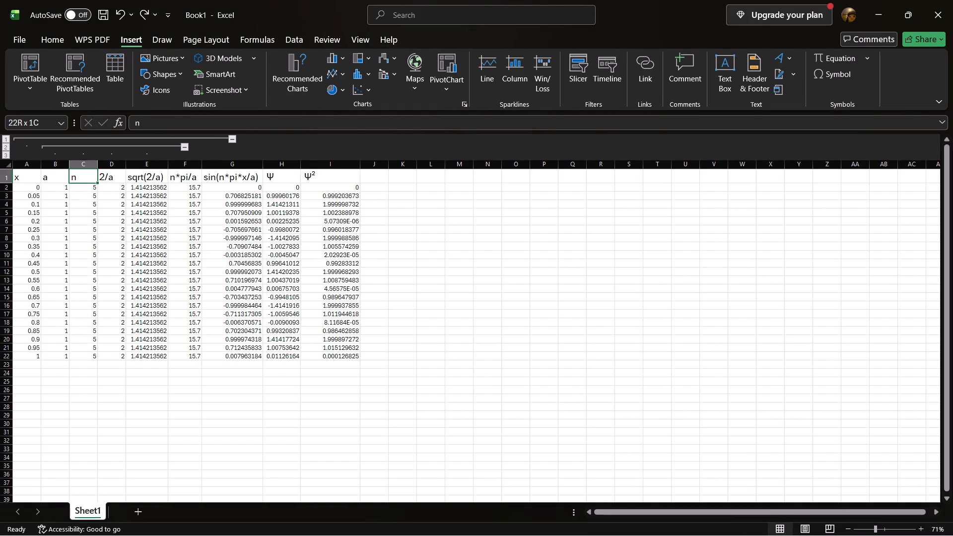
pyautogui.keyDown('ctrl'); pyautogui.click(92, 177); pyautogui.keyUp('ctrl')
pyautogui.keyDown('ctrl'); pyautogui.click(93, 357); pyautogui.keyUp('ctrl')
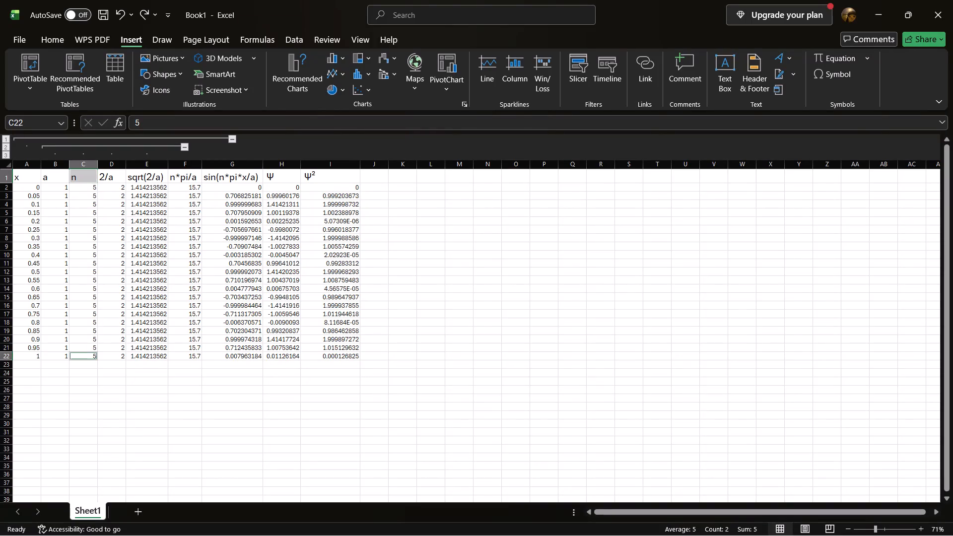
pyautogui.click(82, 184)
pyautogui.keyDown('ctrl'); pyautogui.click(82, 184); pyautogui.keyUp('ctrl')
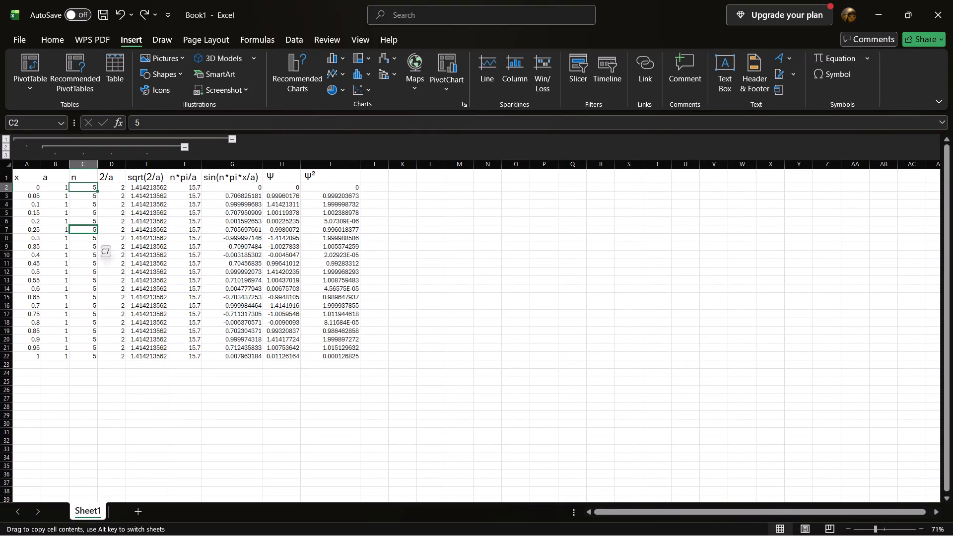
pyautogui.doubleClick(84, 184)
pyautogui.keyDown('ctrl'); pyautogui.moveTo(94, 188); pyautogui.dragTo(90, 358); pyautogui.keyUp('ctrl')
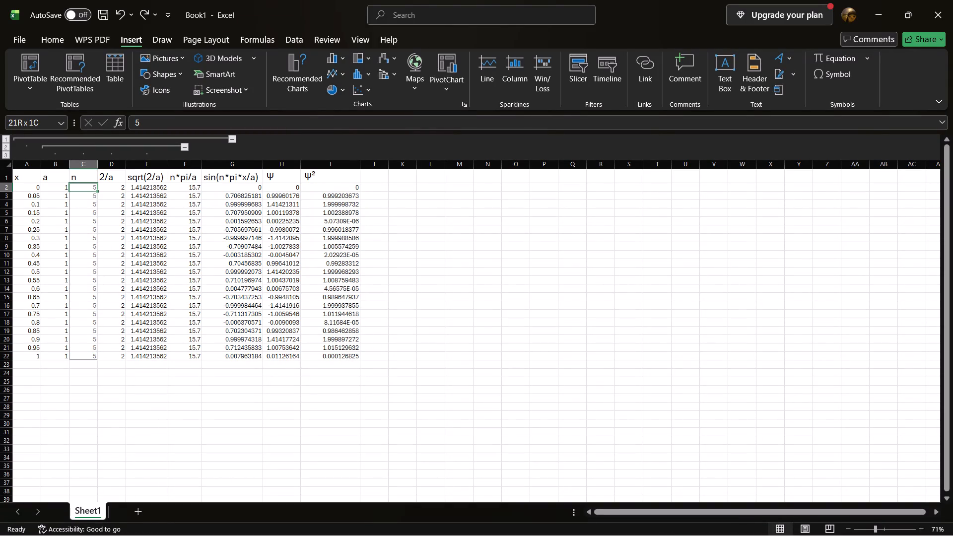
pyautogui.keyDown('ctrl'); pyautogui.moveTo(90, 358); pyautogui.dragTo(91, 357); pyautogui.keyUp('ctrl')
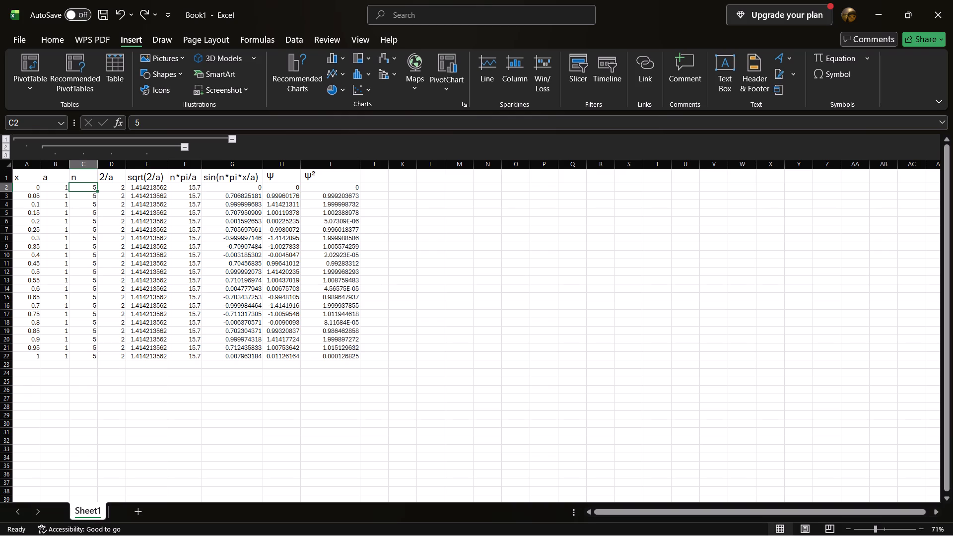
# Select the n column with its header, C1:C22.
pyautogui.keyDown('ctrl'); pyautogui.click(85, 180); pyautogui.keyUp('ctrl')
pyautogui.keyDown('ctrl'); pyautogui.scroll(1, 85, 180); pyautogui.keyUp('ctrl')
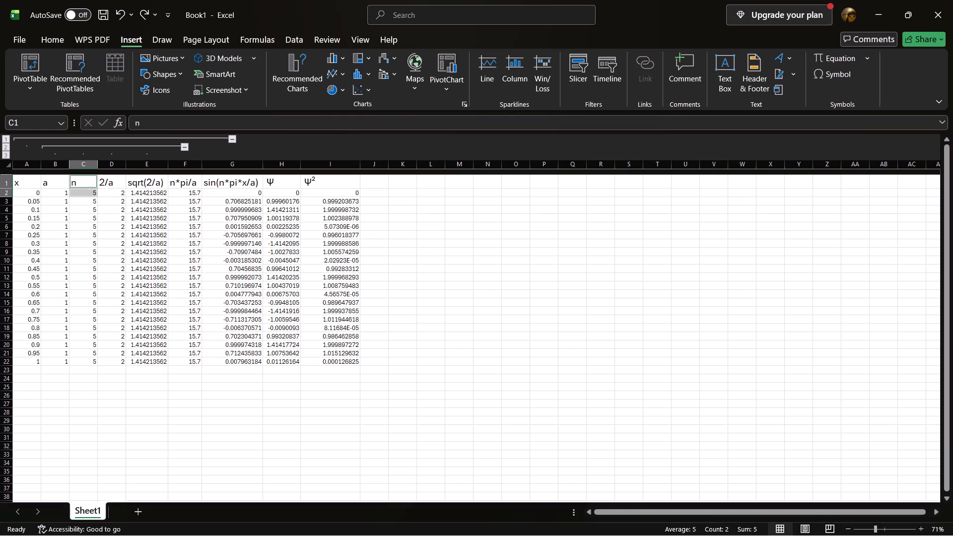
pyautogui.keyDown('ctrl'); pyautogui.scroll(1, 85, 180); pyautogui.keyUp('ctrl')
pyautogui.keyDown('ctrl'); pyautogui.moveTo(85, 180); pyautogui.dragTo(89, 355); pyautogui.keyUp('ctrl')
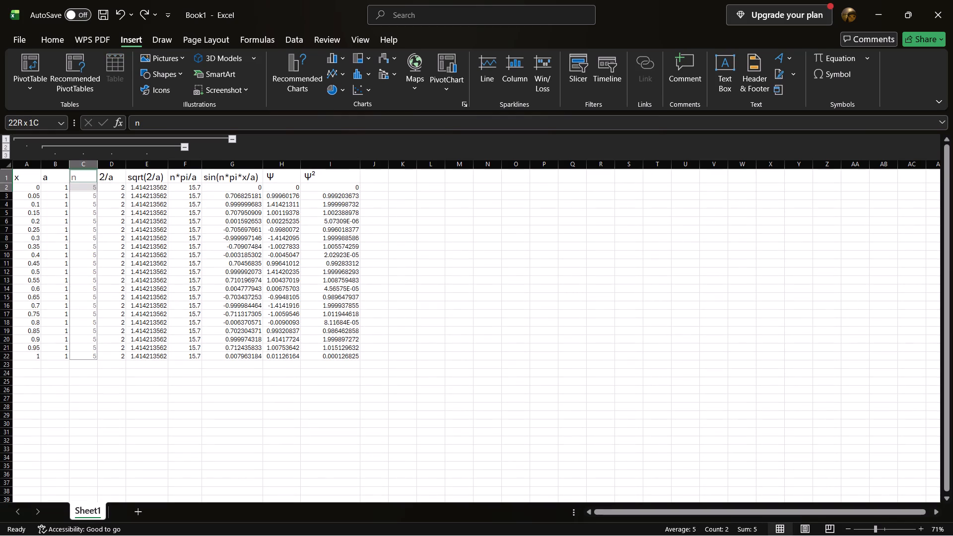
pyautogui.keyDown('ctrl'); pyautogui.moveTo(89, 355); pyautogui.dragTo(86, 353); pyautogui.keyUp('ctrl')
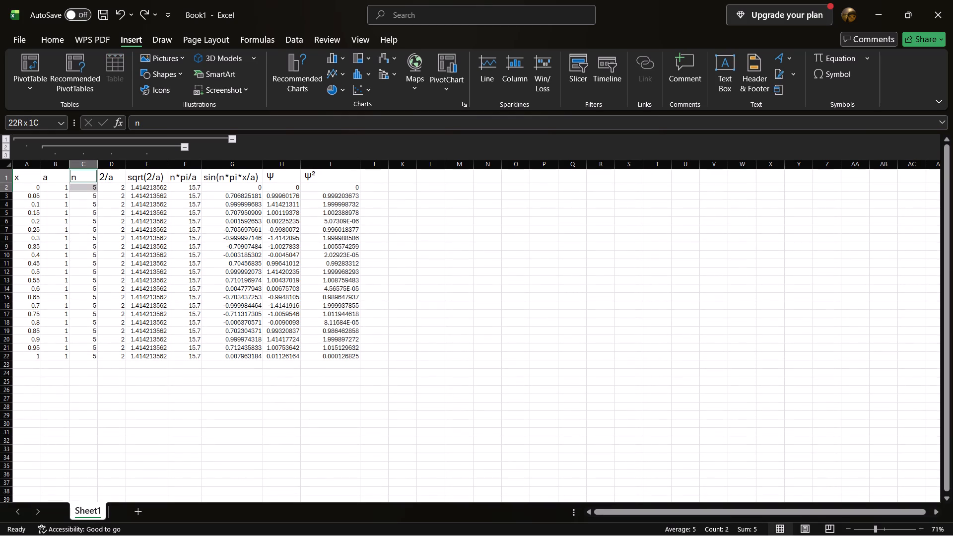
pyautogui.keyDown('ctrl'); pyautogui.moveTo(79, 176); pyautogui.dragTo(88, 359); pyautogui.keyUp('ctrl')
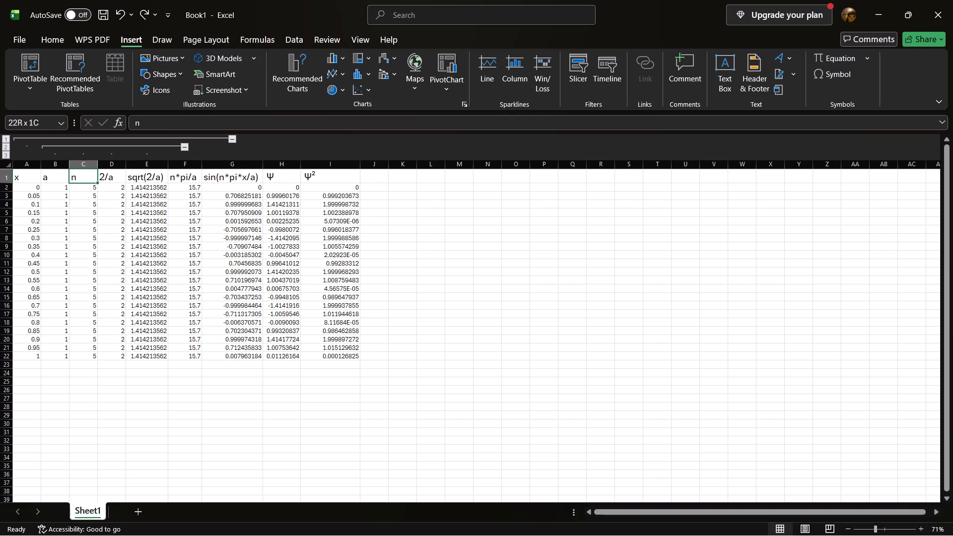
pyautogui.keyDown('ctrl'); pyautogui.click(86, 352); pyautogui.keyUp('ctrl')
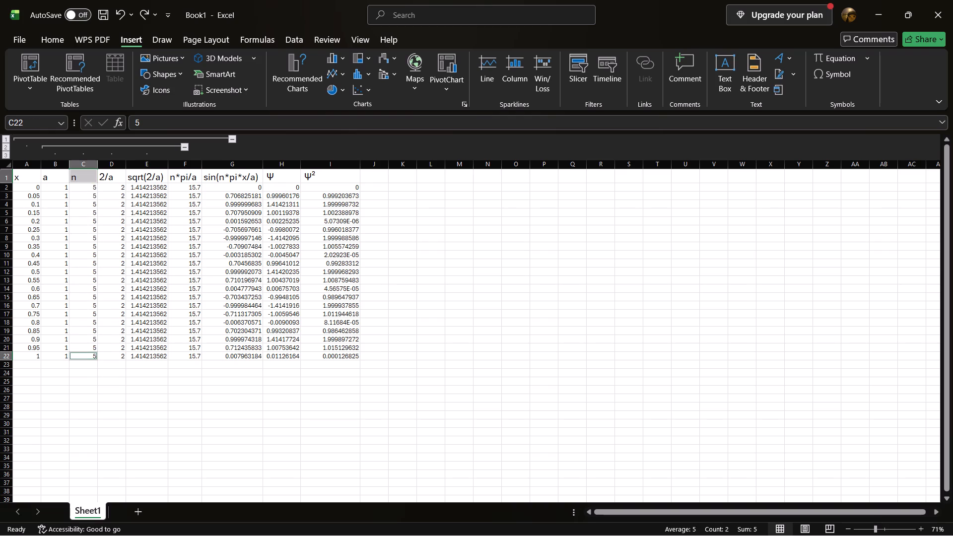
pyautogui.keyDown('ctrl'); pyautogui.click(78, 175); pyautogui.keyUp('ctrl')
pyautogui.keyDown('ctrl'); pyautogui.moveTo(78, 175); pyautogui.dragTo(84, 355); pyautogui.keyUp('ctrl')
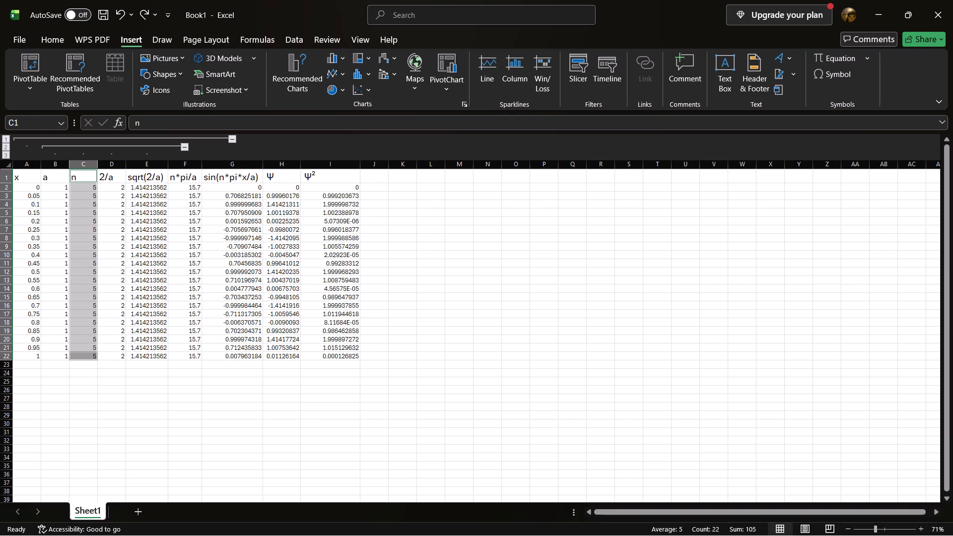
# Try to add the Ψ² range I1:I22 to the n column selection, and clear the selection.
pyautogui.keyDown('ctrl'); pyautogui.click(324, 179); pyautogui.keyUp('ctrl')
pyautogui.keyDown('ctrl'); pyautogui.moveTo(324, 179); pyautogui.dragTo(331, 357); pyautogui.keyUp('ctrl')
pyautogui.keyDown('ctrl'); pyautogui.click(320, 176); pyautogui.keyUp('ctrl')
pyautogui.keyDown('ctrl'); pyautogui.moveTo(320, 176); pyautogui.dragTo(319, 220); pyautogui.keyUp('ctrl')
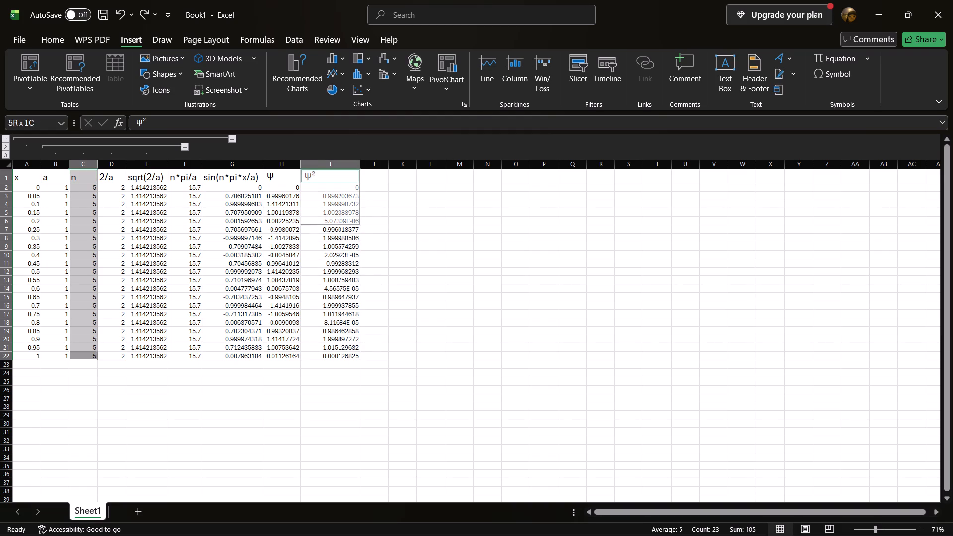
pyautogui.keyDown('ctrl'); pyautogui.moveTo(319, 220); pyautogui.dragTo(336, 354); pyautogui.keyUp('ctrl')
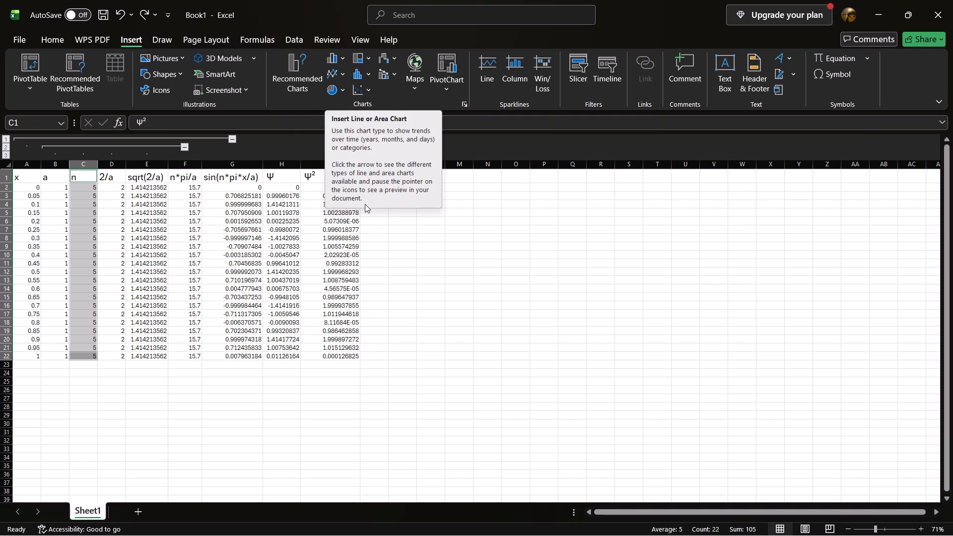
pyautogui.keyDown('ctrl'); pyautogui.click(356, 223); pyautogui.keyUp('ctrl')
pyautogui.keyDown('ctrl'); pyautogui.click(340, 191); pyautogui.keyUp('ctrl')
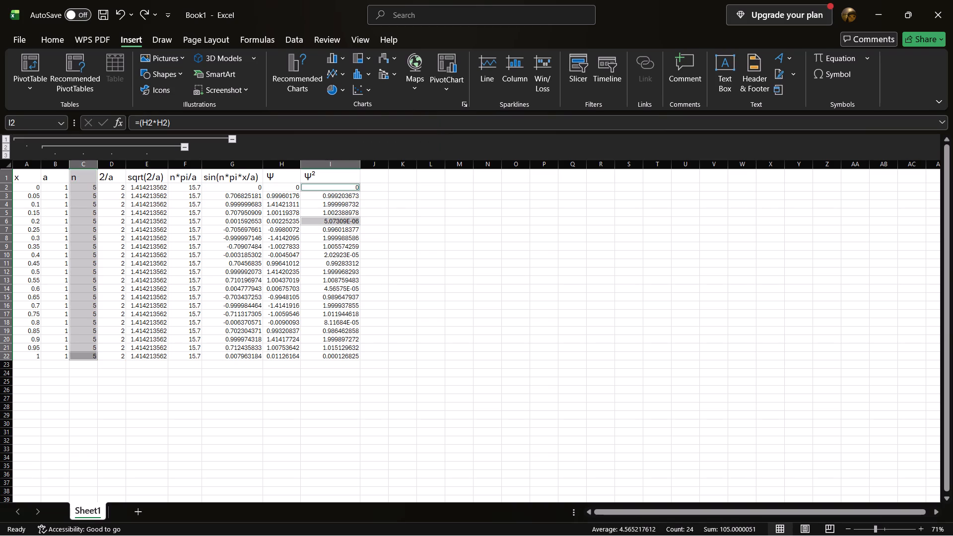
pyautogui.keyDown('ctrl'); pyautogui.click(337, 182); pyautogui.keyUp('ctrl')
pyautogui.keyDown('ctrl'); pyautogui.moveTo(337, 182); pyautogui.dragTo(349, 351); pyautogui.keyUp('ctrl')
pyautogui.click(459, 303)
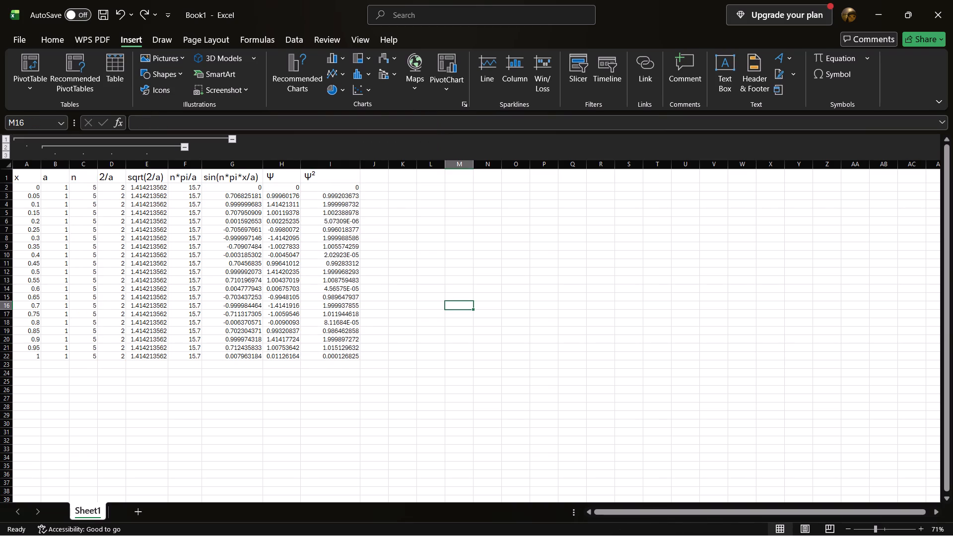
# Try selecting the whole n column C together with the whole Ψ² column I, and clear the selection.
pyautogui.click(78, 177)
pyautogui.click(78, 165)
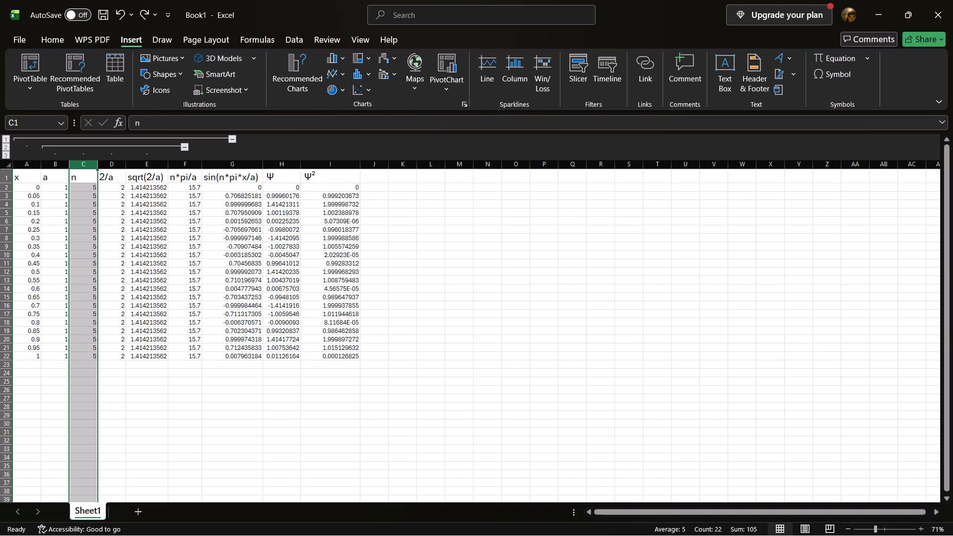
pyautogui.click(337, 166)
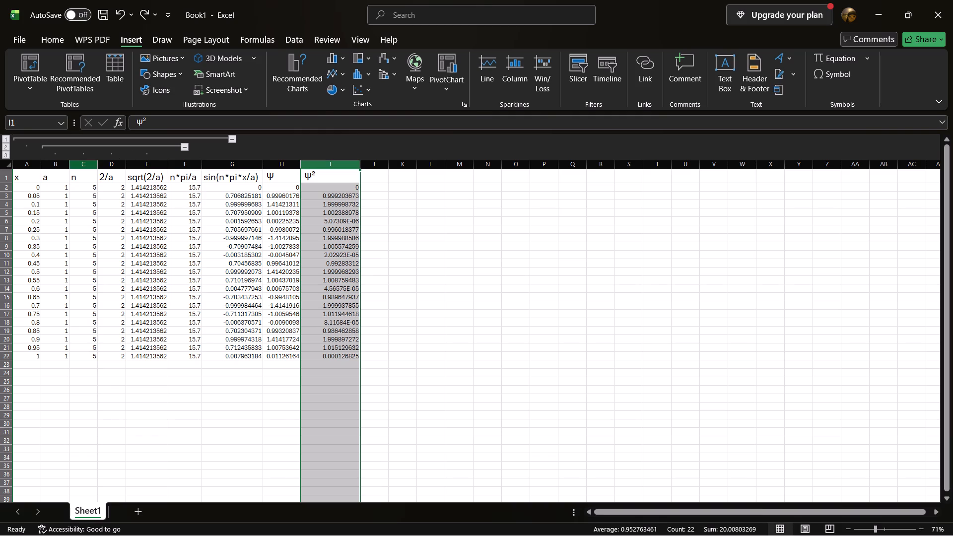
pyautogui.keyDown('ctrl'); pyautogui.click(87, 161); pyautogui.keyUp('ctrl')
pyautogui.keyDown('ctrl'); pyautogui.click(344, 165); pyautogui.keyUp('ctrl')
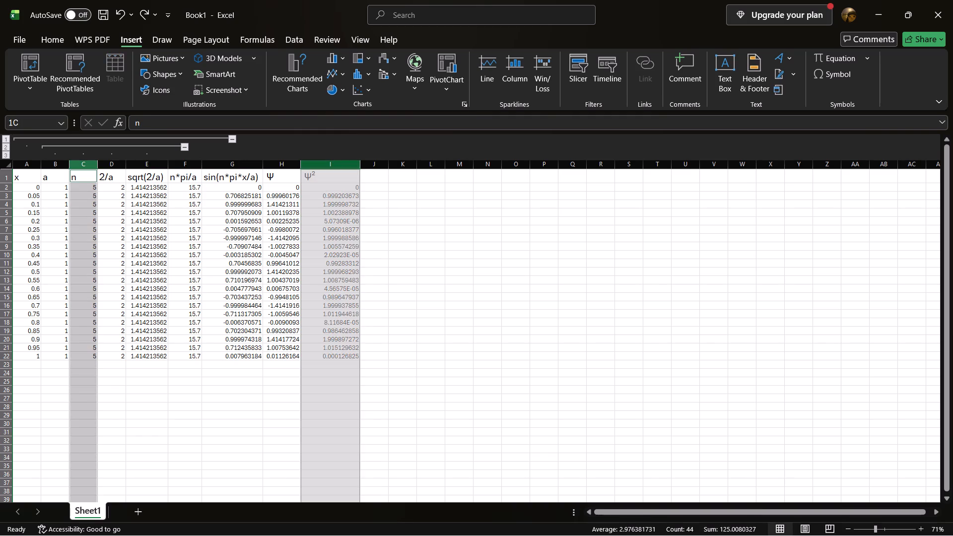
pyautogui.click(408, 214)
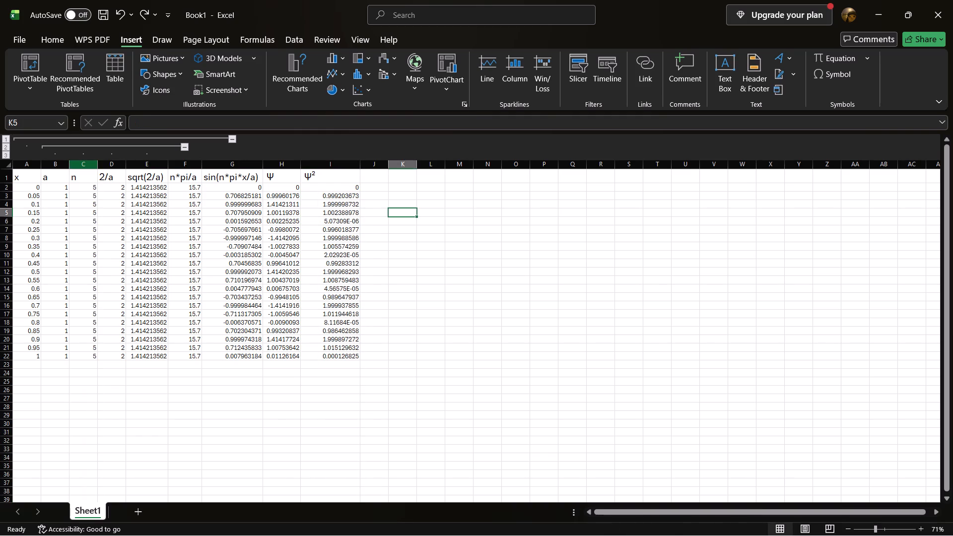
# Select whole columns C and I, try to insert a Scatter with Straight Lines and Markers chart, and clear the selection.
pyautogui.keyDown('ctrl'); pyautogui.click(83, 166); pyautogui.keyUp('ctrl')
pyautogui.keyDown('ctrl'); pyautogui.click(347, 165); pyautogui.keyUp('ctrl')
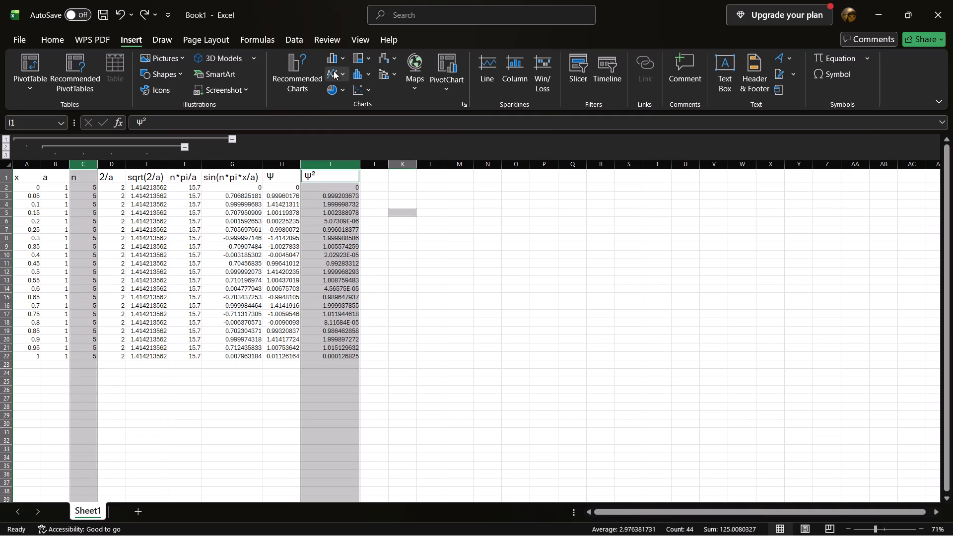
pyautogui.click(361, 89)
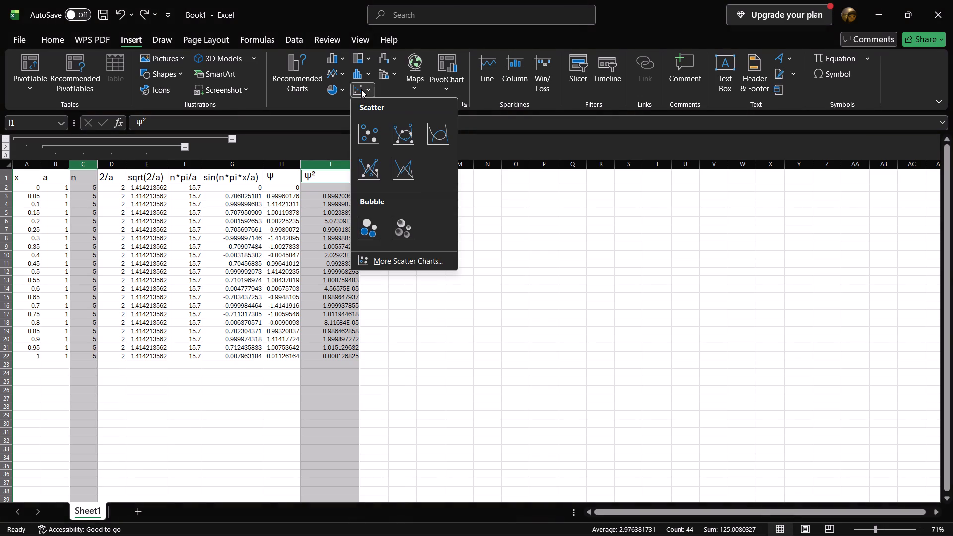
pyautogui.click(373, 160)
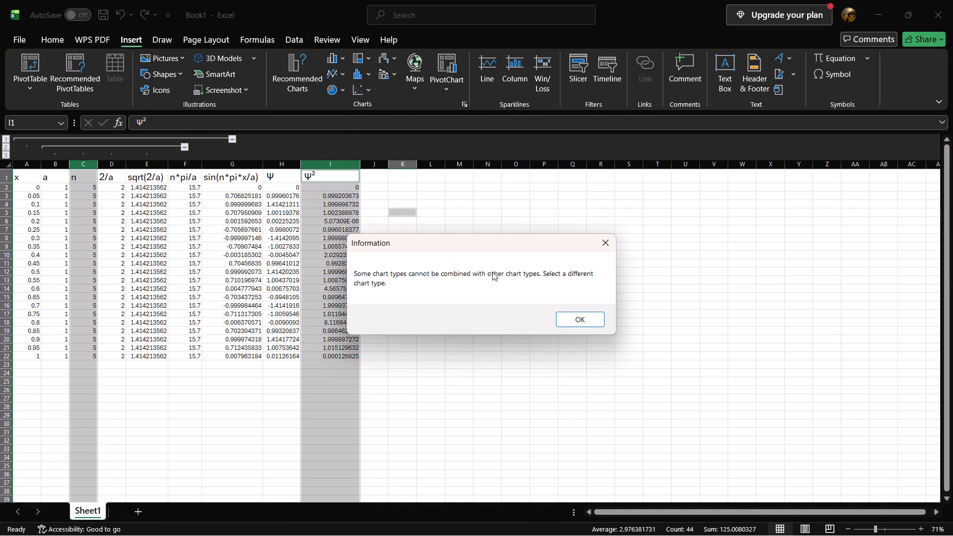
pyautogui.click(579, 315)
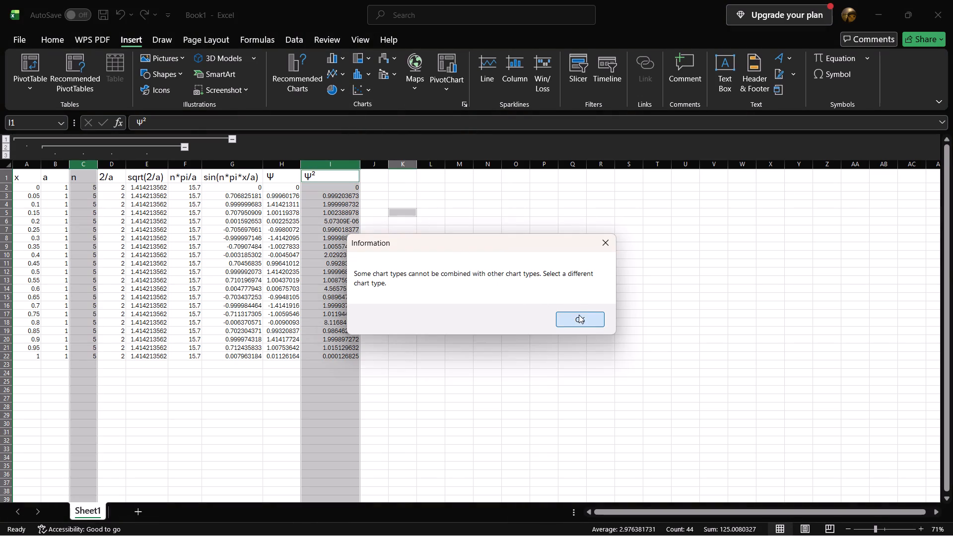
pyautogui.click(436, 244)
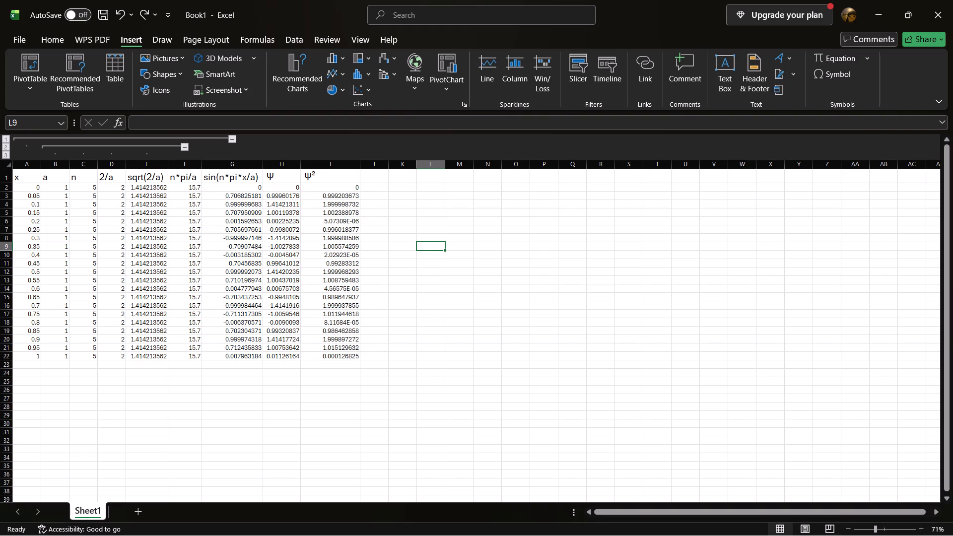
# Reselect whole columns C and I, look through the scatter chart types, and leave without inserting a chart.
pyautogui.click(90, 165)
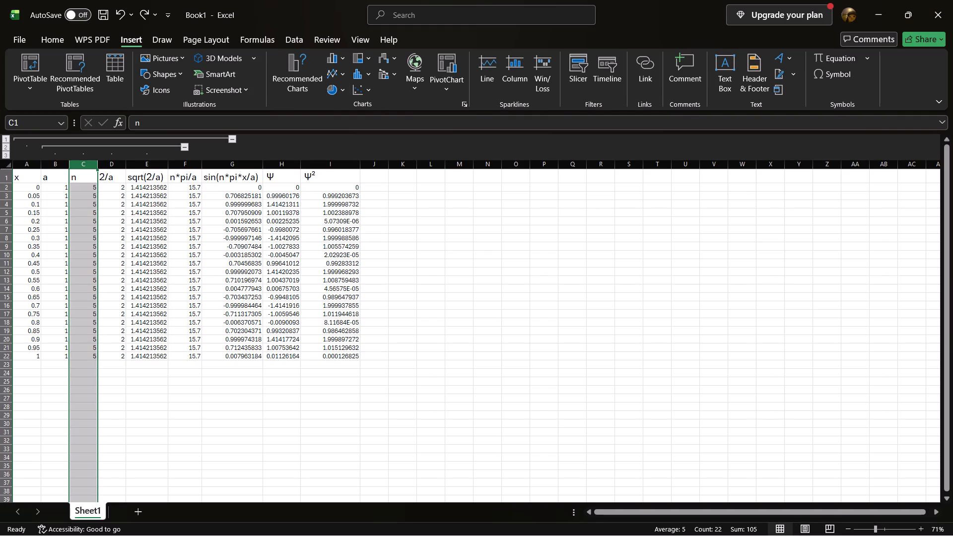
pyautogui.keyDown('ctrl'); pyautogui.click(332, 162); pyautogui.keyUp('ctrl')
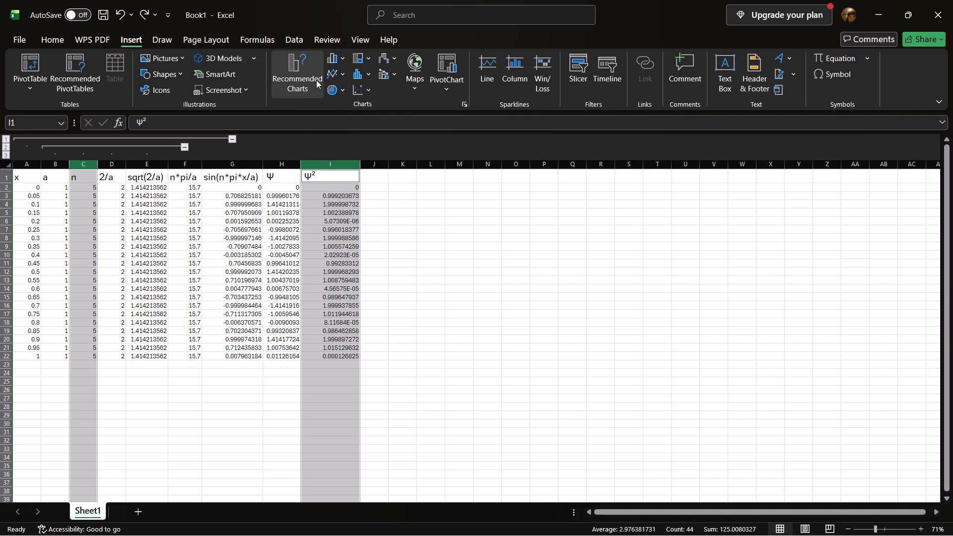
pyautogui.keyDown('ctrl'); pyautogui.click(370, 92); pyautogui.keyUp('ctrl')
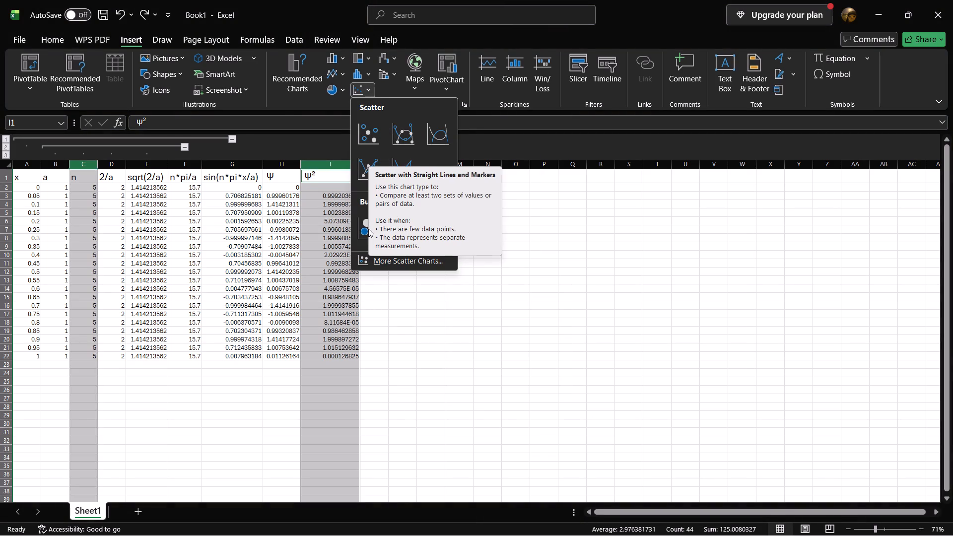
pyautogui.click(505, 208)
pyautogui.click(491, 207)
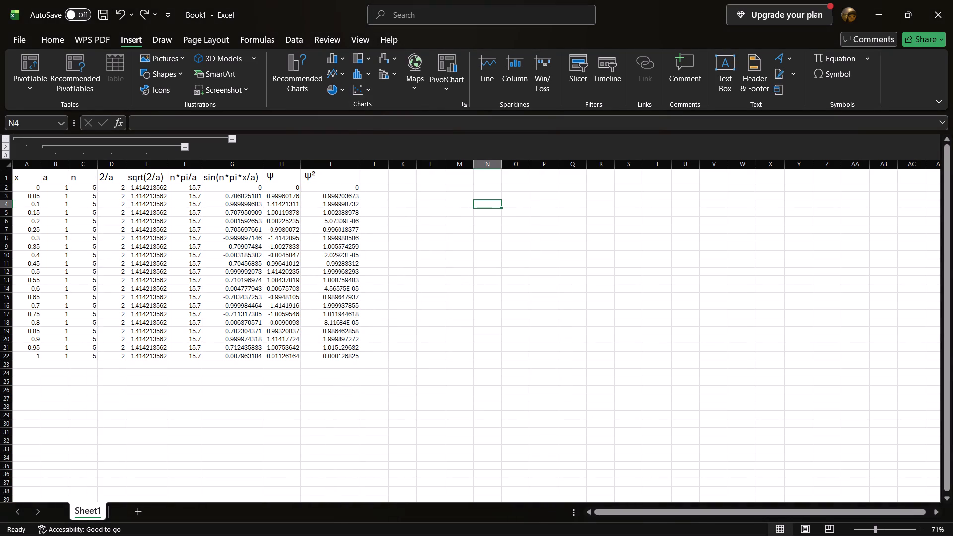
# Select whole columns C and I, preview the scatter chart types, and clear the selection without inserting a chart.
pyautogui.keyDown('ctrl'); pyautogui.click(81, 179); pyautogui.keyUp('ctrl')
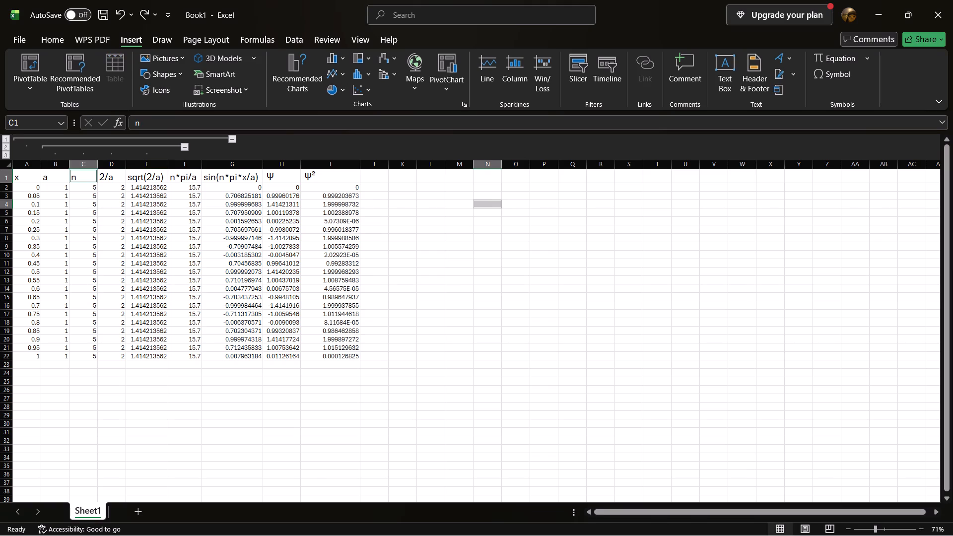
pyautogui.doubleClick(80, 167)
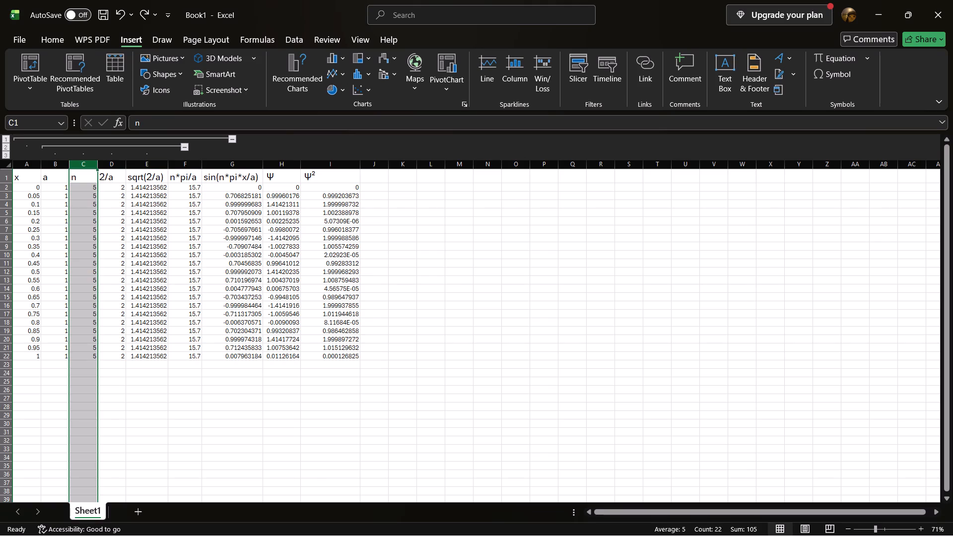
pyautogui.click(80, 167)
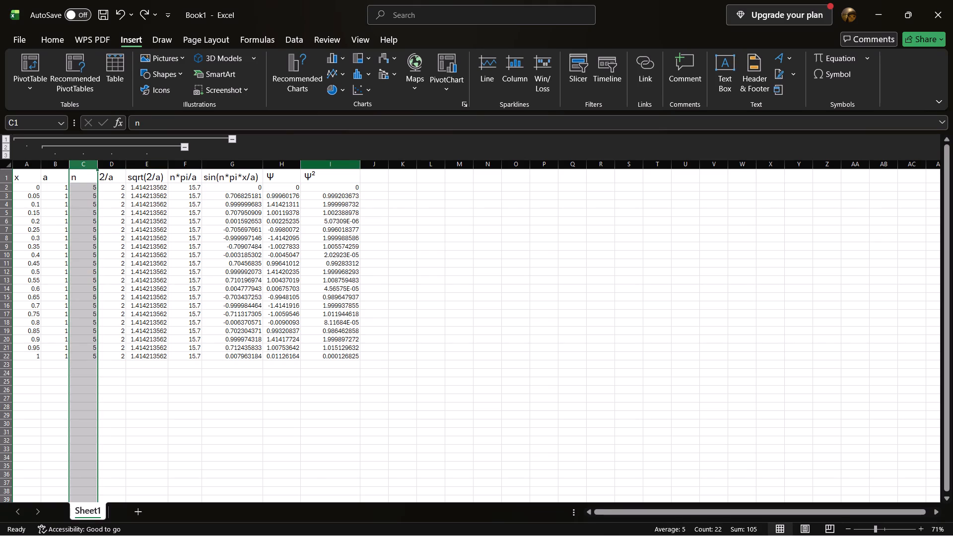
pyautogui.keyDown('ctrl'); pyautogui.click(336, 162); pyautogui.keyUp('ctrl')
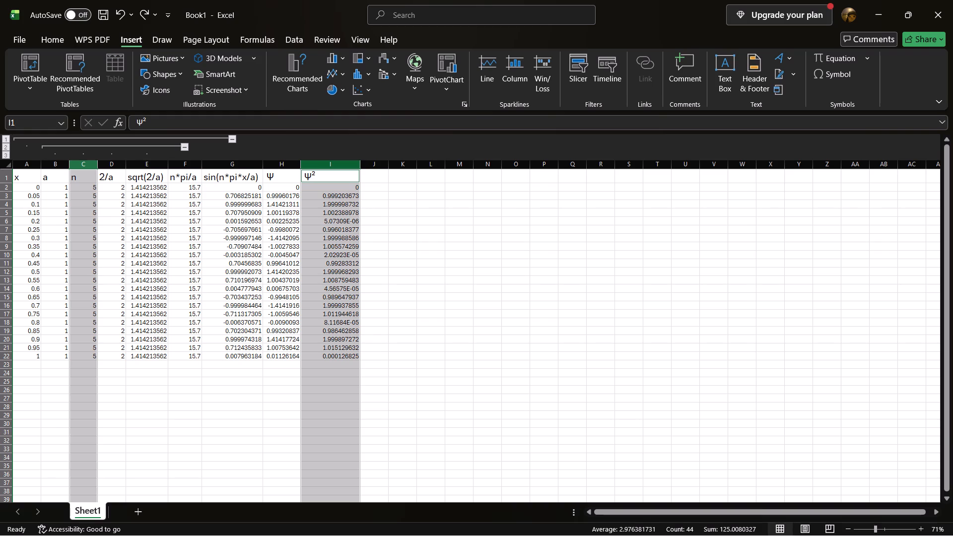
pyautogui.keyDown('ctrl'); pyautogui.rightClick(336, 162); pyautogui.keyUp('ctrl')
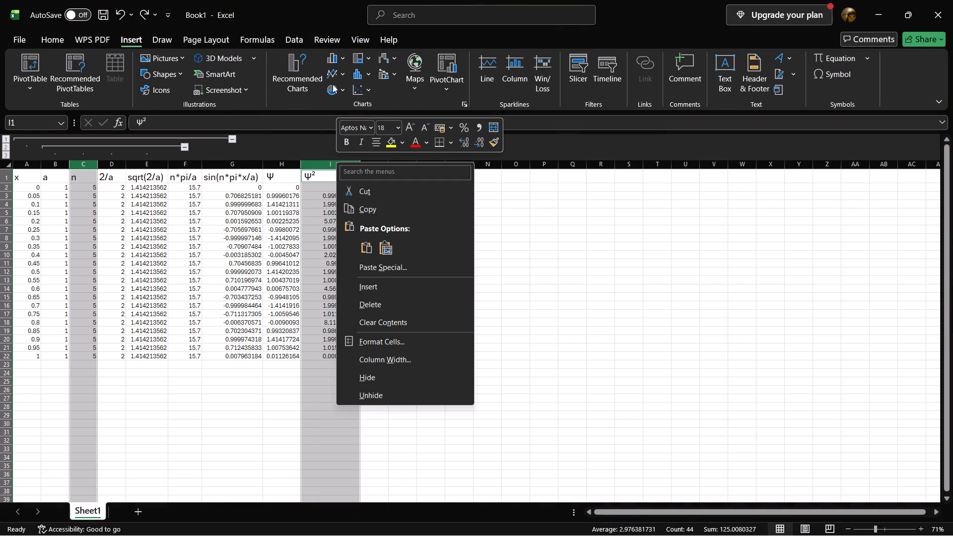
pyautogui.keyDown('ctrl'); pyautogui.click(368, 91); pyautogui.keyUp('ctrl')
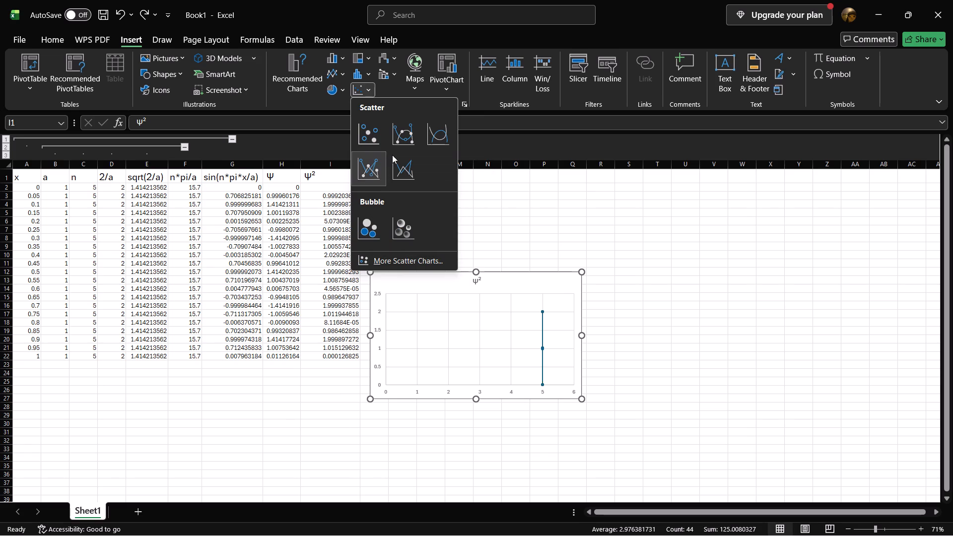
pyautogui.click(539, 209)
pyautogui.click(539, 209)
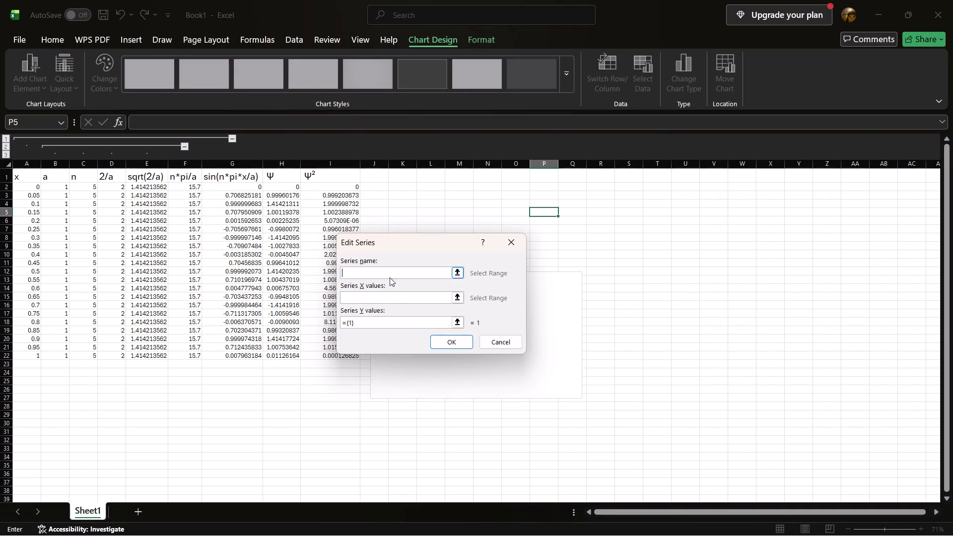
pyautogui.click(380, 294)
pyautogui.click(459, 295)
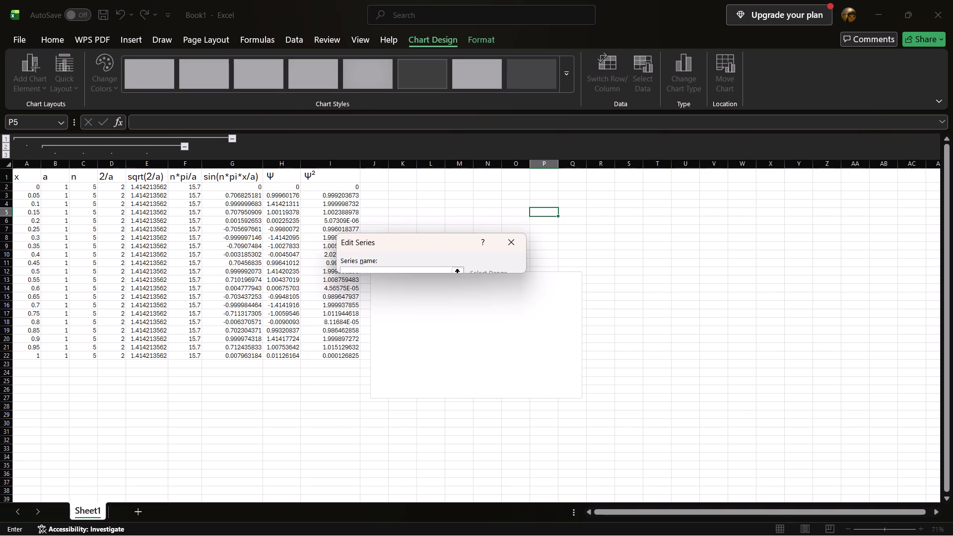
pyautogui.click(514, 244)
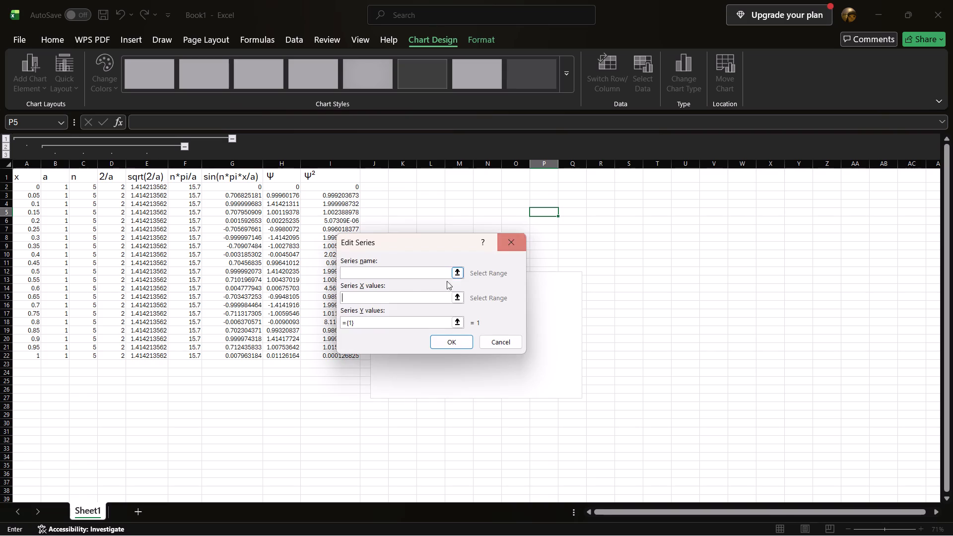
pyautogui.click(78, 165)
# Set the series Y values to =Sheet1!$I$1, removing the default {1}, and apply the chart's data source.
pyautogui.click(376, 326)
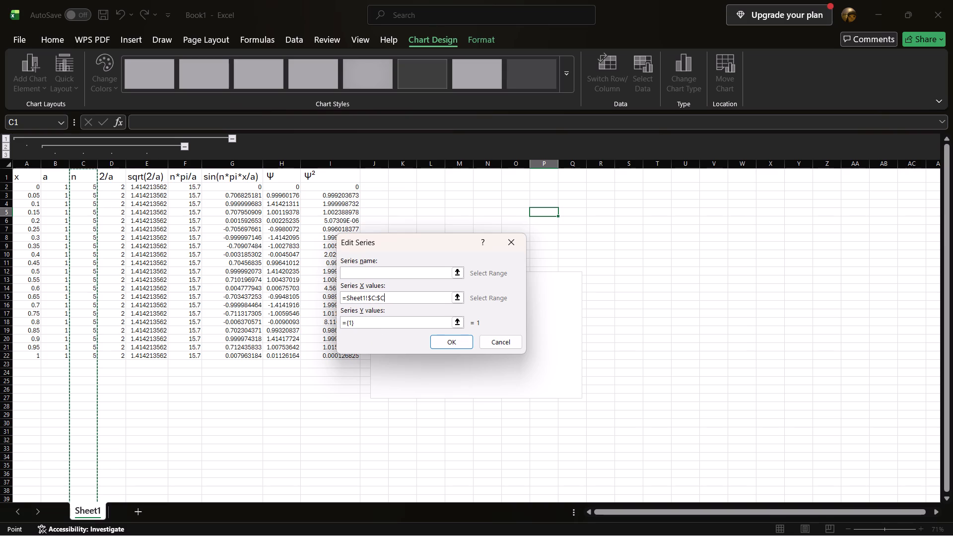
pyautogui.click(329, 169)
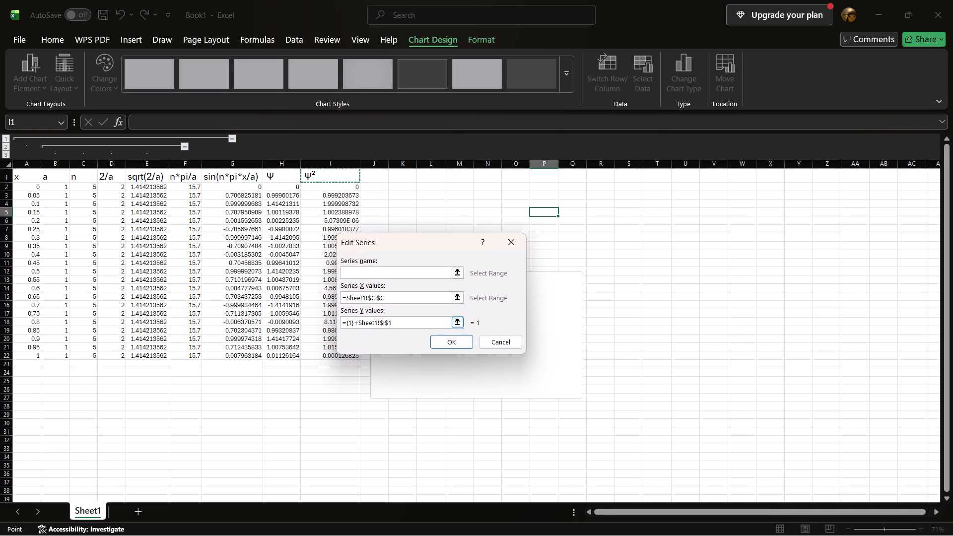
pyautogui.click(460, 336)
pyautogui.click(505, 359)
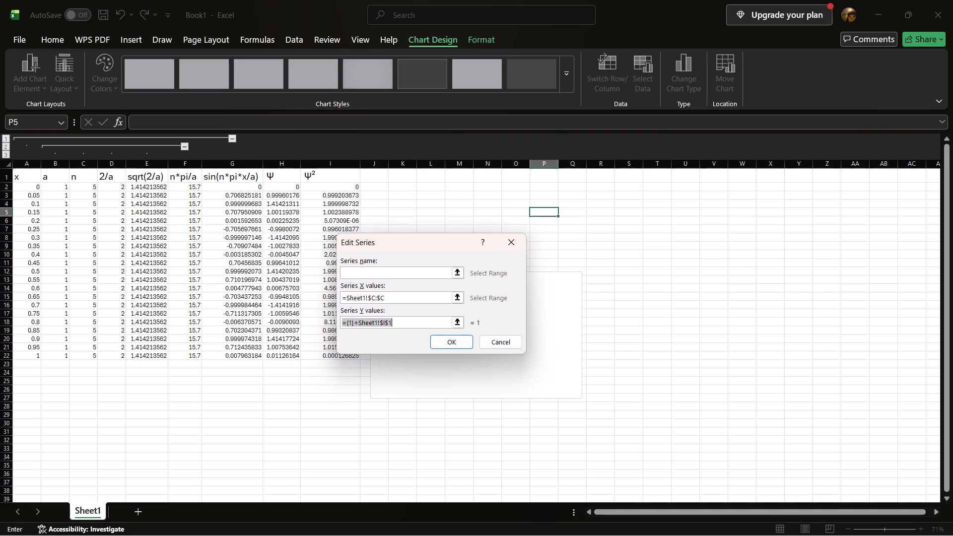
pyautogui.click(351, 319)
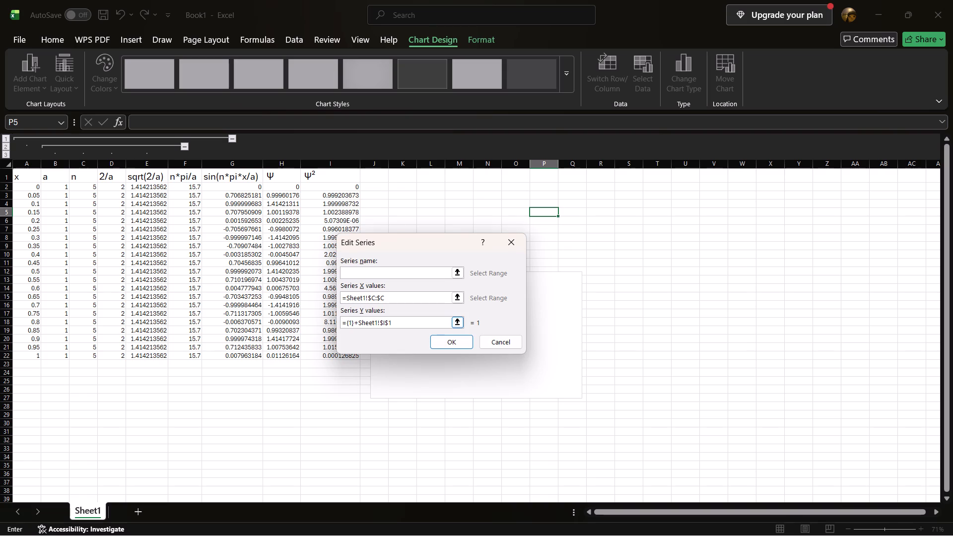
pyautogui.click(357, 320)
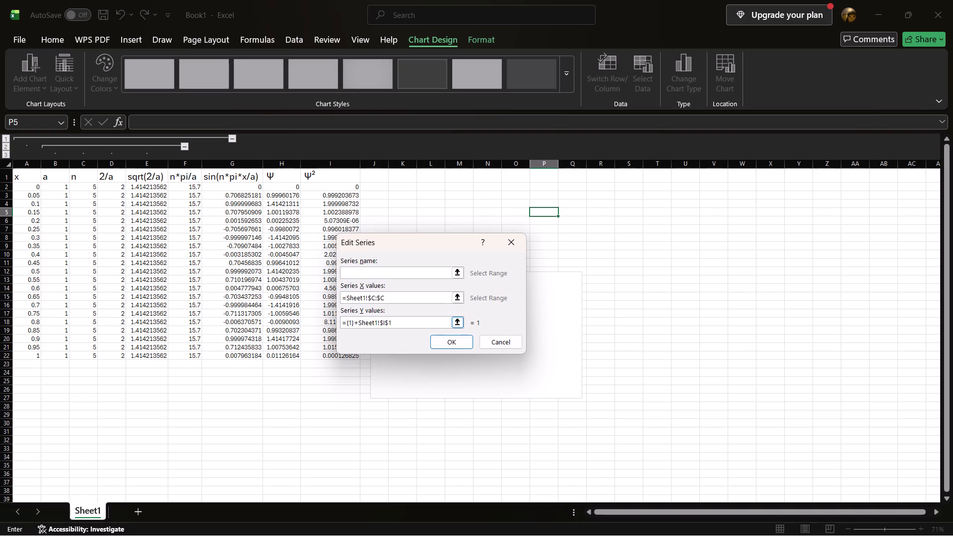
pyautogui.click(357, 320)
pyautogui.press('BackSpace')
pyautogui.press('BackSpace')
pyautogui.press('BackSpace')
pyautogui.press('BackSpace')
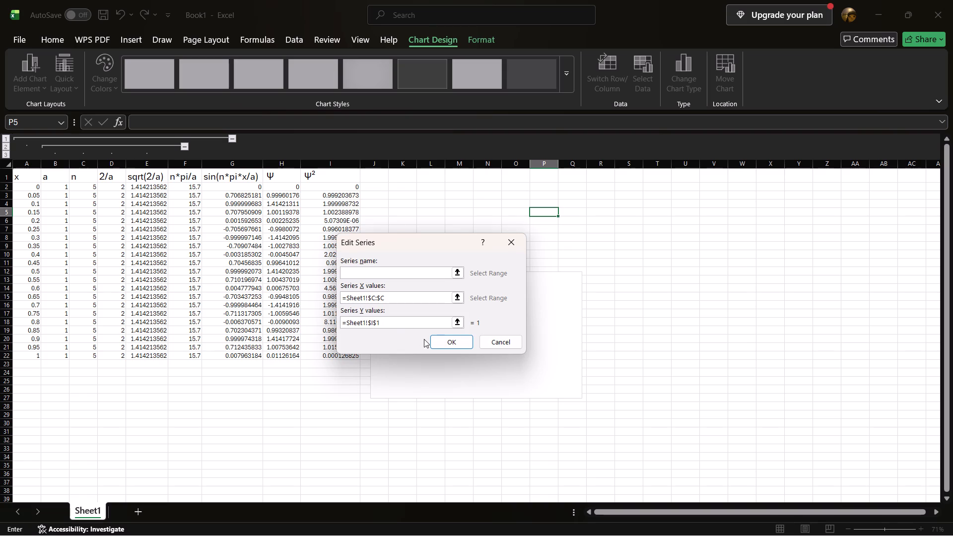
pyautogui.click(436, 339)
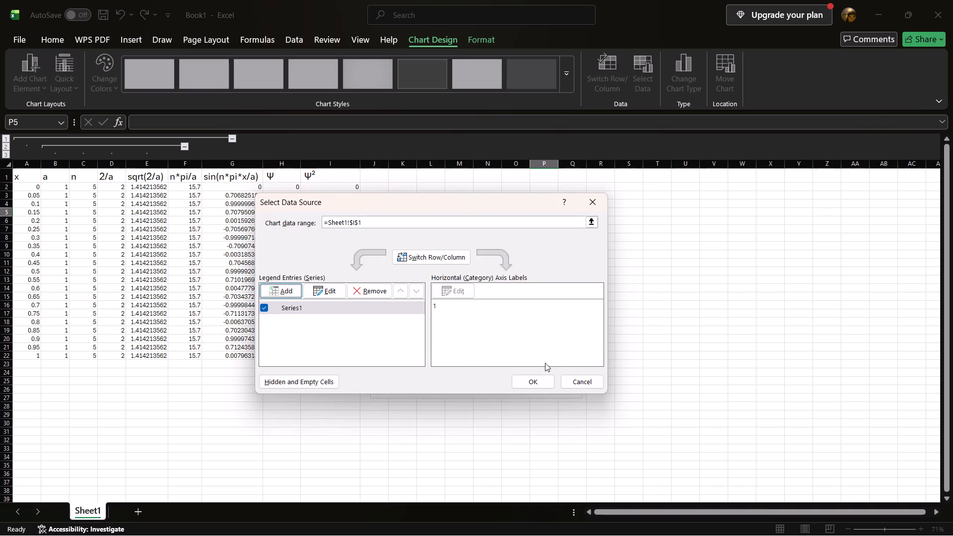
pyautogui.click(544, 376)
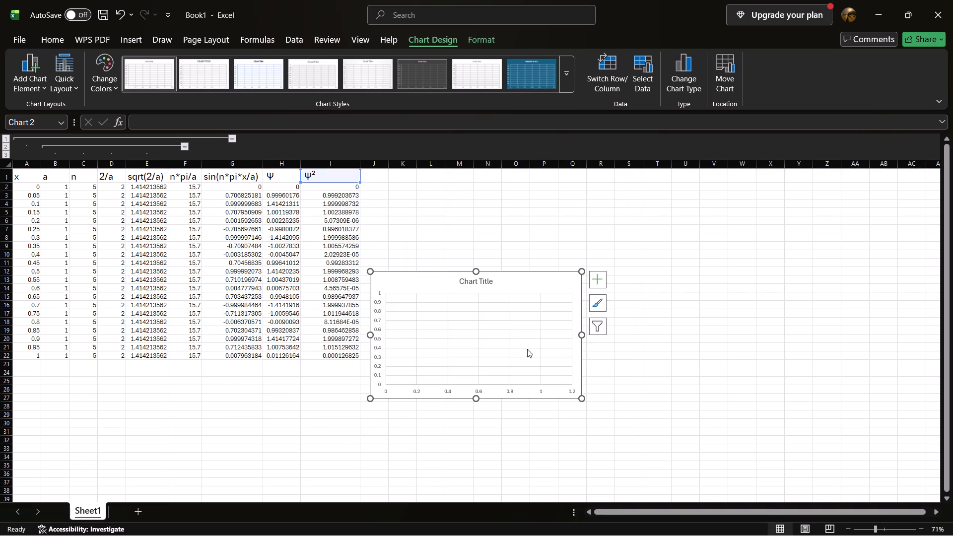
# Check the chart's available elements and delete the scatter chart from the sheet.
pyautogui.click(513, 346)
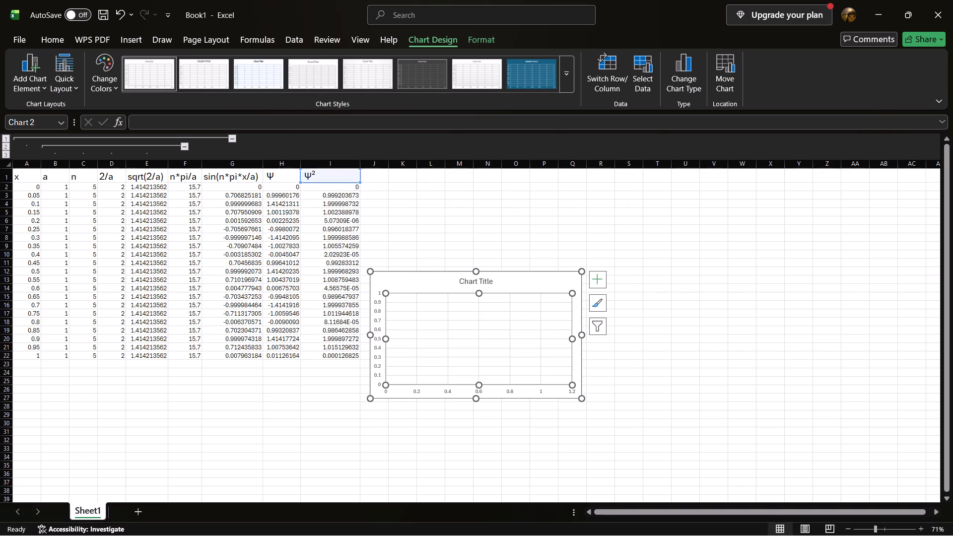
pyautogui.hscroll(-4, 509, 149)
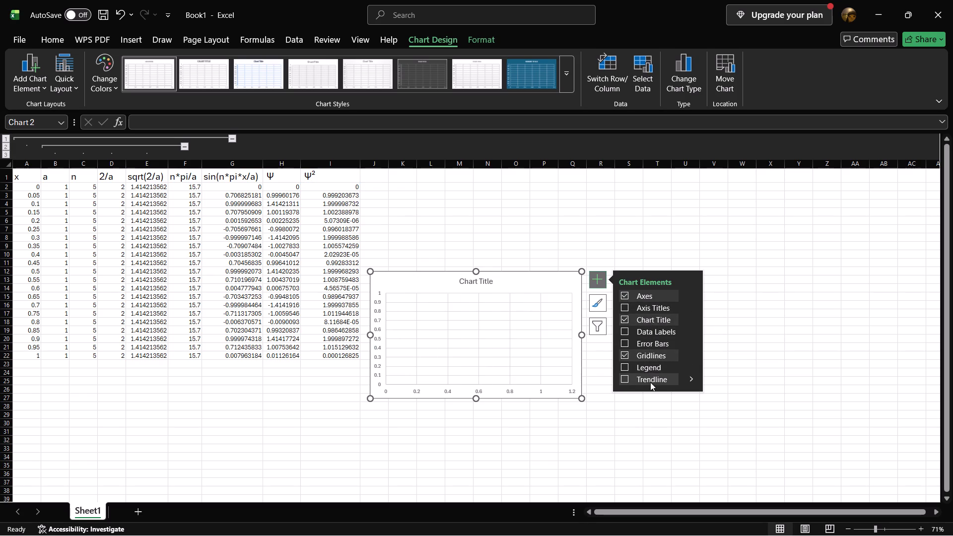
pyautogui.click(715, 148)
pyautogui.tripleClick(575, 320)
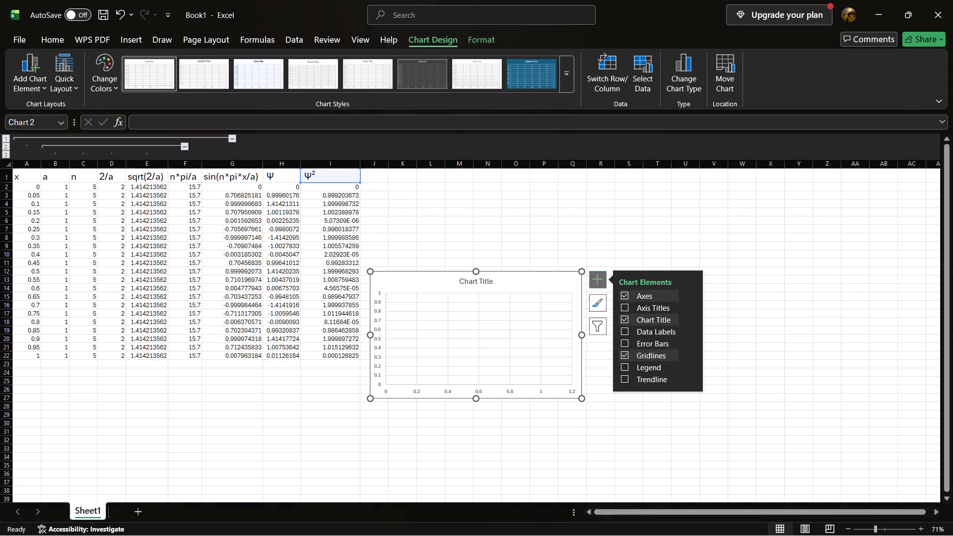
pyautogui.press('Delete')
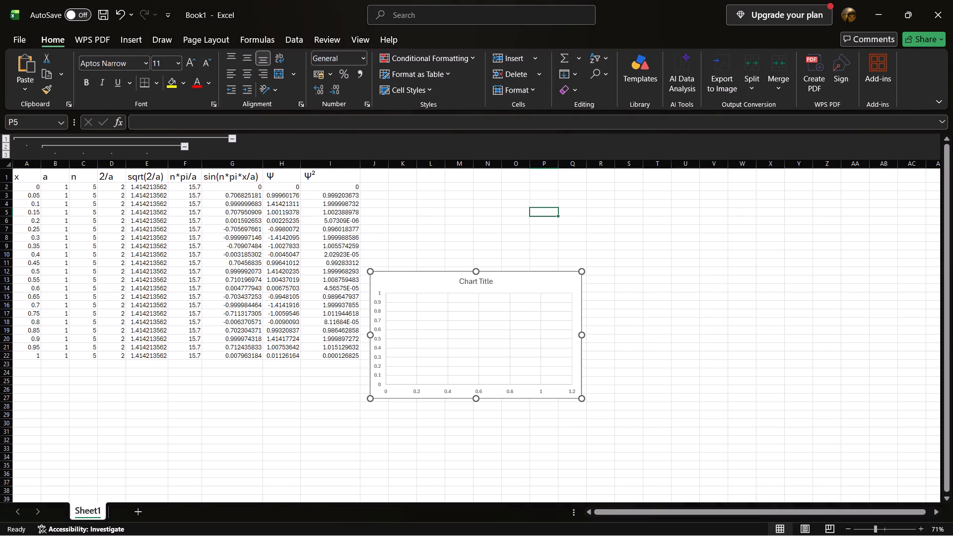
# Switch to YouTube, search for "how to plot graph in excel", and open the Plot Multiple Lines in Excel video.
pyautogui.click(514, 518)
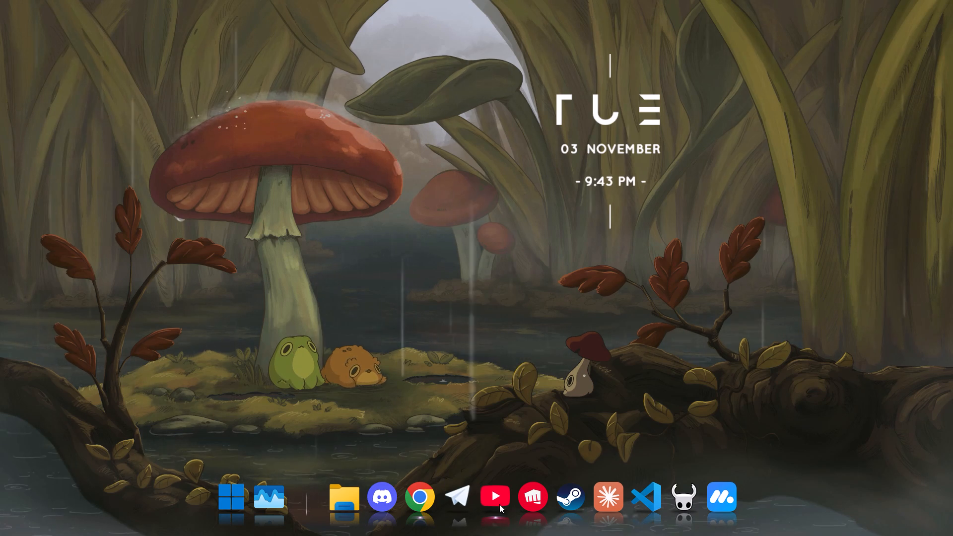
pyautogui.click(499, 504)
pyautogui.click(443, 43)
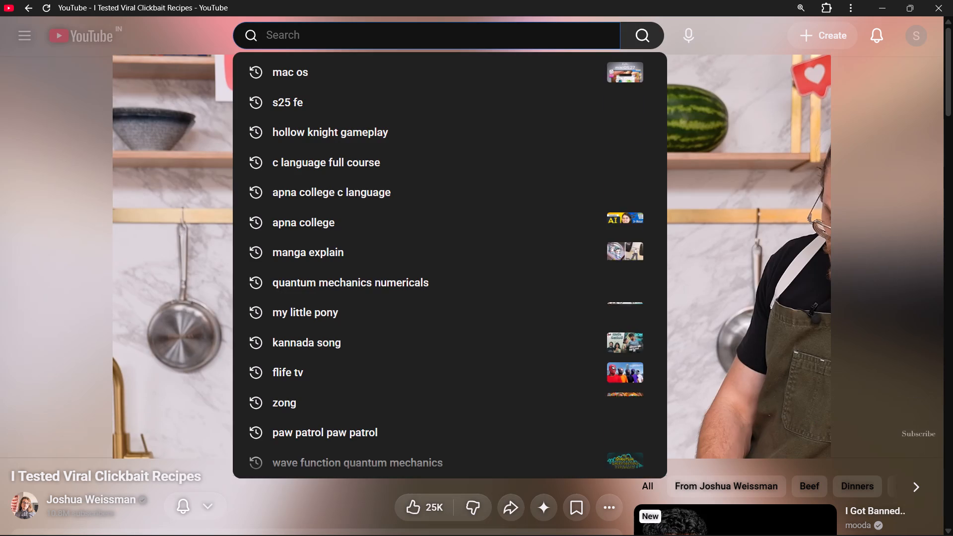
pyautogui.write('how to p,o')
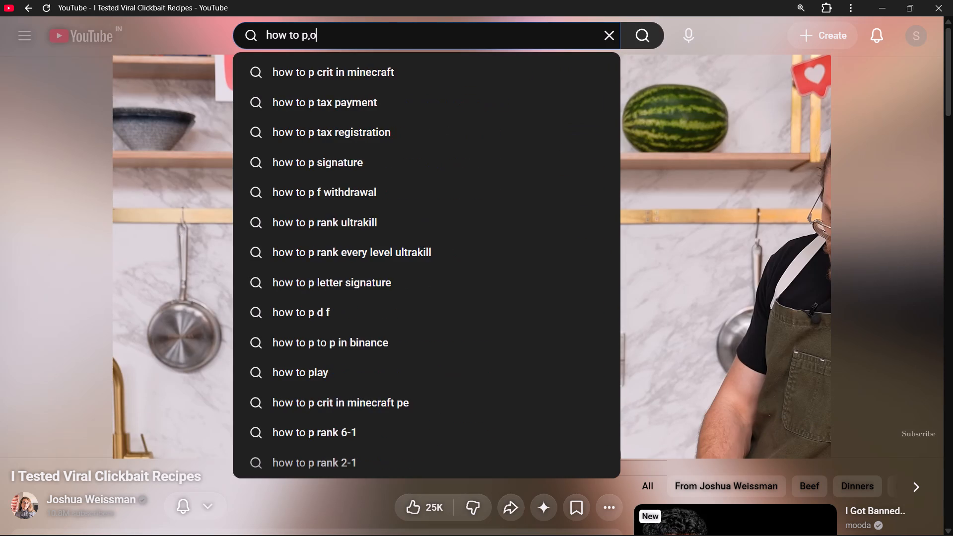
pyautogui.press('BackSpace')
pyautogui.press('BackSpace')
pyautogui.press('l')
pyautogui.press('BackSpace')
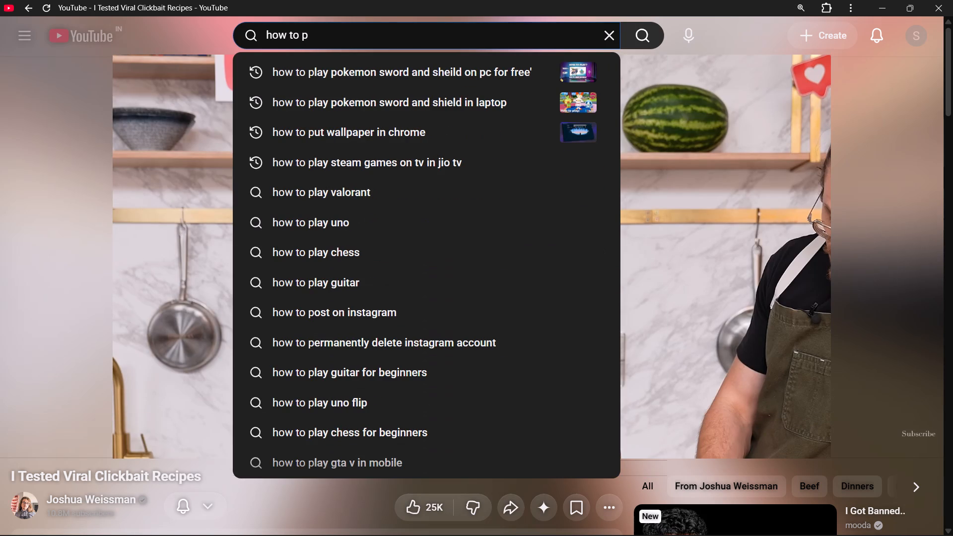
pyautogui.press('o')
pyautogui.press('BackSpace')
pyautogui.write('lot graph in excel')
pyautogui.press('Return')
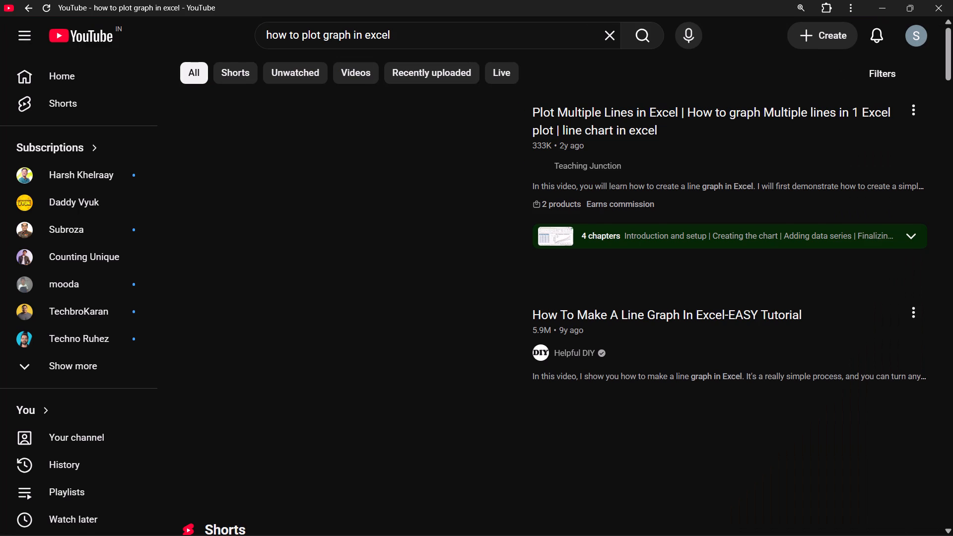
pyautogui.click(404, 130)
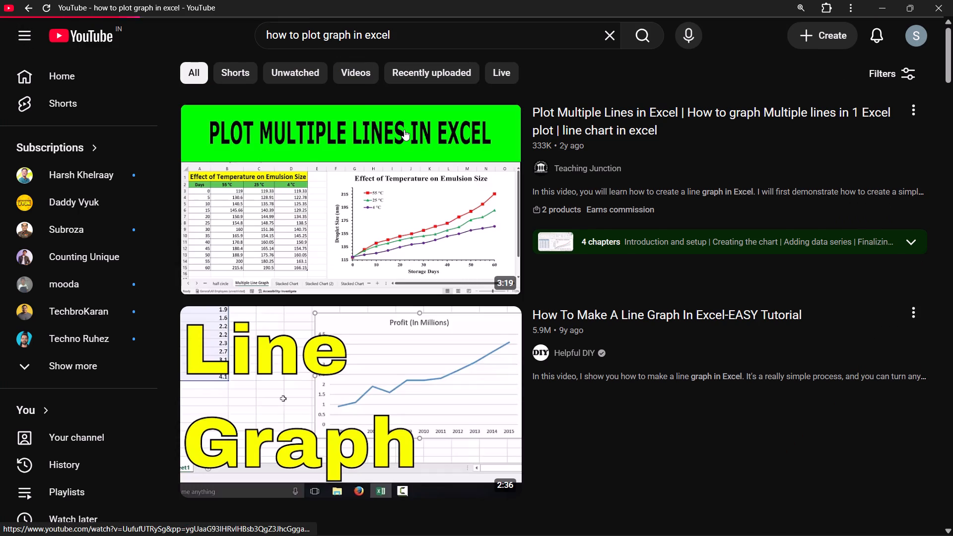
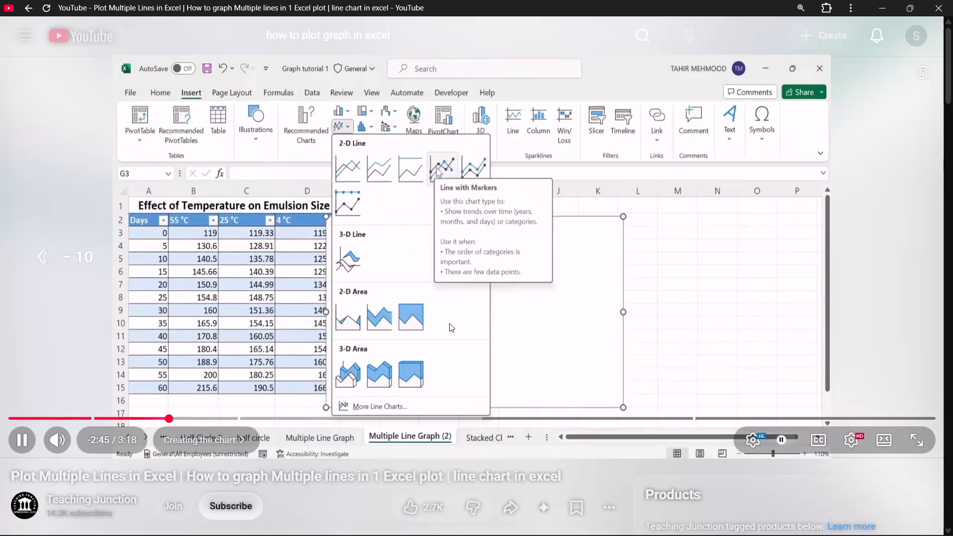
# Replay the tutorial's chart-creation section to see which line chart type it inserts.
pyautogui.press('Left')
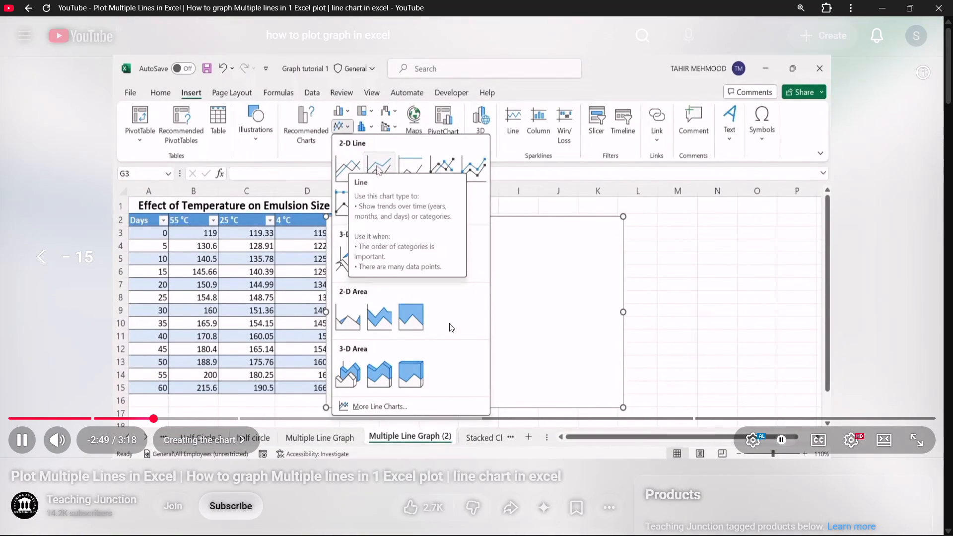
pyautogui.press('Left')
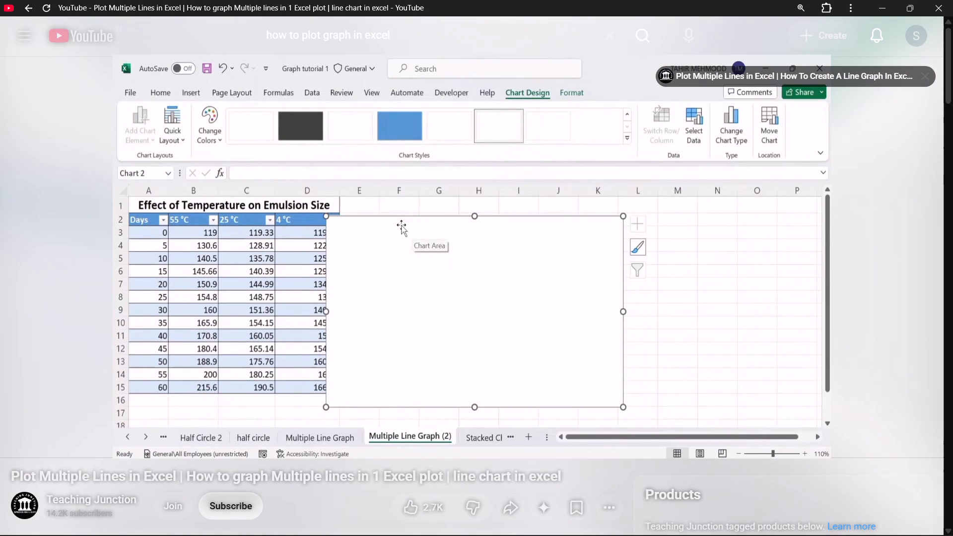
pyautogui.press('space')
pyautogui.press('space')
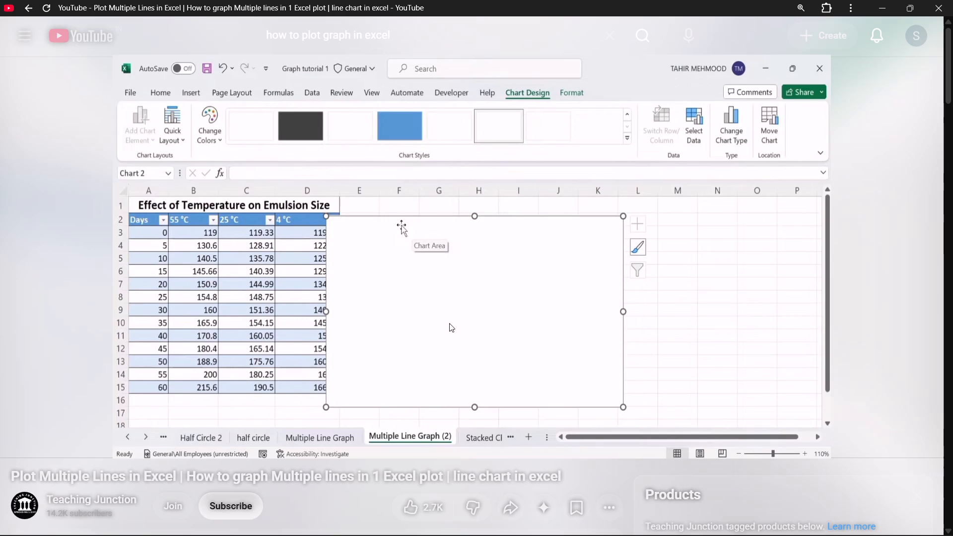
pyautogui.press('space')
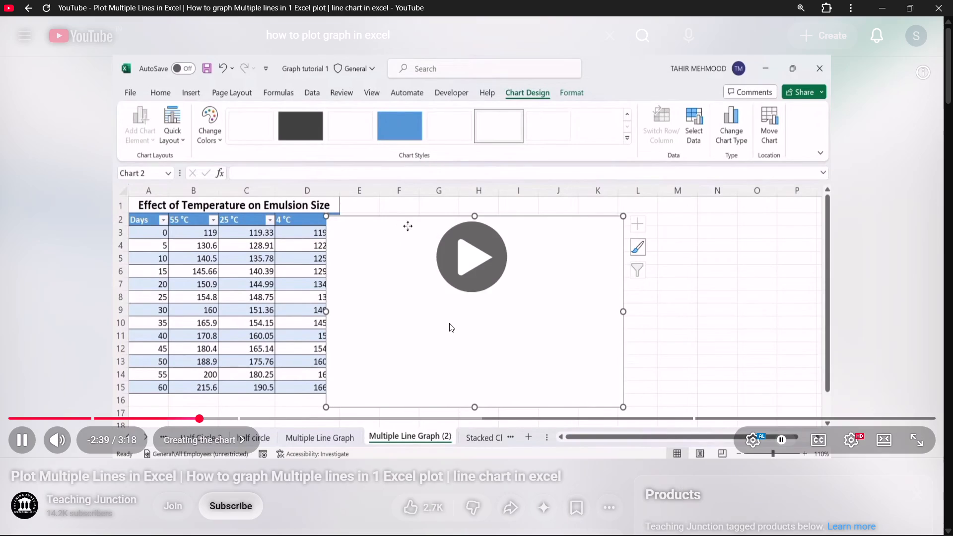
# Switch to Book1 in Excel and examine the available line, scatter, waterfall, recommended and column chart types.
pyautogui.hotkey('alt', 'Tab')
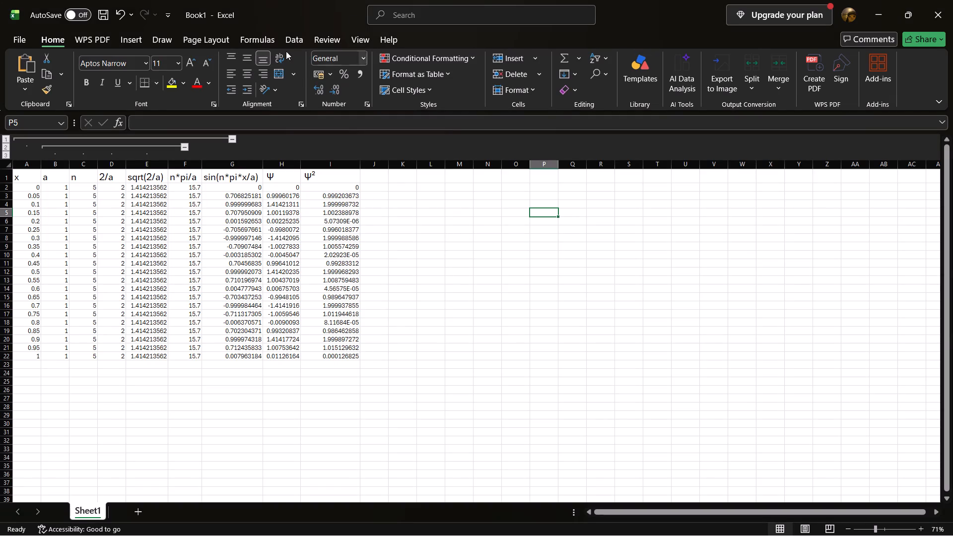
pyautogui.click(122, 45)
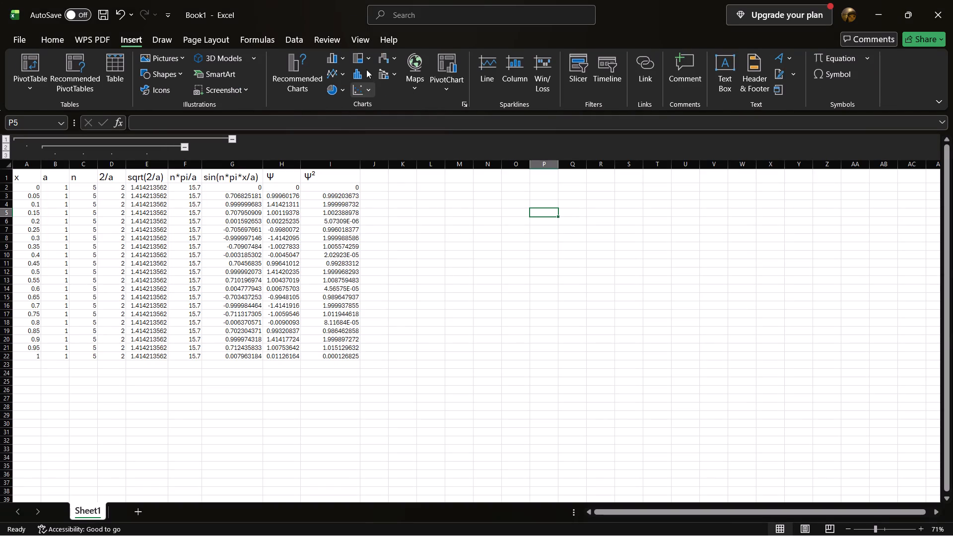
pyautogui.click(340, 73)
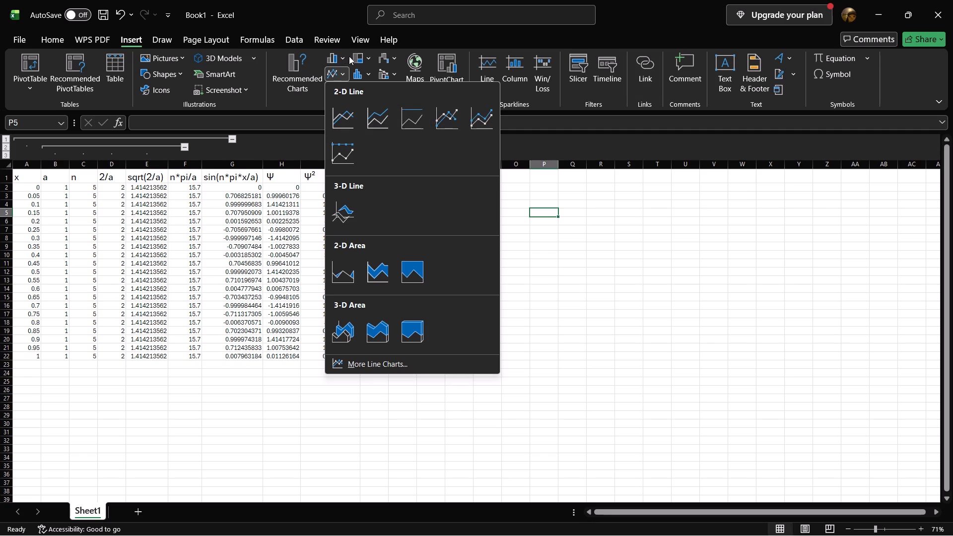
pyautogui.click(412, 40)
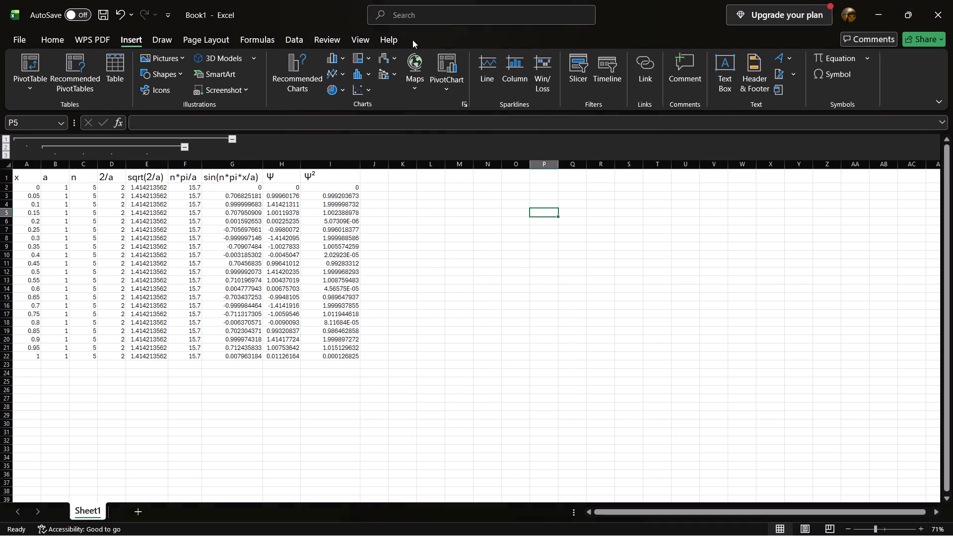
pyautogui.click(370, 88)
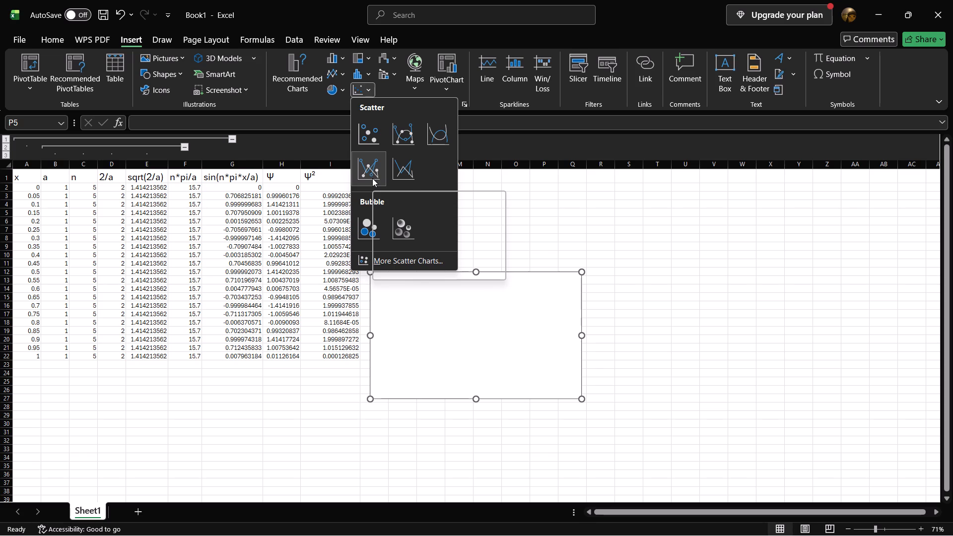
pyautogui.click(520, 211)
pyautogui.click(394, 73)
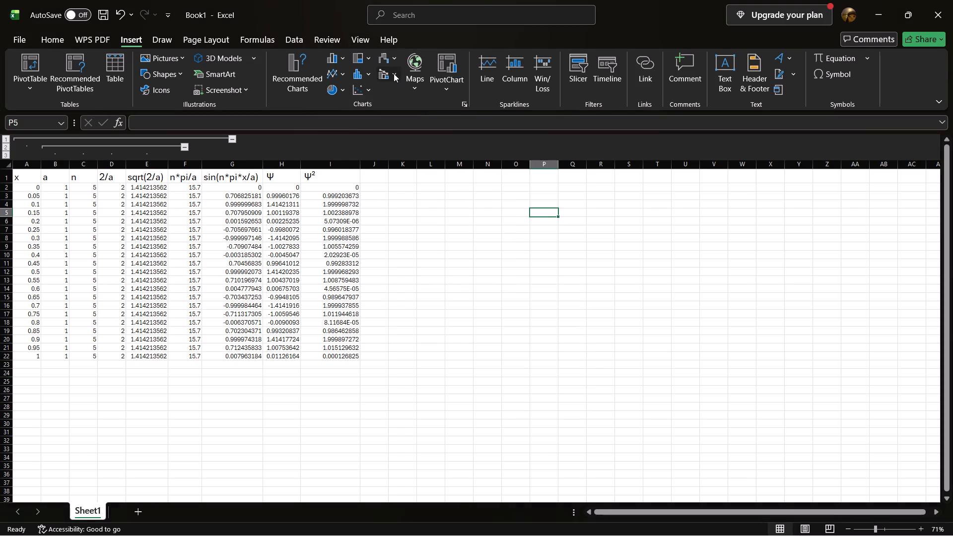
pyautogui.click(398, 54)
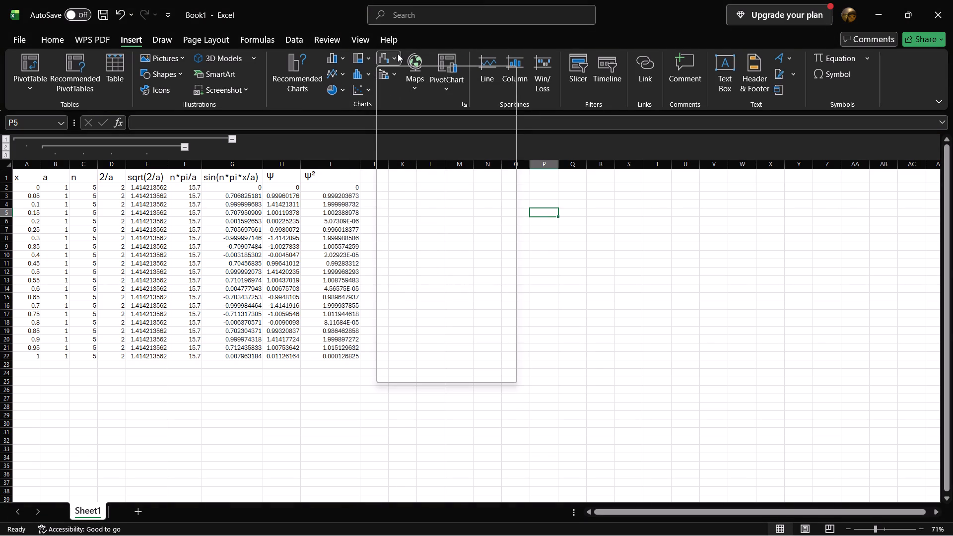
pyautogui.click(317, 59)
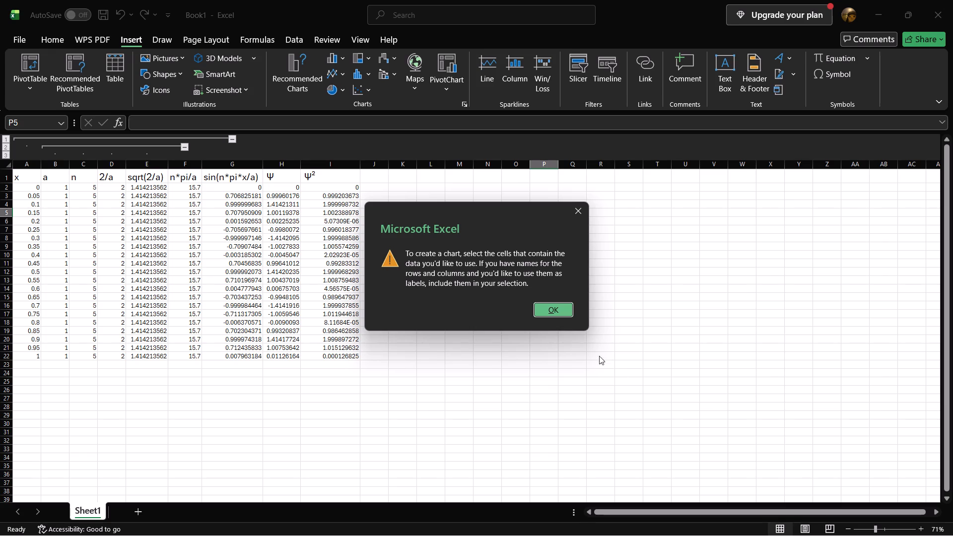
pyautogui.click(546, 310)
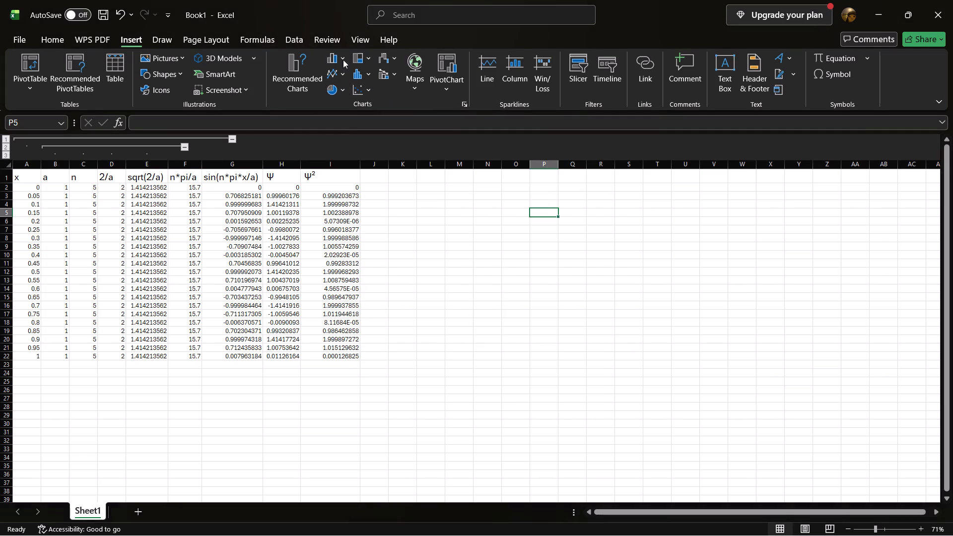
pyautogui.click(333, 52)
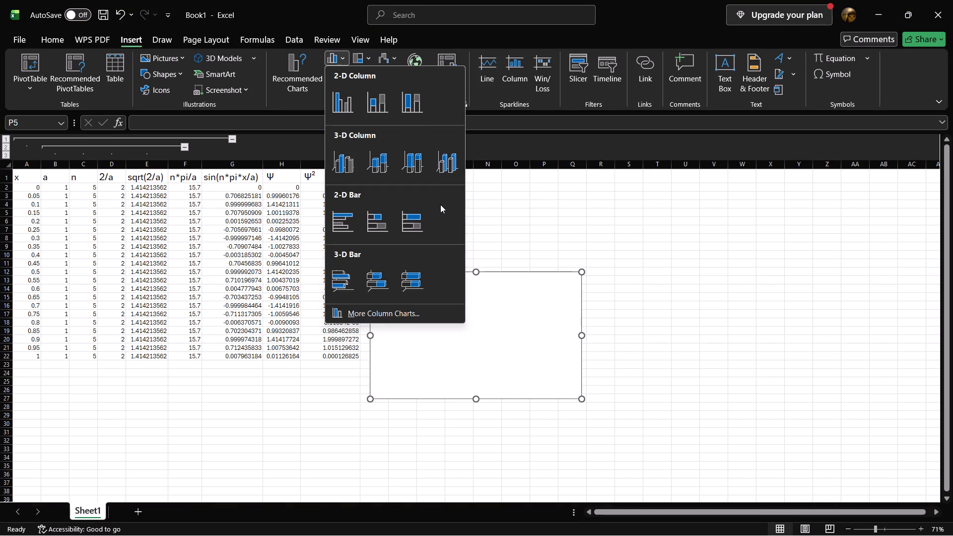
pyautogui.click(277, 125)
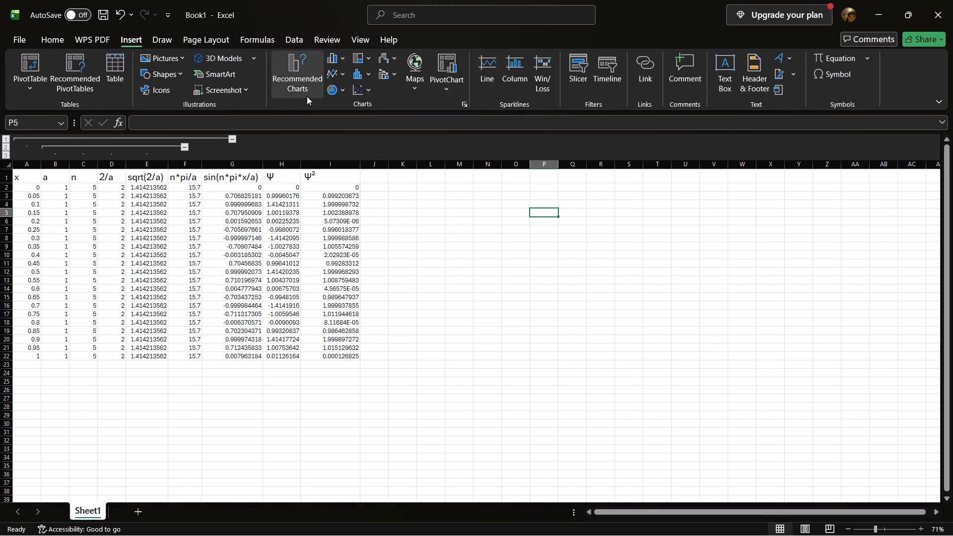
pyautogui.click(343, 67)
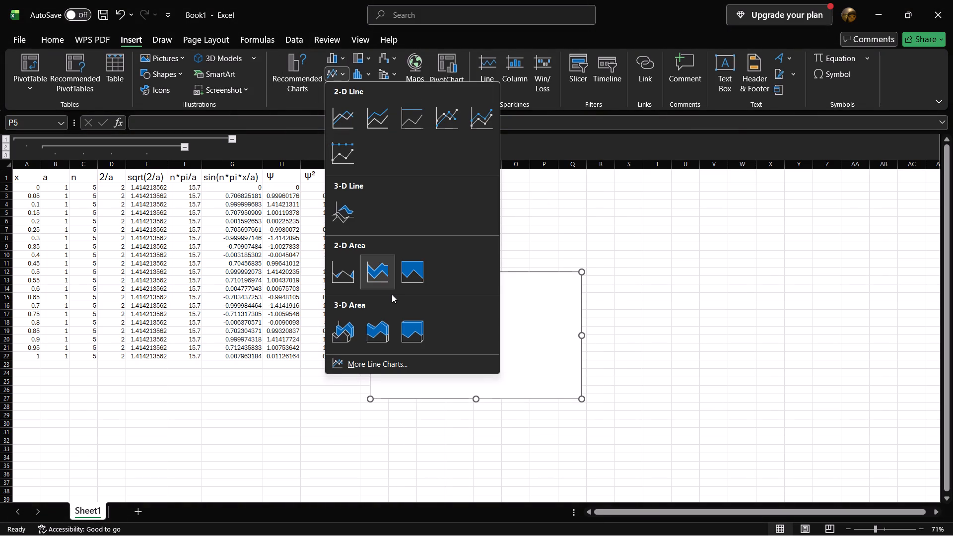
pyautogui.scroll(-3, 392, 294)
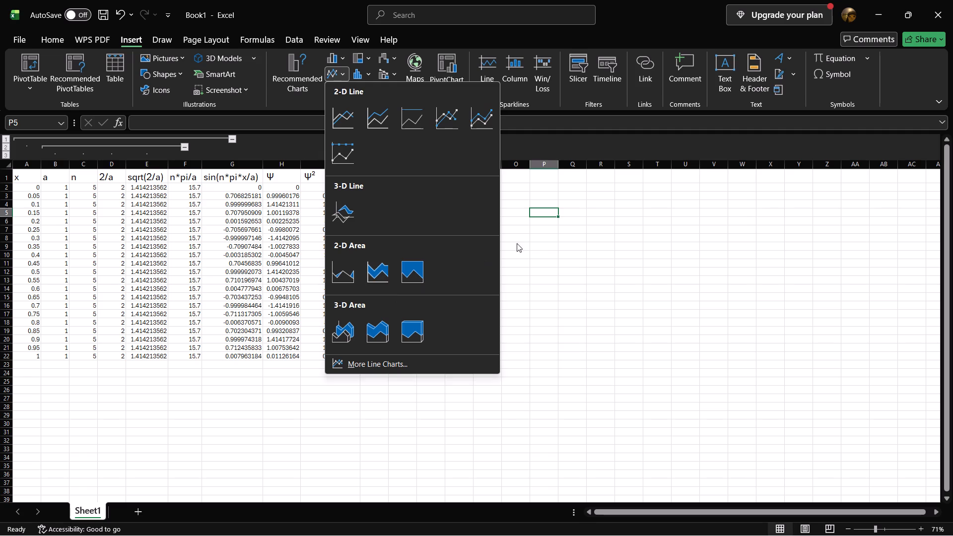
pyautogui.click(564, 244)
# Return to the YouTube tutorial and replay its section on adding a data series.
pyautogui.hotkey('alt', 'Tab')
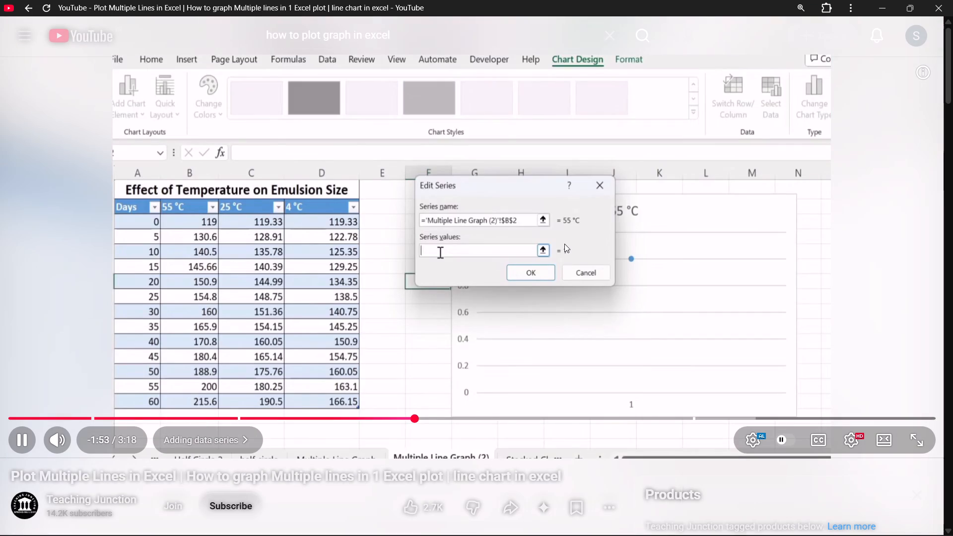
pyautogui.press('Left')
pyautogui.press('Left')
pyautogui.press('Left')
pyautogui.press('Left')
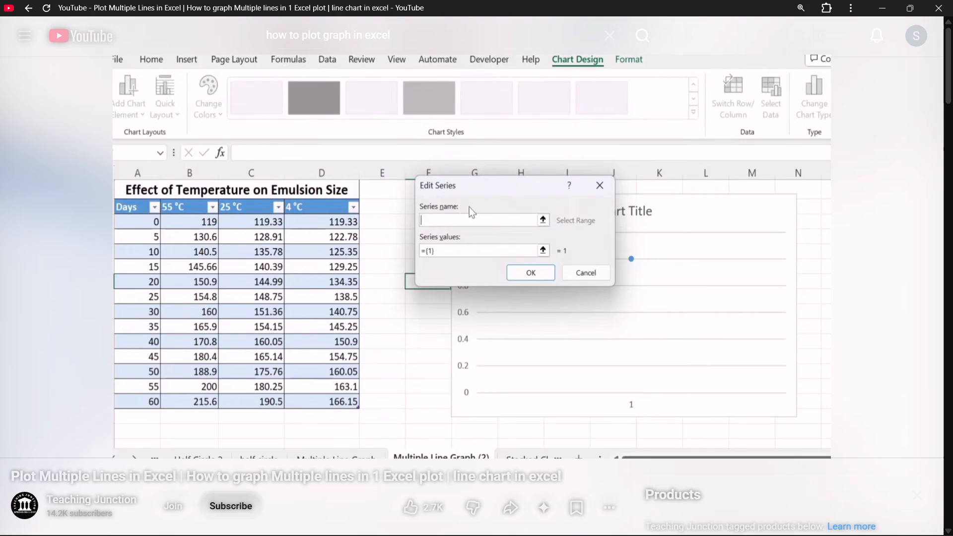
# Switch to the video How To Make A Line Graph In Excel-EASY Tutorial and skip ahead to its line chart insertion.
pyautogui.click(35, 5)
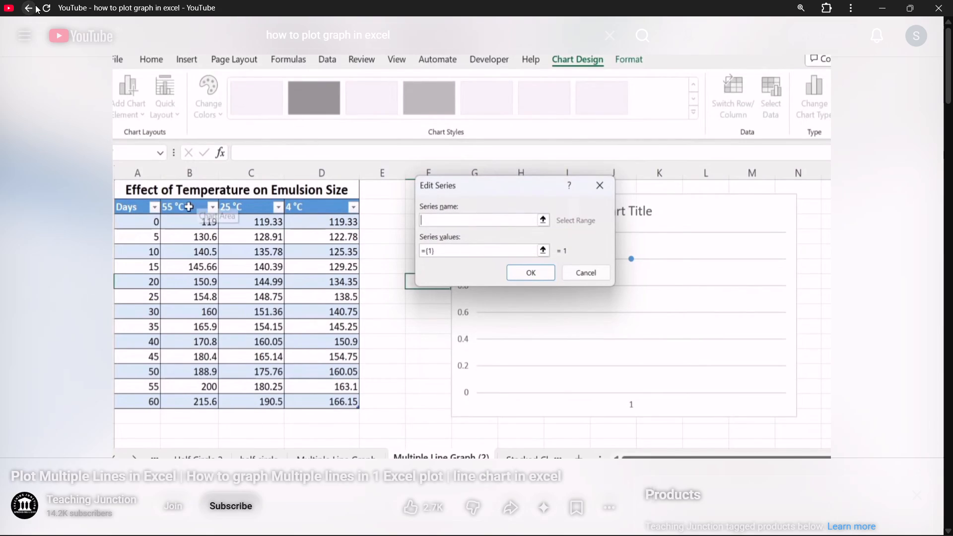
pyautogui.click(403, 403)
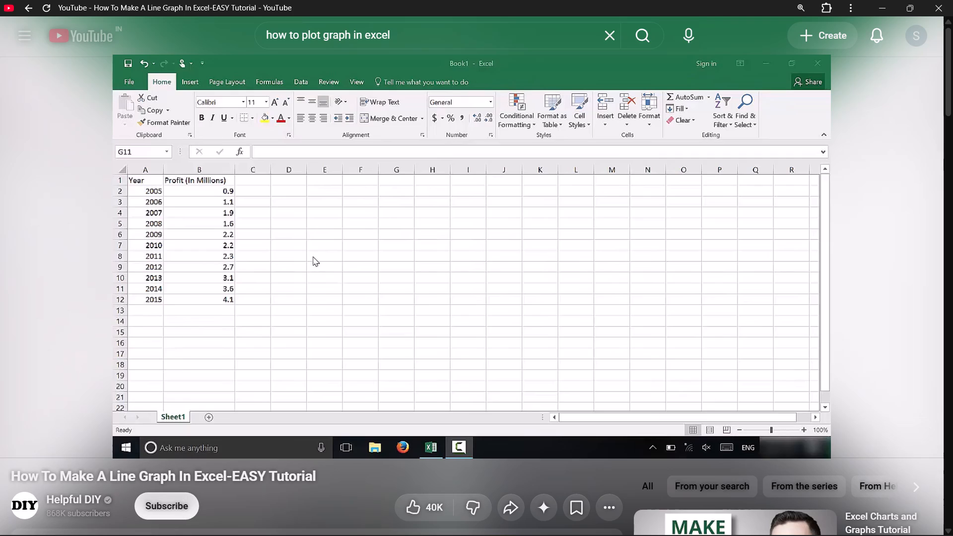
pyautogui.press('Right')
pyautogui.press('Right')
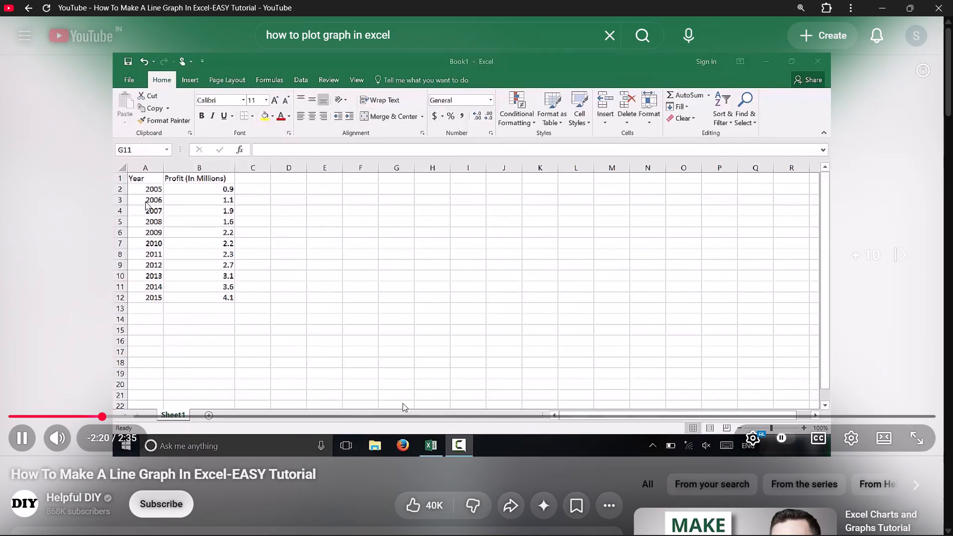
pyautogui.press('Right')
pyautogui.press('Right')
pyautogui.press('Right')
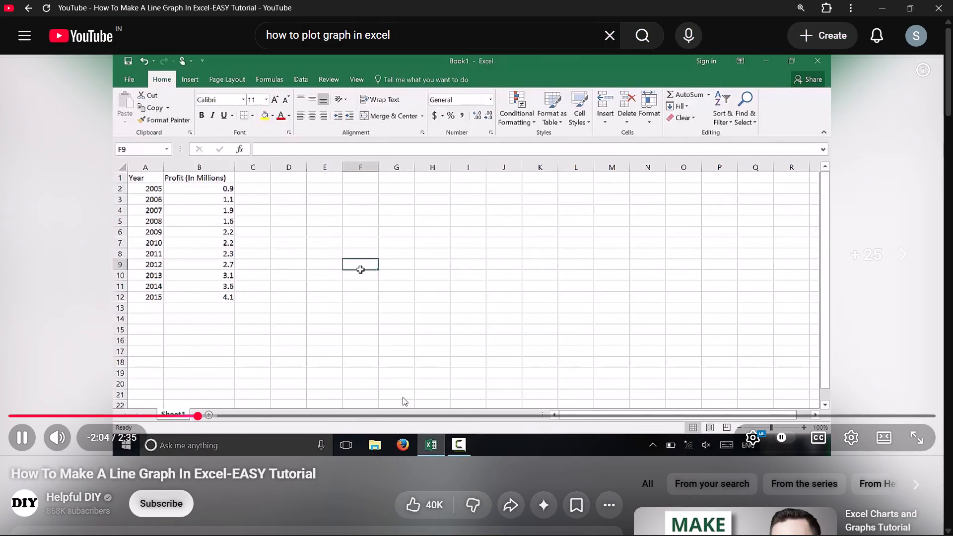
pyautogui.press('Right')
pyautogui.press('Right')
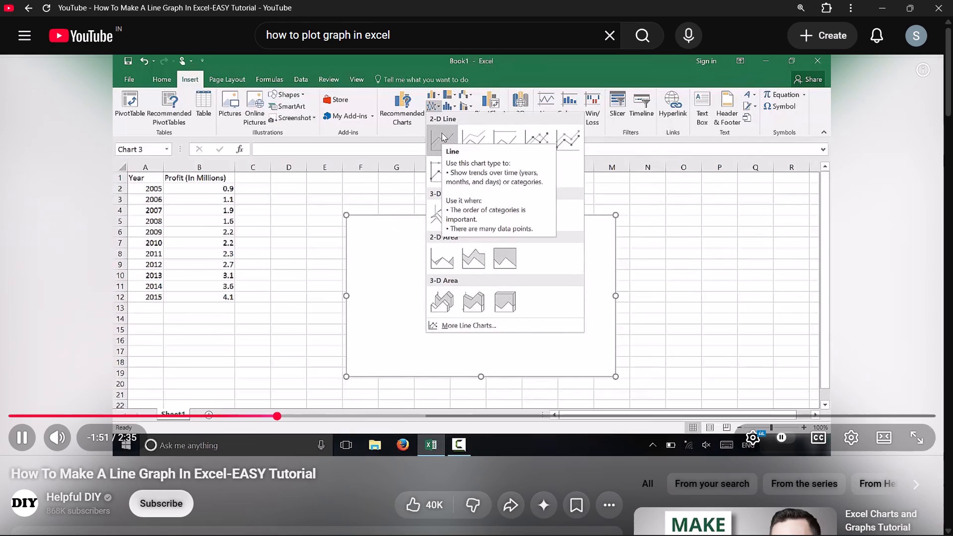
# Return to Book1 in Excel and insert a basic 2-D line chart on Sheet1.
pyautogui.hotkey('alt', 'Tab')
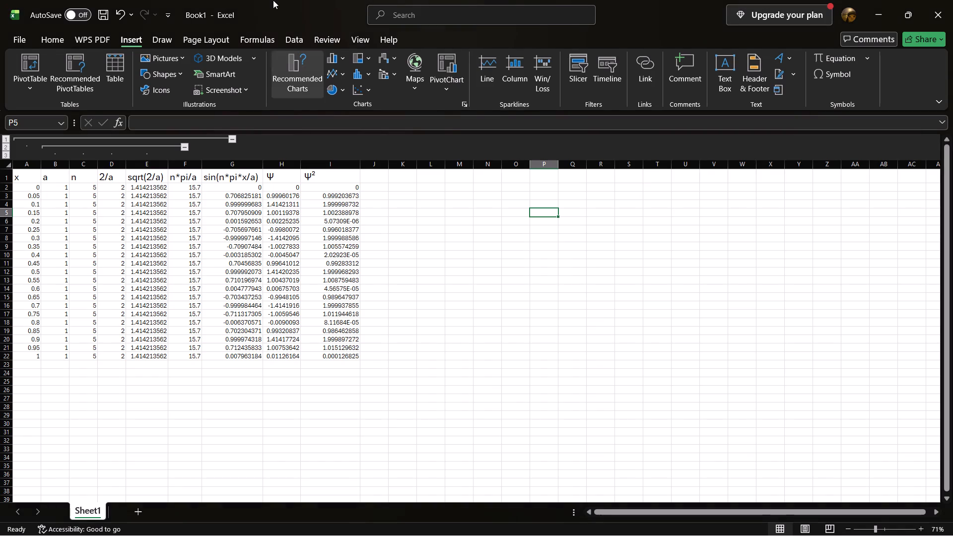
pyautogui.click(342, 73)
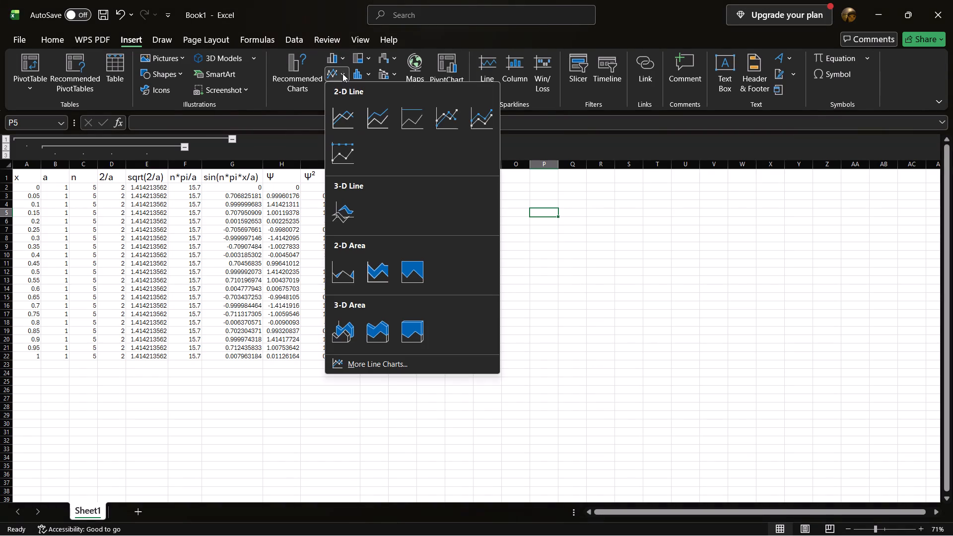
pyautogui.click(343, 106)
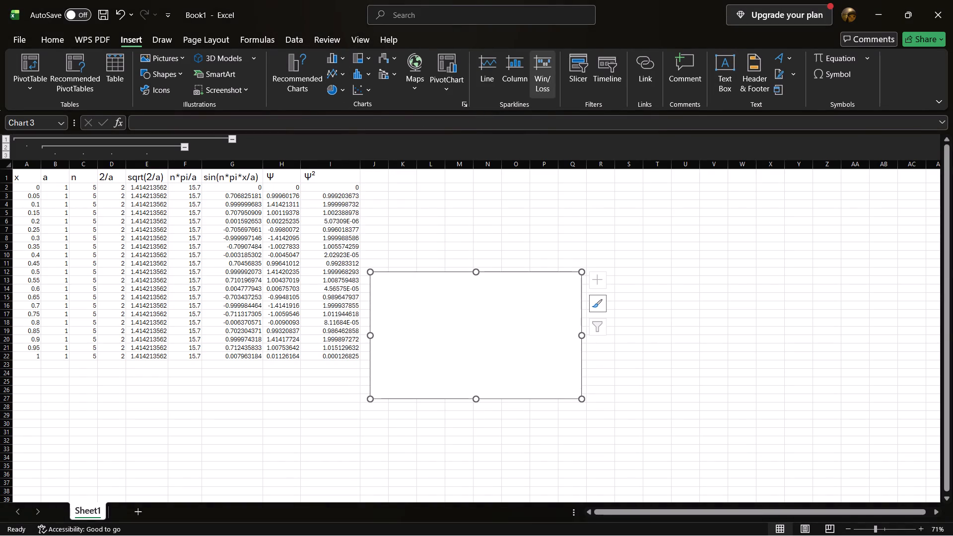
# Open the line chart's data source settings and start adding a new series.
pyautogui.rightClick(505, 350)
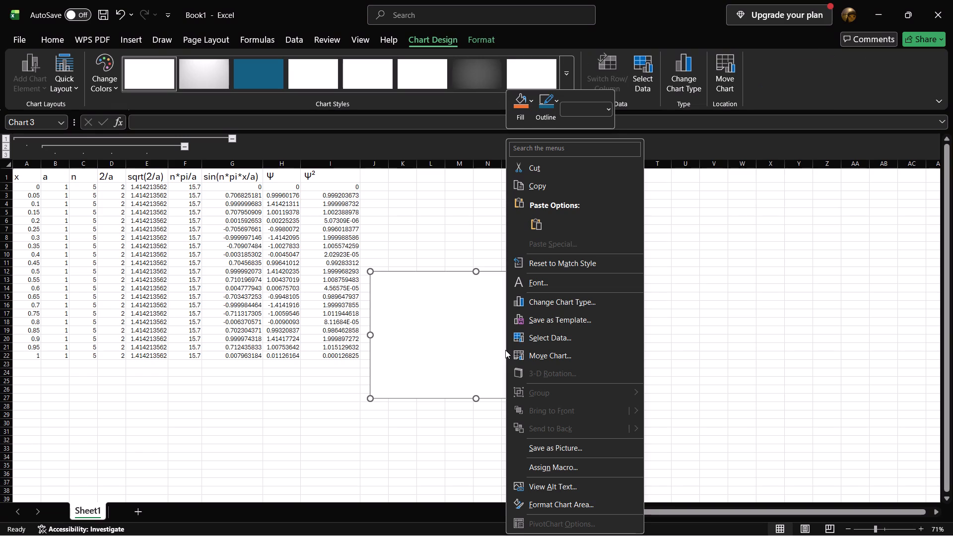
pyautogui.click(642, 75)
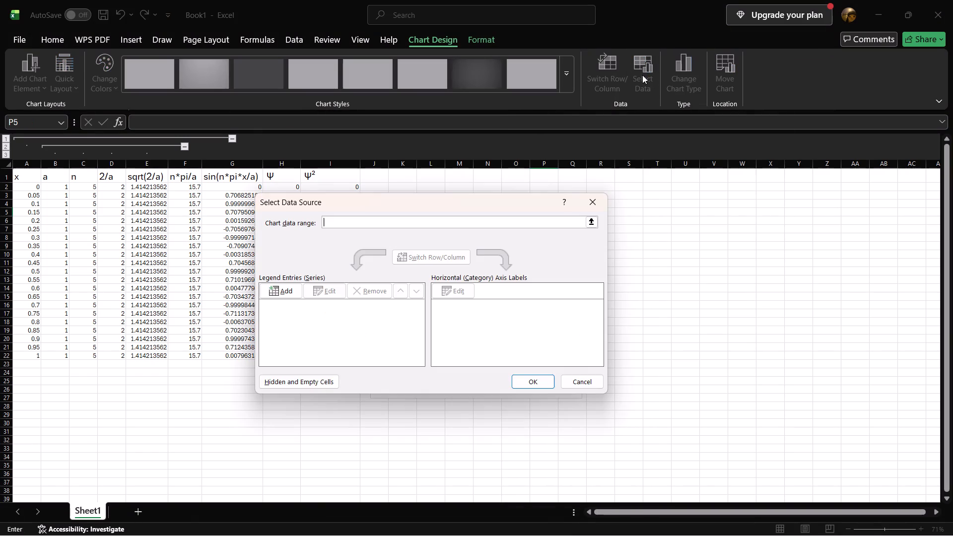
pyautogui.click(288, 294)
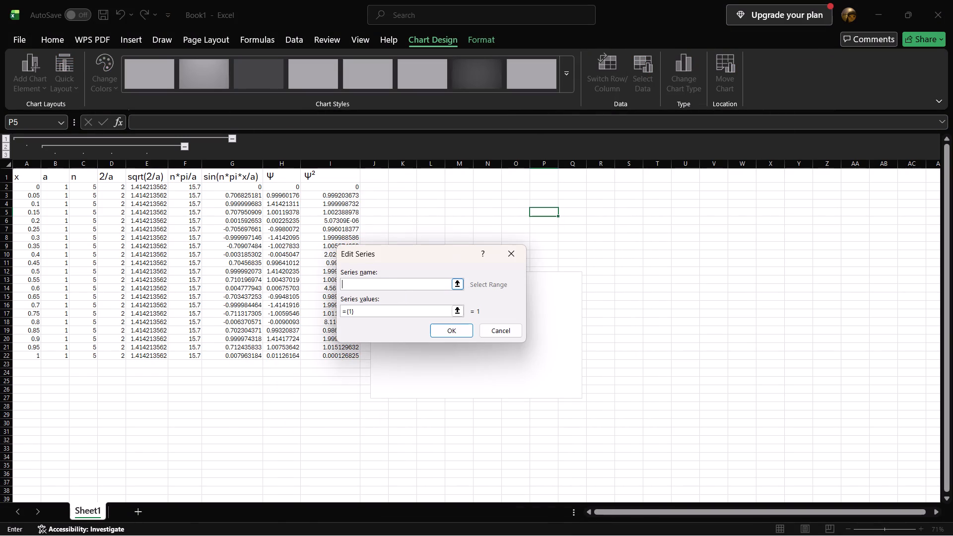
pyautogui.click(418, 283)
# Watch how the YouTube tutorial fills in the series name and values, pause it, and return to Excel's Edit Series dialog.
pyautogui.hotkey('alt', 'Tab')
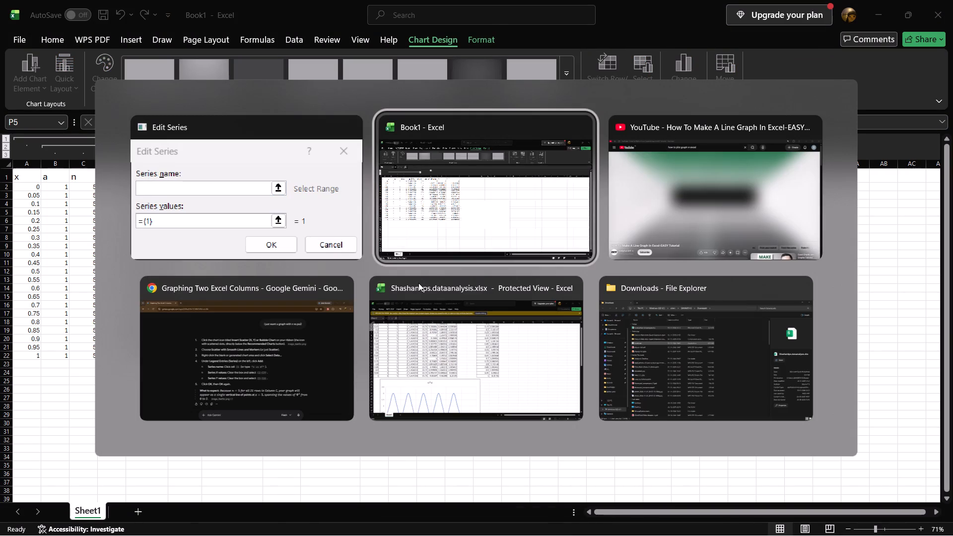
pyautogui.hotkey('alt', 'Tab')
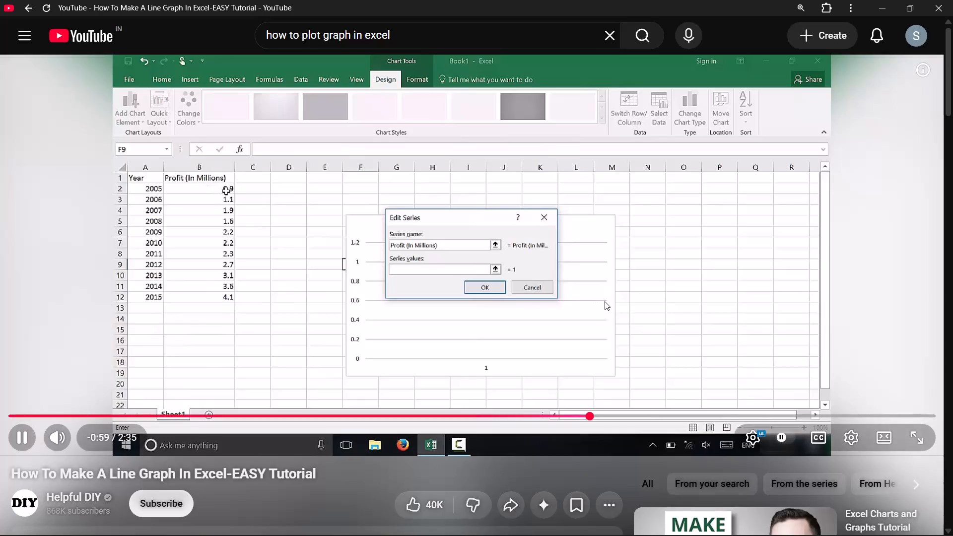
pyautogui.press('Left')
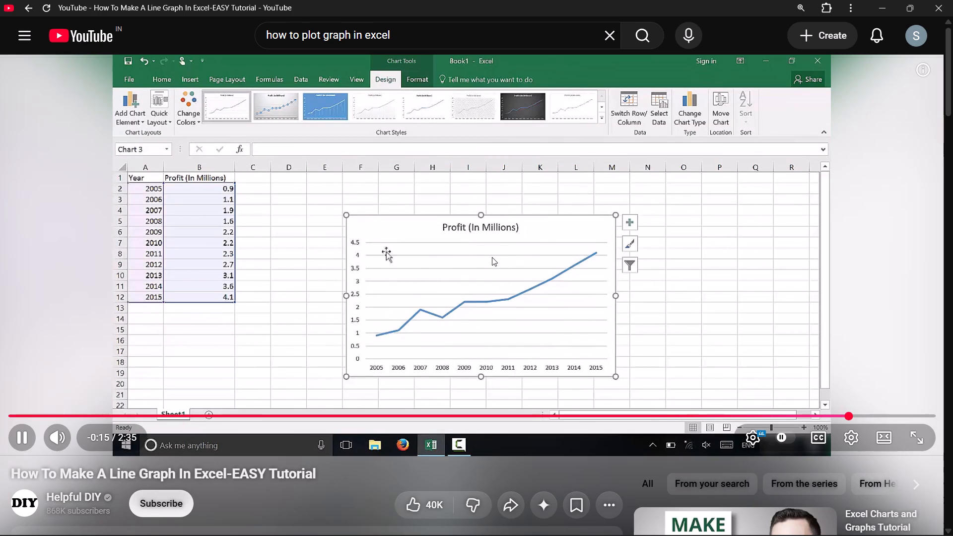
pyautogui.click(492, 257)
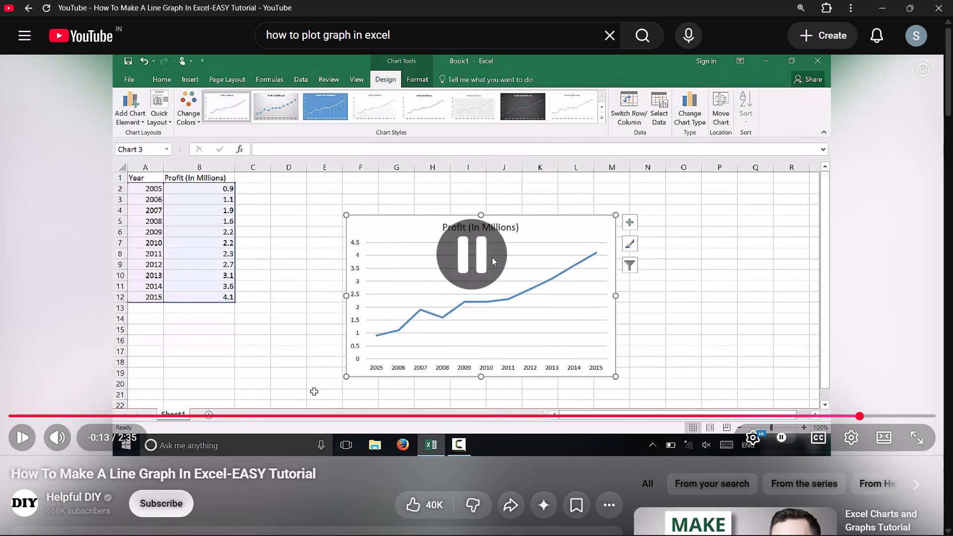
pyautogui.hotkey('alt', 'Tab')
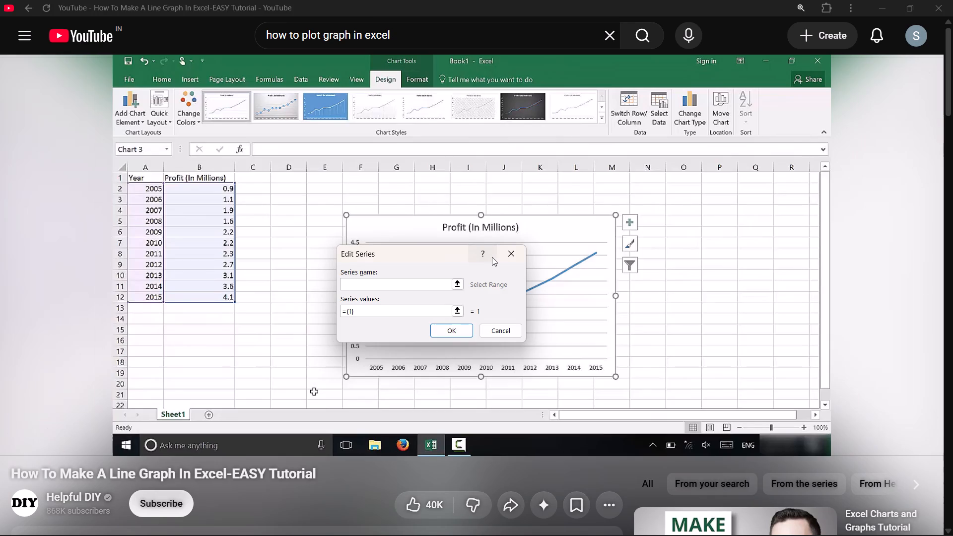
# Return to Book1's Edit Series dialog in Excel and begin the series name with "n vs ".
pyautogui.click(440, 282)
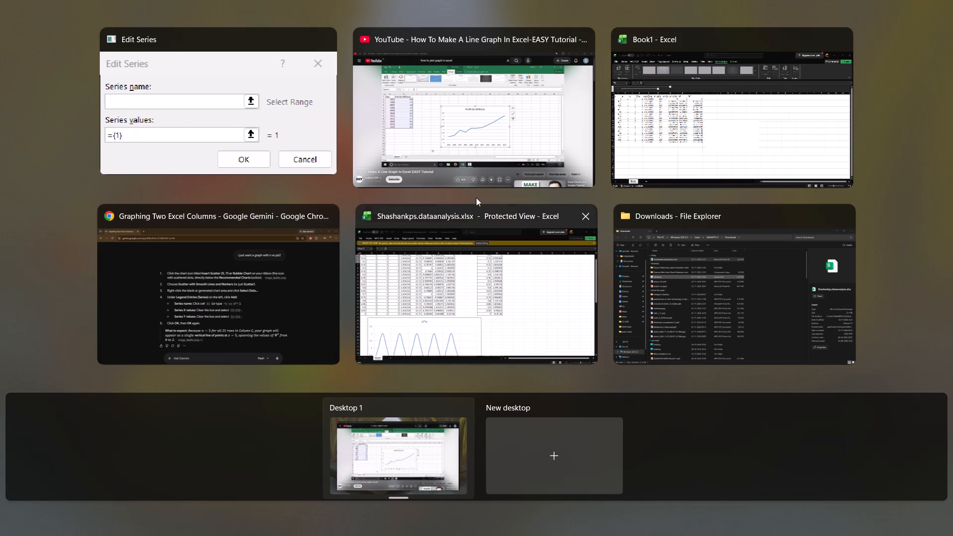
pyautogui.click(689, 135)
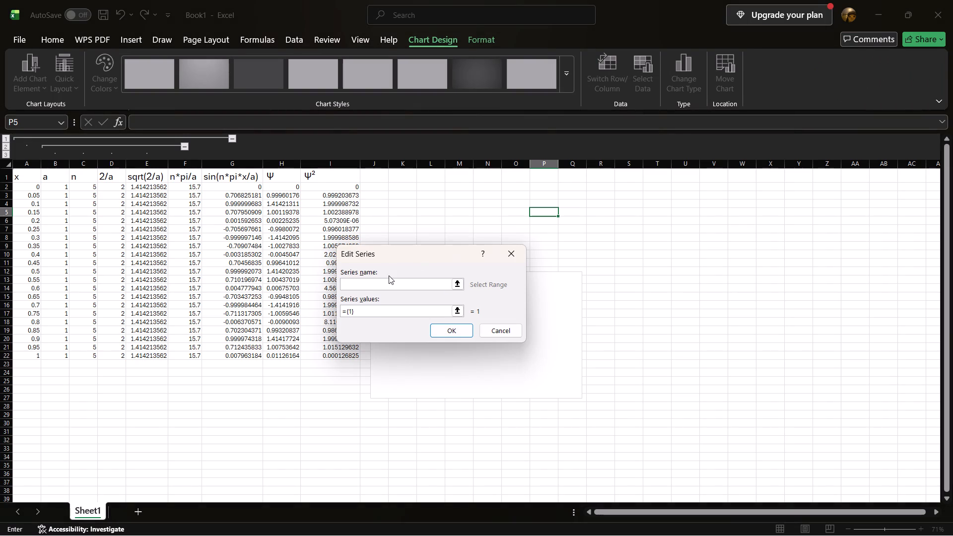
pyautogui.write('N')
pyautogui.press('space')
pyautogui.press('BackSpace')
pyautogui.write('n vs')
pyautogui.press('space')
pyautogui.write('psi')
pyautogui.press('BackSpace')
pyautogui.press('BackSpace')
pyautogui.press('BackSpace')
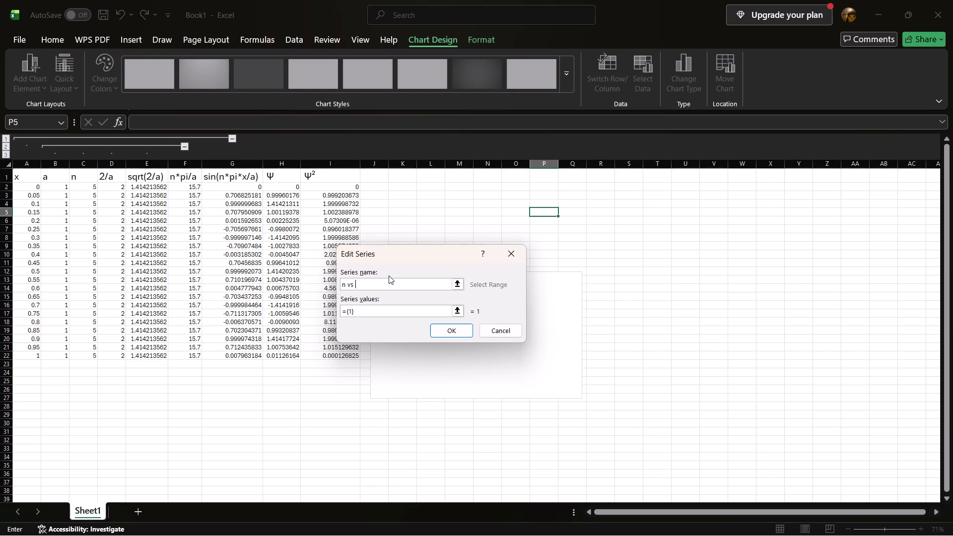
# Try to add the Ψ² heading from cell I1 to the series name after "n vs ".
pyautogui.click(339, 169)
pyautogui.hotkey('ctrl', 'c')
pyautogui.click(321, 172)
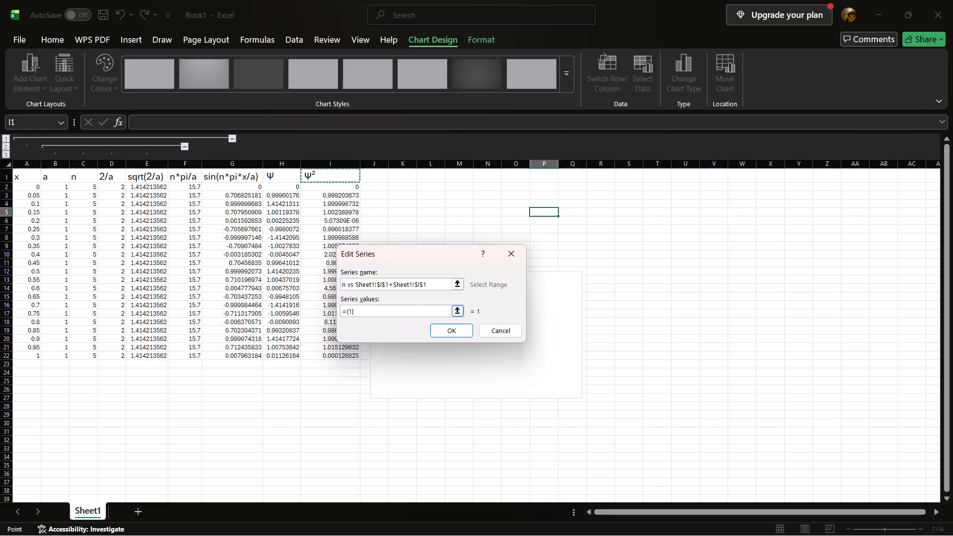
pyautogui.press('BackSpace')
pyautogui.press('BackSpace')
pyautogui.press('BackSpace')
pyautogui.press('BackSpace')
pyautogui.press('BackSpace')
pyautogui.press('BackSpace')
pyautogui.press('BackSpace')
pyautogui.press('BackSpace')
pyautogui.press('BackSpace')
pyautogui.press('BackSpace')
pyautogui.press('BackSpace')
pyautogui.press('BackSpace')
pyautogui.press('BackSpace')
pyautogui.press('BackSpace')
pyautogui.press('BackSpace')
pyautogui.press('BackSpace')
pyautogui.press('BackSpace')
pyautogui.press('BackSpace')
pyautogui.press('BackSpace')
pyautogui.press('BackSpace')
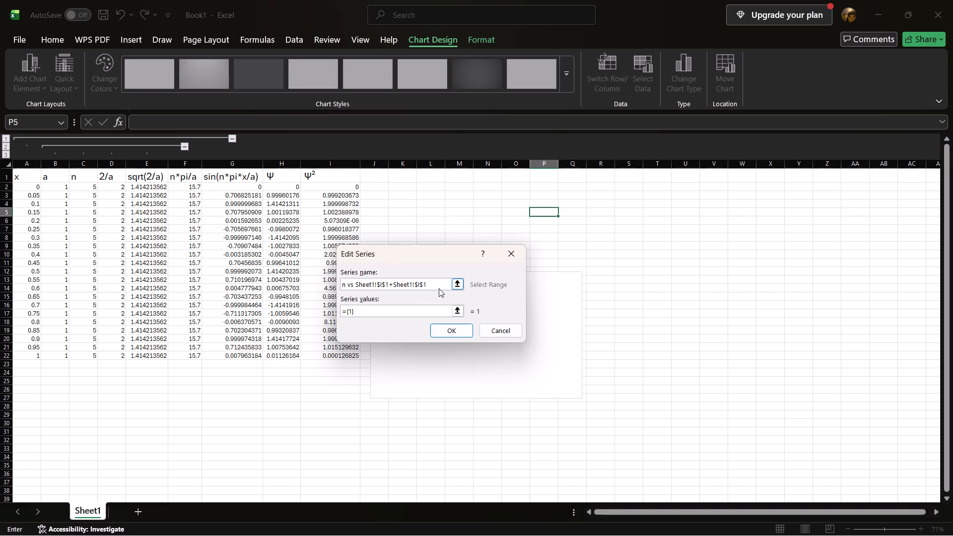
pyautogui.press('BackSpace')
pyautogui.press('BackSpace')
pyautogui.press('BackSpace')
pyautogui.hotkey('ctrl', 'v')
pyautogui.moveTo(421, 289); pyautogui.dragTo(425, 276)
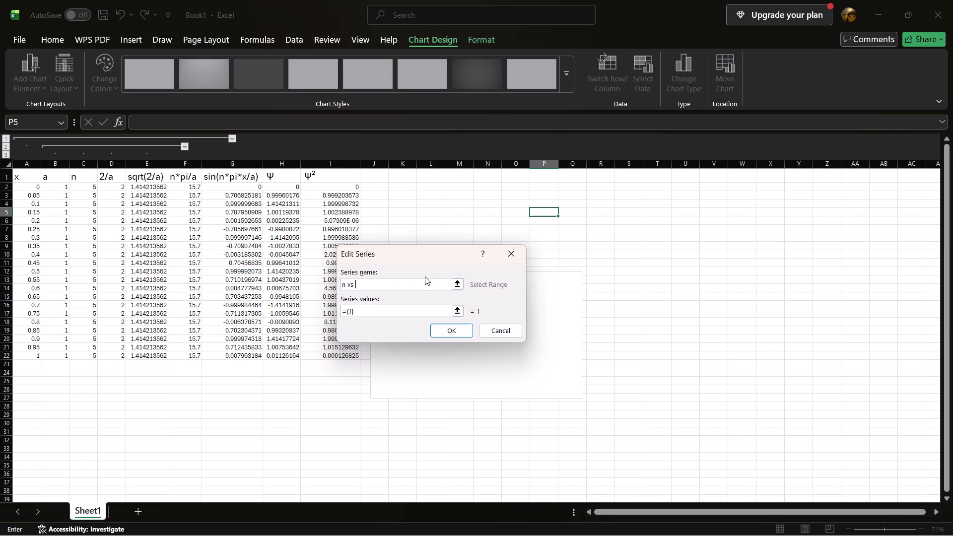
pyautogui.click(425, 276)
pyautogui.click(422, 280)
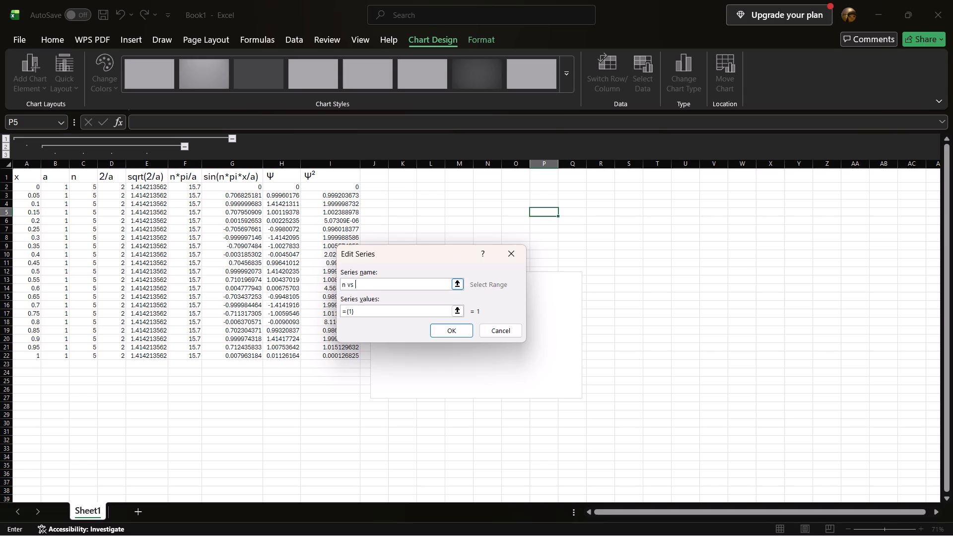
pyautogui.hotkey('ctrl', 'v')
# Complete the series name as "n vs psi^2".
pyautogui.write('io')
pyautogui.press('BackSpace')
pyautogui.press('BackSpace')
pyautogui.write('psi')
pyautogui.write('^2')
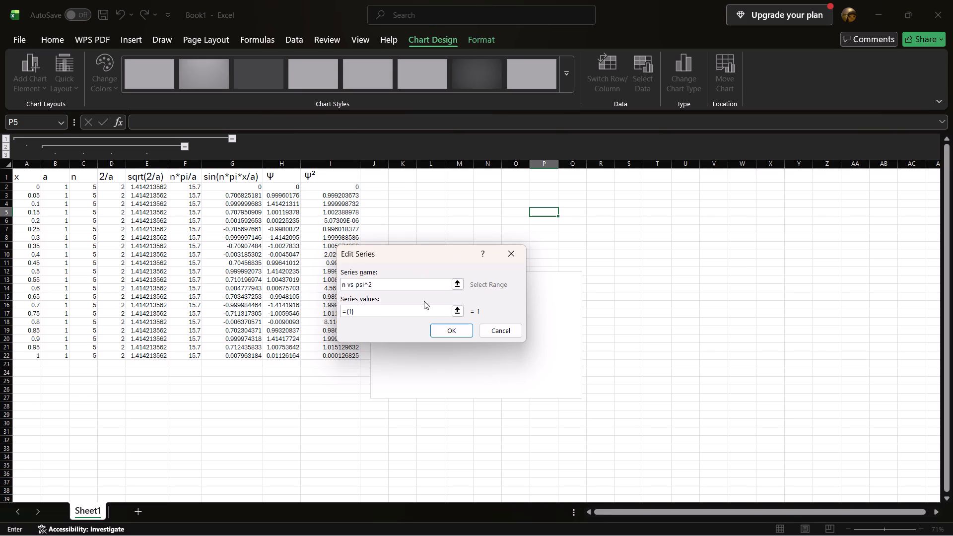
# Set the series values to the Ψ² column range =Sheet1!$I$3:$I$22 and accept the series.
pyautogui.click(418, 309)
pyautogui.press('BackSpace')
pyautogui.press('BackSpace')
pyautogui.press('BackSpace')
pyautogui.press('BackSpace')
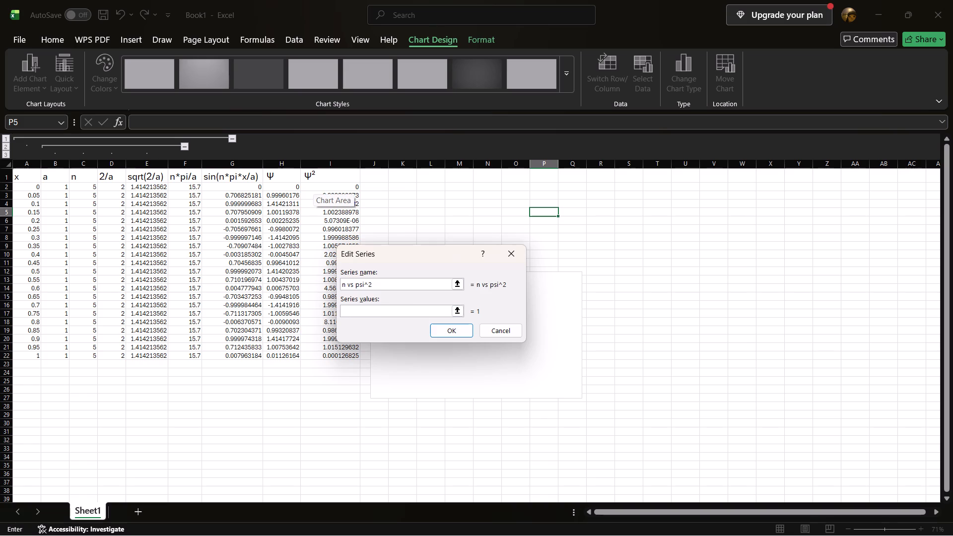
pyautogui.click(314, 196)
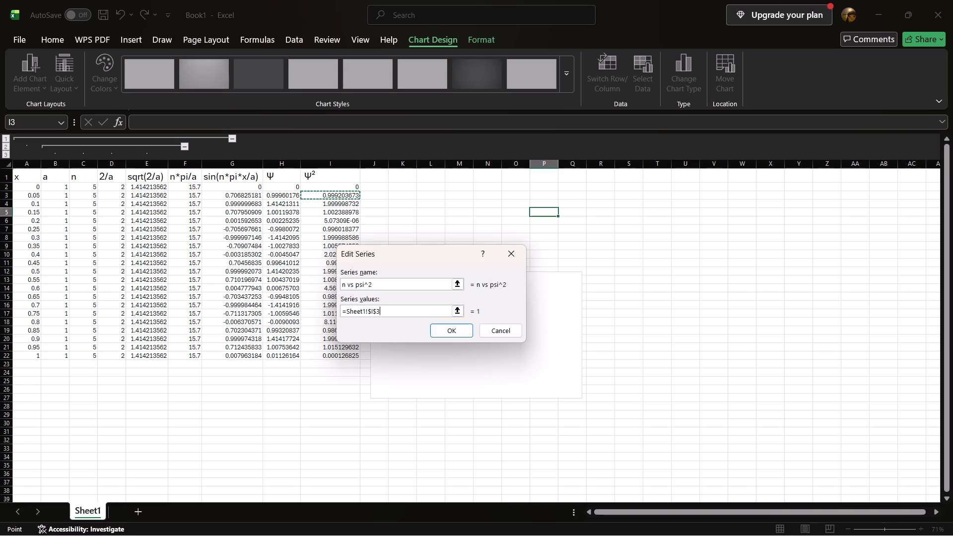
pyautogui.moveTo(314, 196); pyautogui.dragTo(323, 347)
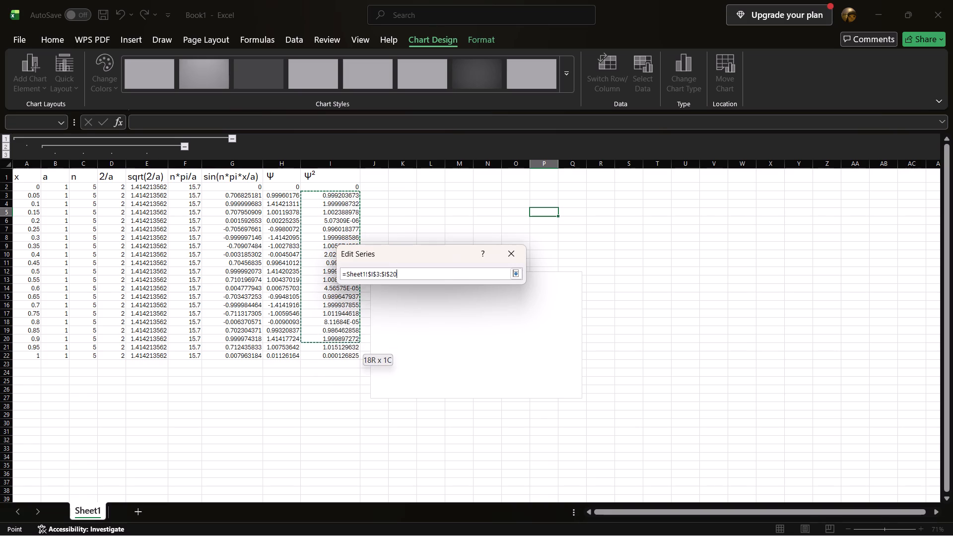
pyautogui.moveTo(323, 347); pyautogui.dragTo(324, 353)
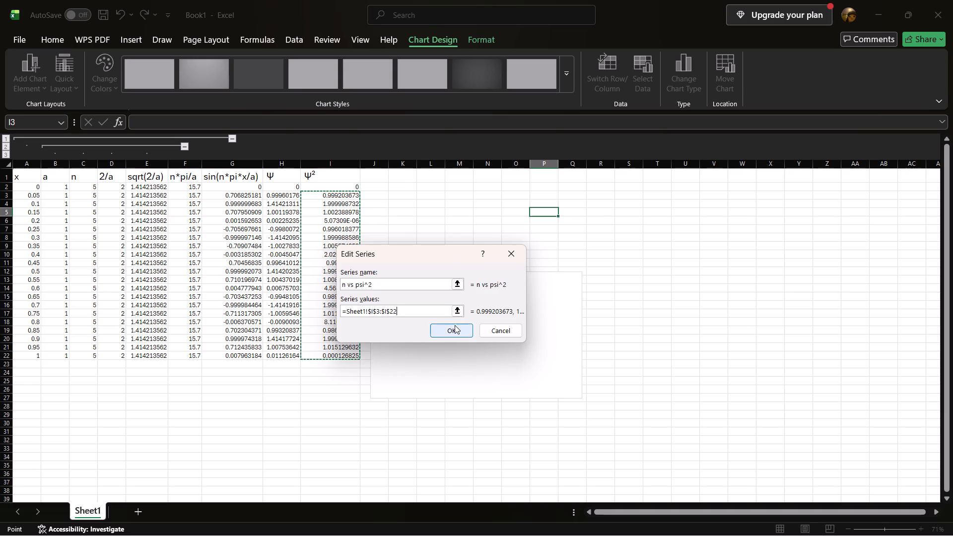
pyautogui.click(453, 325)
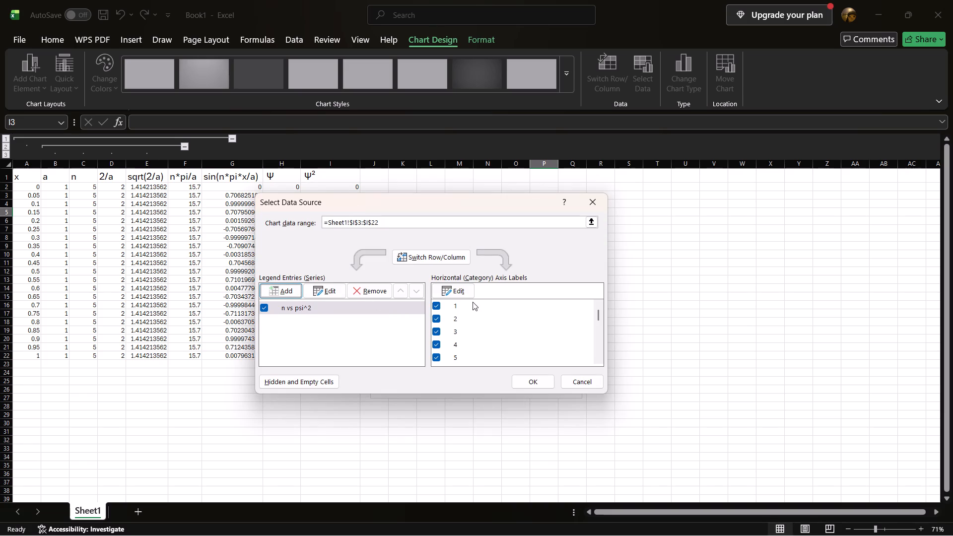
# Set the horizontal axis labels to the n column range C2:C22 and apply the data source to the chart.
pyautogui.click(456, 291)
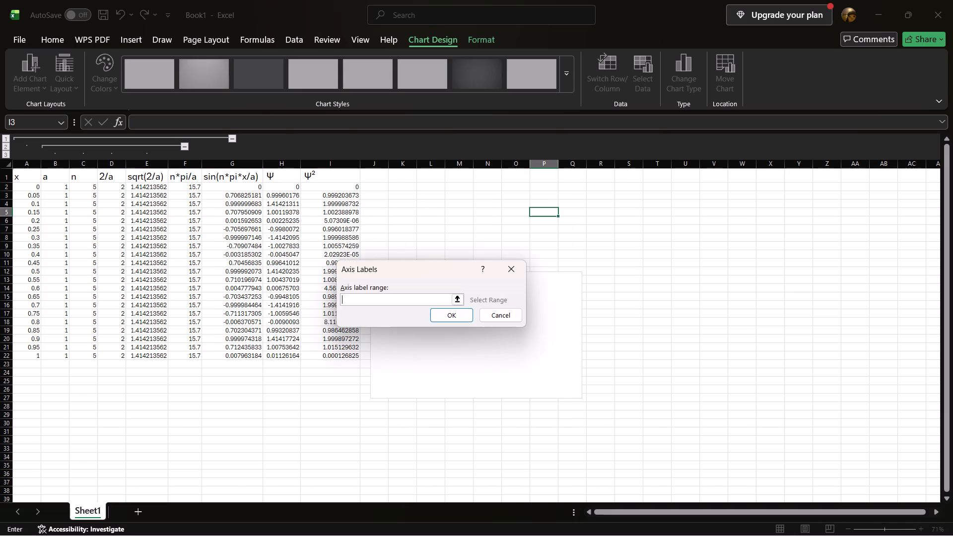
pyautogui.moveTo(91, 189); pyautogui.dragTo(96, 237)
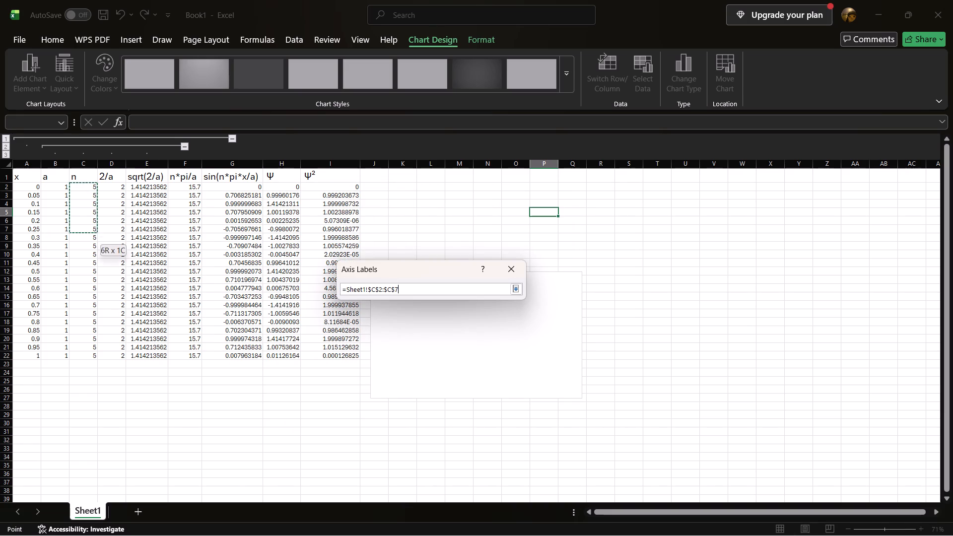
pyautogui.moveTo(96, 237); pyautogui.dragTo(92, 352)
pyautogui.click(441, 316)
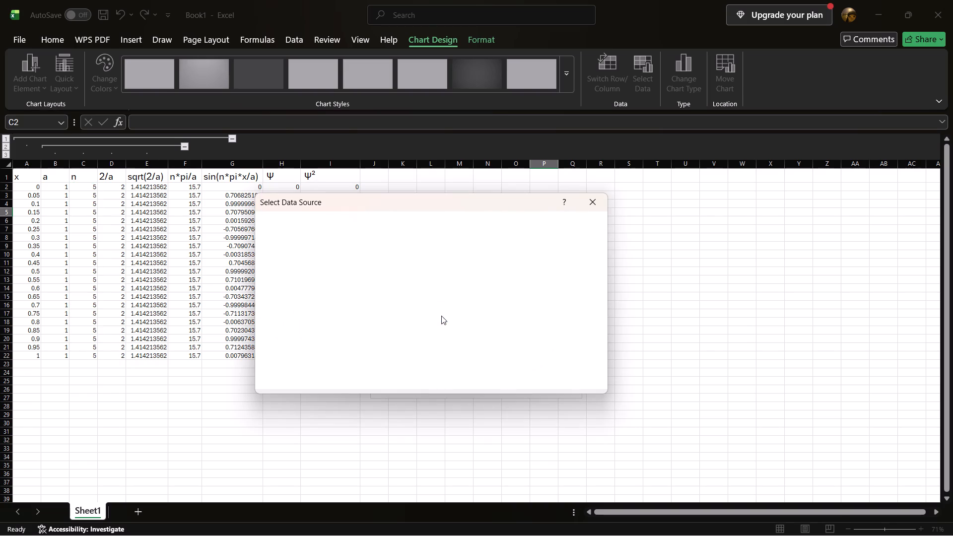
pyautogui.click(545, 386)
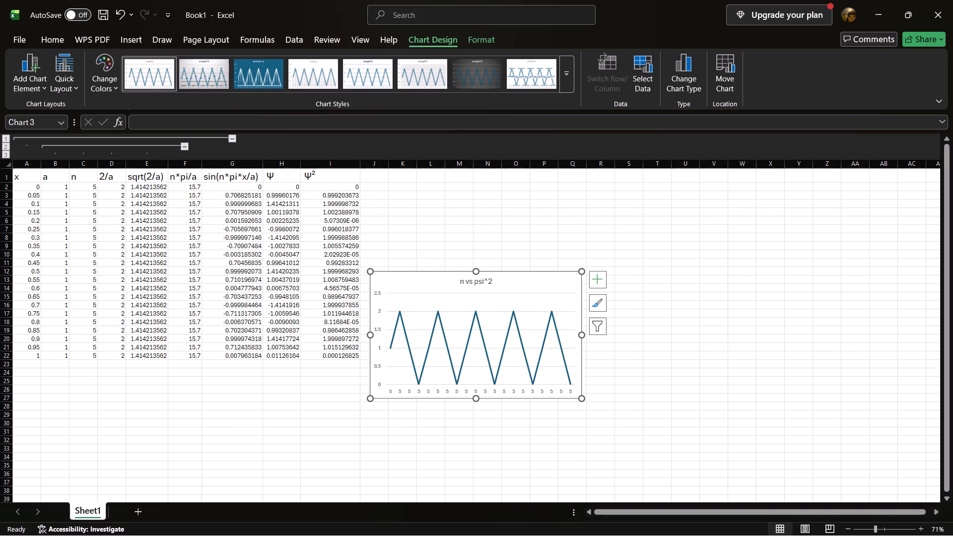
# Move the line chart clear of the table, to about columns M–T and rows 5–20.
pyautogui.moveTo(543, 269); pyautogui.dragTo(630, 211)
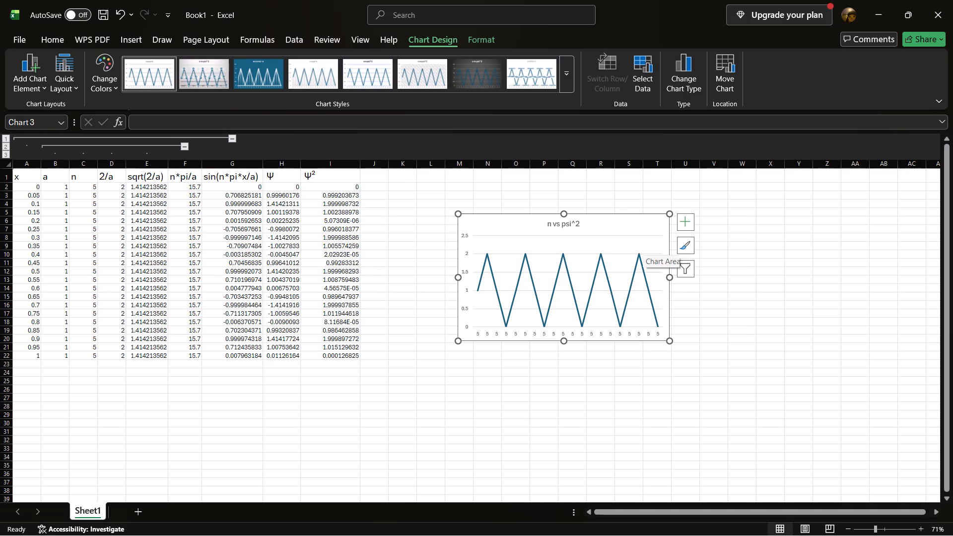
# Reopen the chart's data source and set the horizontal axis labels to the x column range =Sheet1!$A$2:$A$22.
pyautogui.click(648, 71)
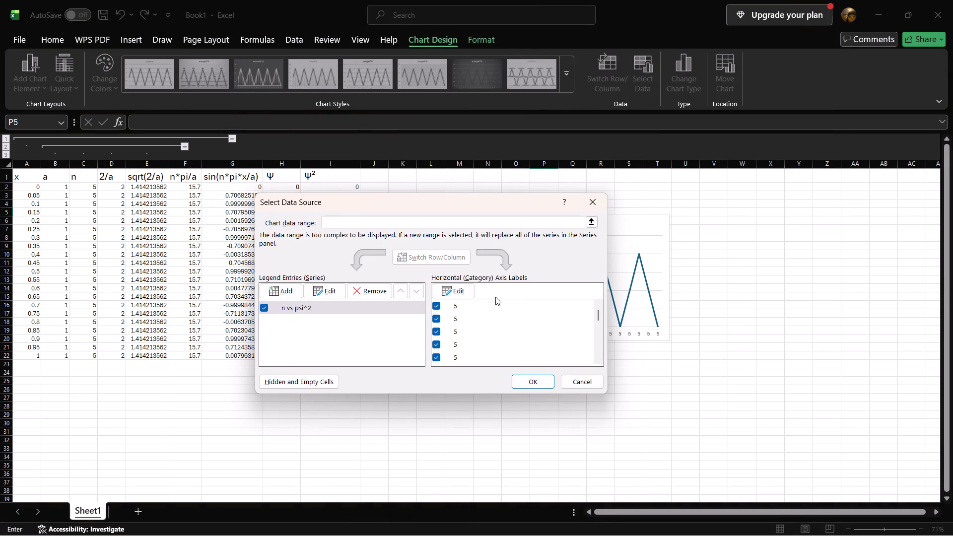
pyautogui.click(457, 289)
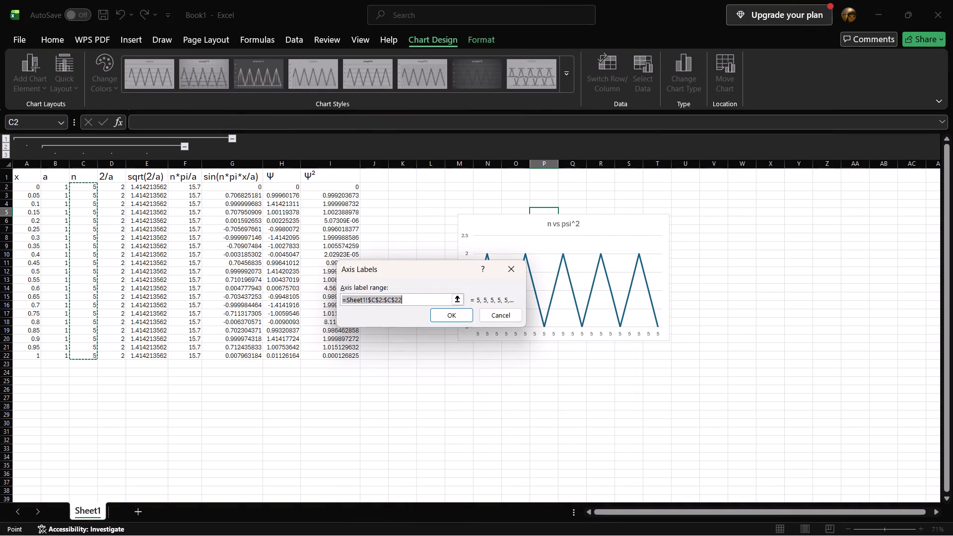
pyautogui.click(30, 184)
pyautogui.moveTo(30, 184); pyautogui.dragTo(41, 355)
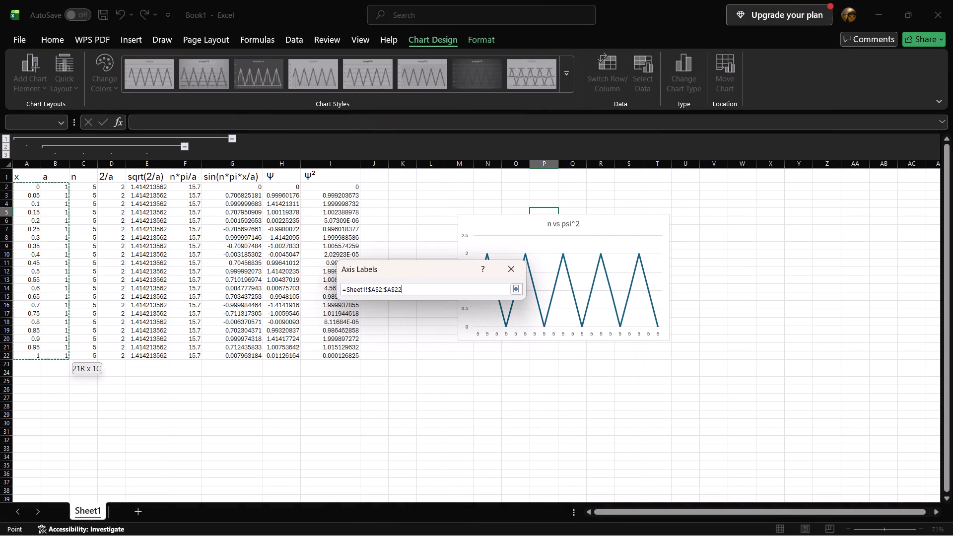
pyautogui.moveTo(41, 355); pyautogui.dragTo(32, 357)
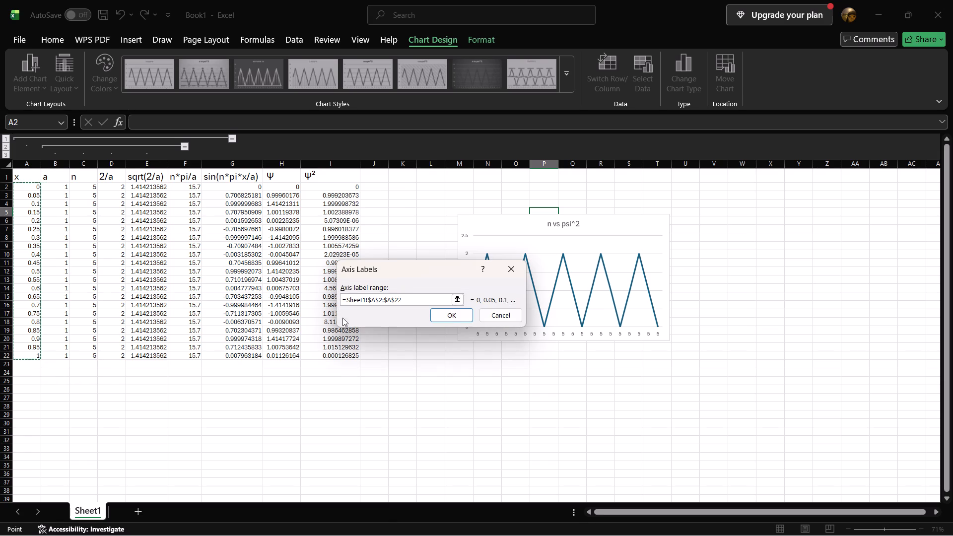
pyautogui.click(450, 317)
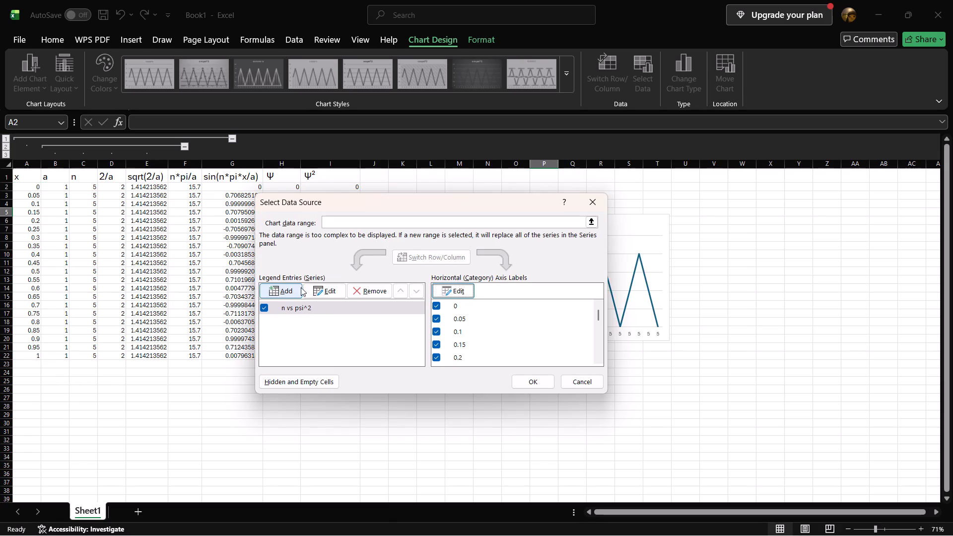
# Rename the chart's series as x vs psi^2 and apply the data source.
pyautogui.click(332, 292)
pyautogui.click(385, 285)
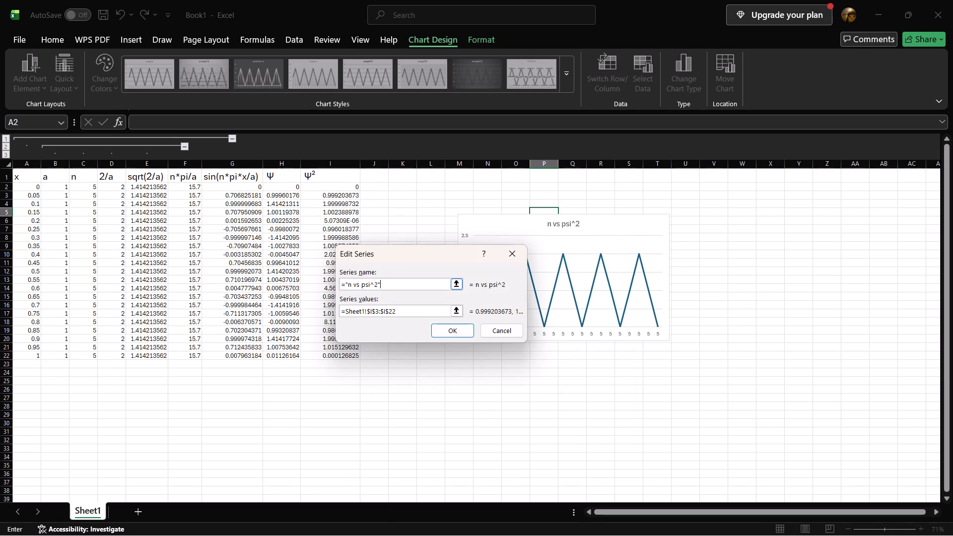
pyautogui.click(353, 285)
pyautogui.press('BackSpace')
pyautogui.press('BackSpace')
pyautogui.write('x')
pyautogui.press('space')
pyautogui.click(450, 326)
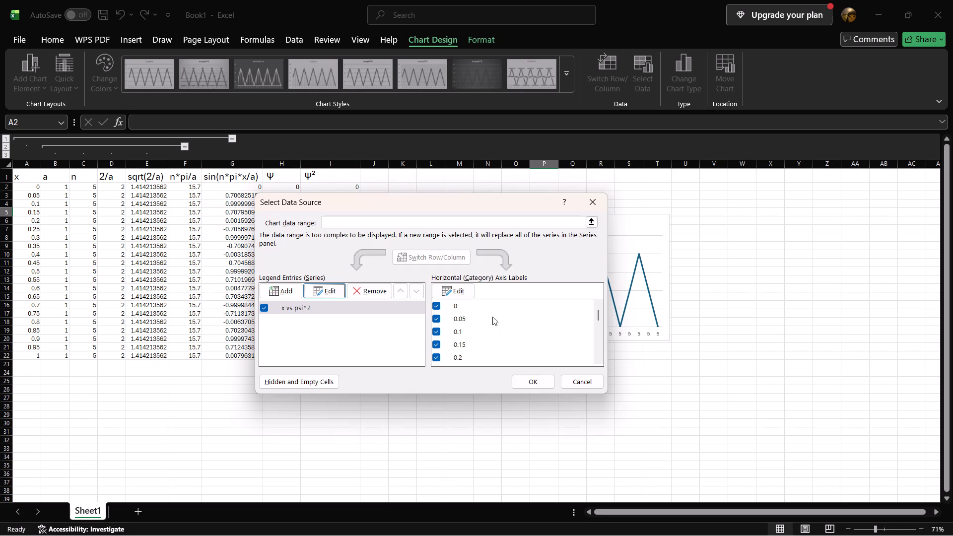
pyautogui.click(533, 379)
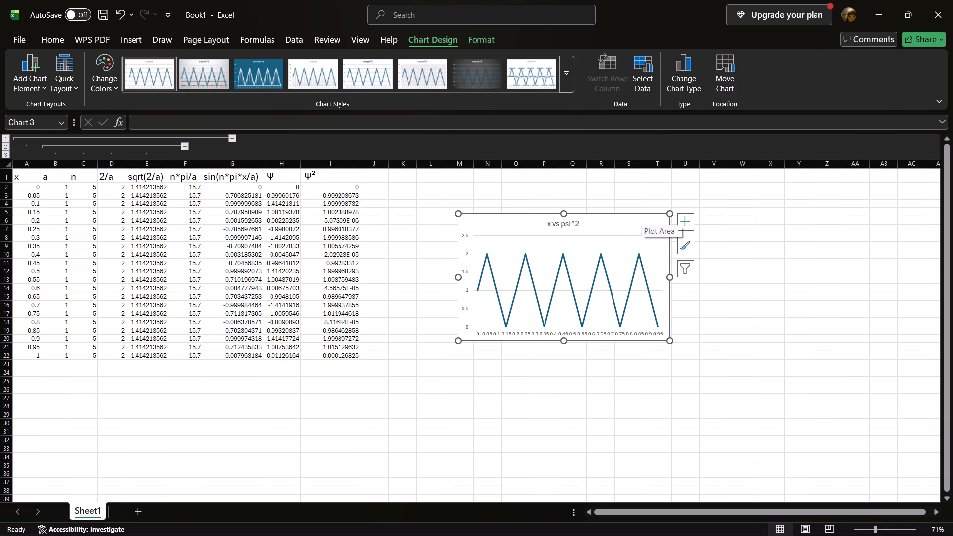
# Delete the existing line chart from Sheet1.
pyautogui.press('BackSpace')
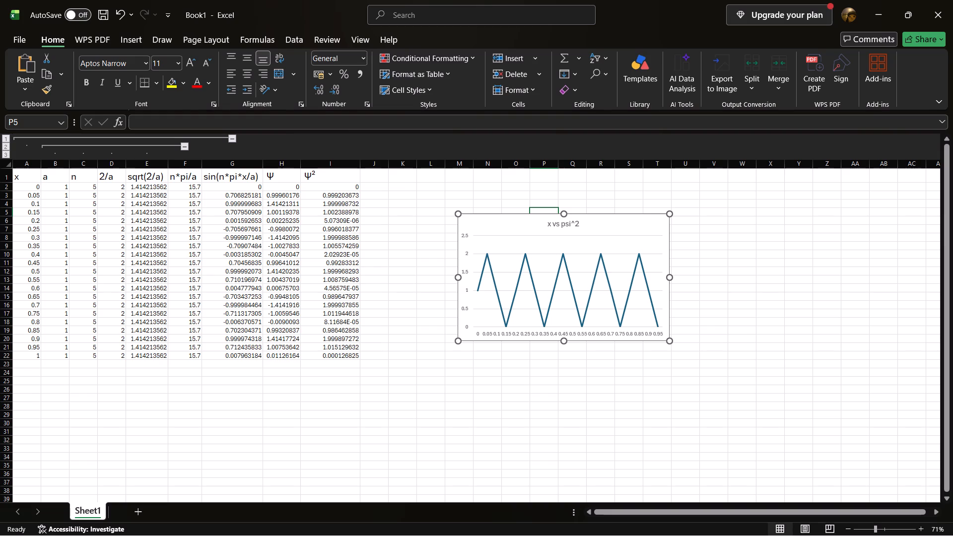
pyautogui.click(581, 255)
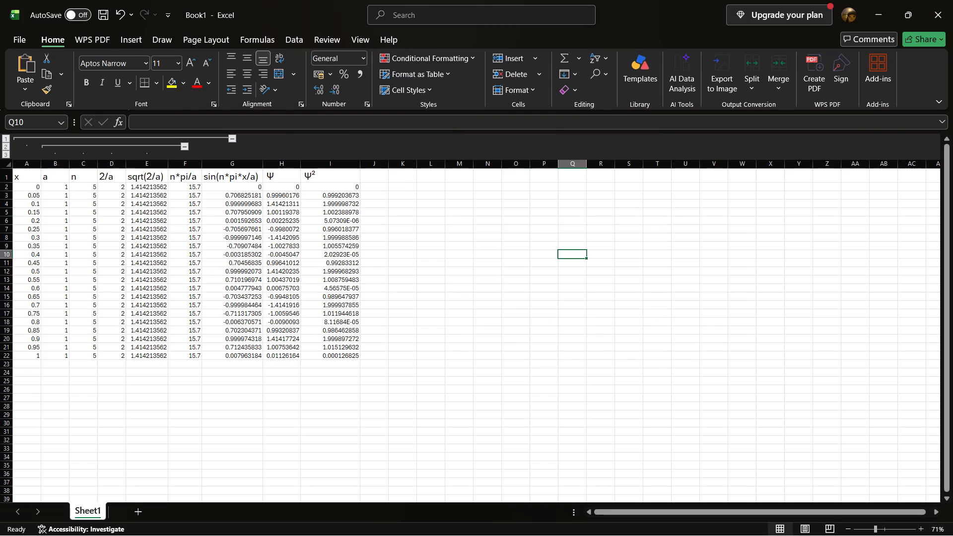
# Insert a new blank 2-D line chart on Sheet1 from an empty cell outside the table.
pyautogui.scroll(-3, 581, 255)
pyautogui.scroll(7, 581, 255)
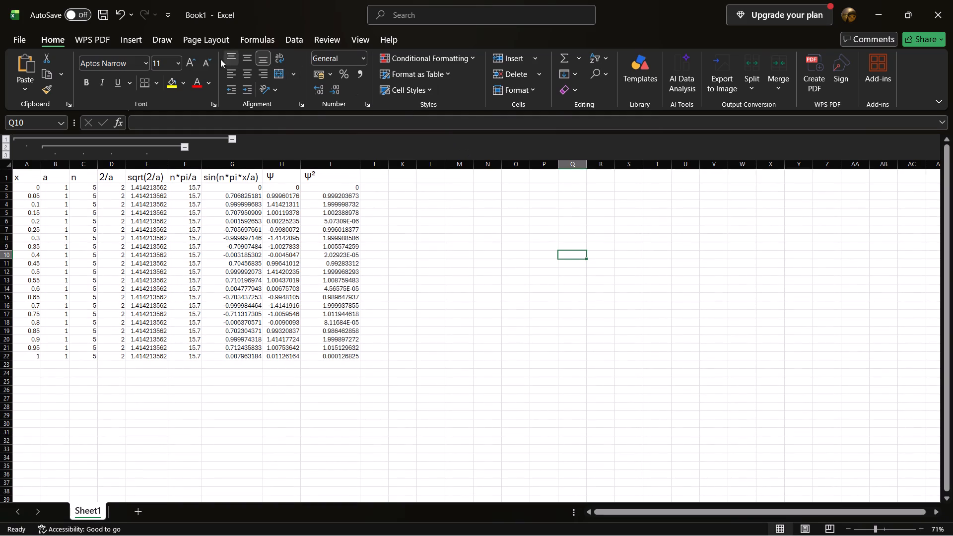
pyautogui.click(147, 44)
pyautogui.click(140, 43)
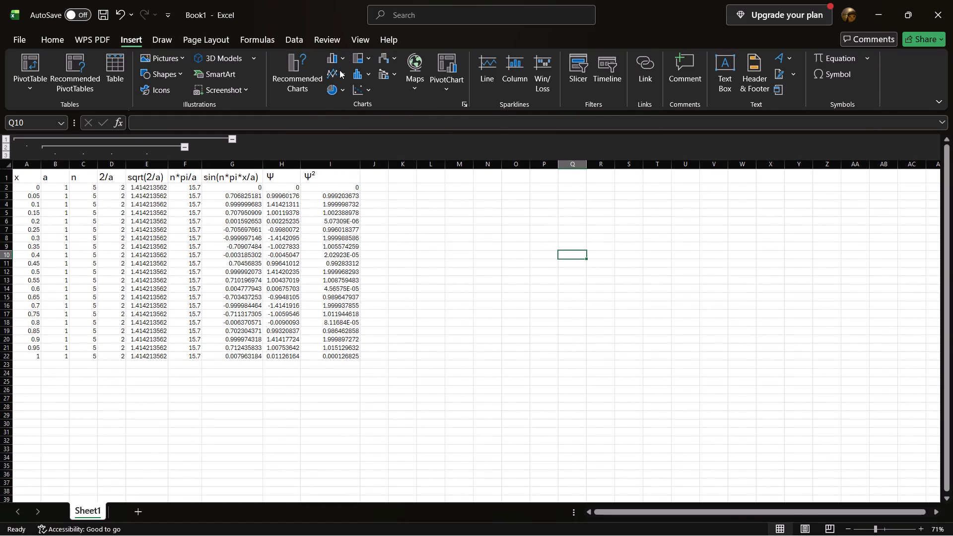
pyautogui.click(340, 70)
pyautogui.click(347, 115)
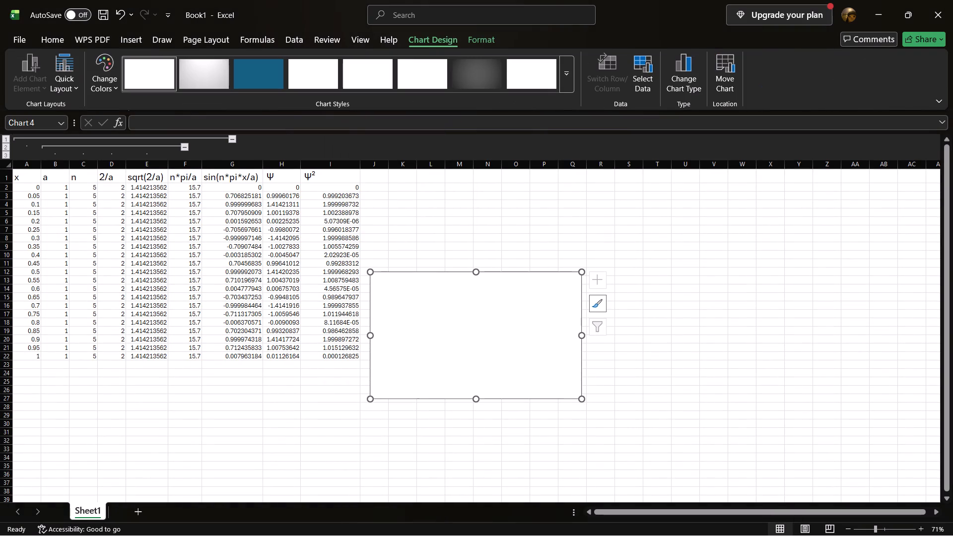
# Add a series named x vs psi^2 to the blank chart's data source.
pyautogui.click(647, 77)
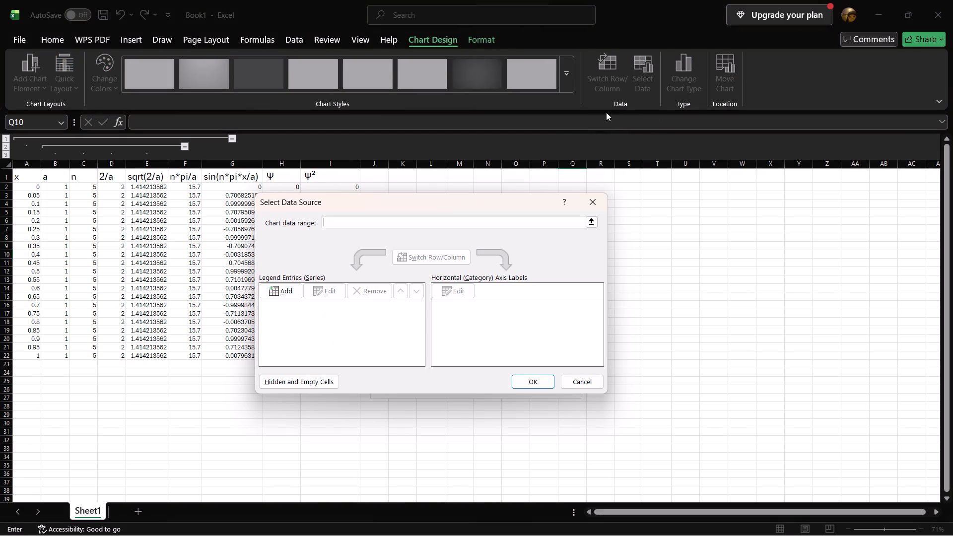
pyautogui.click(287, 286)
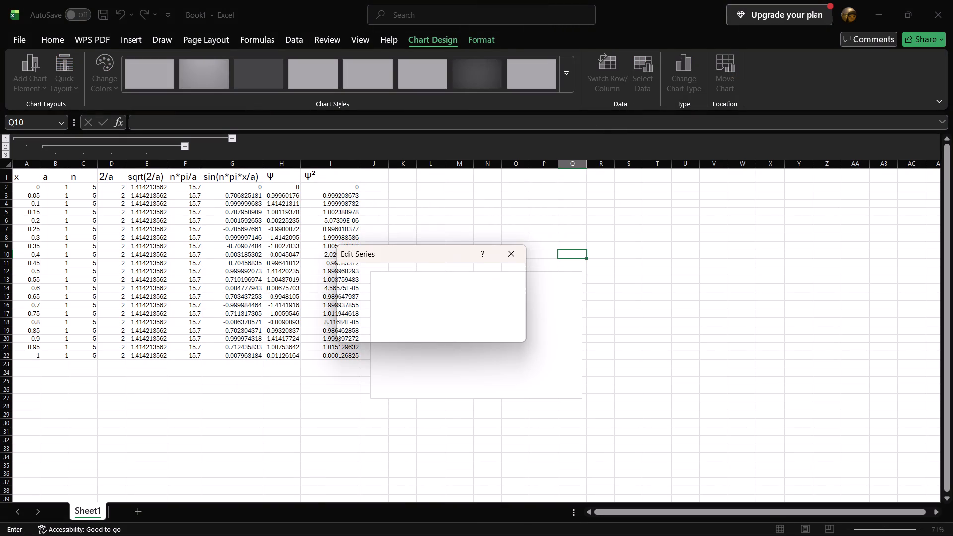
pyautogui.write('x vs pi')
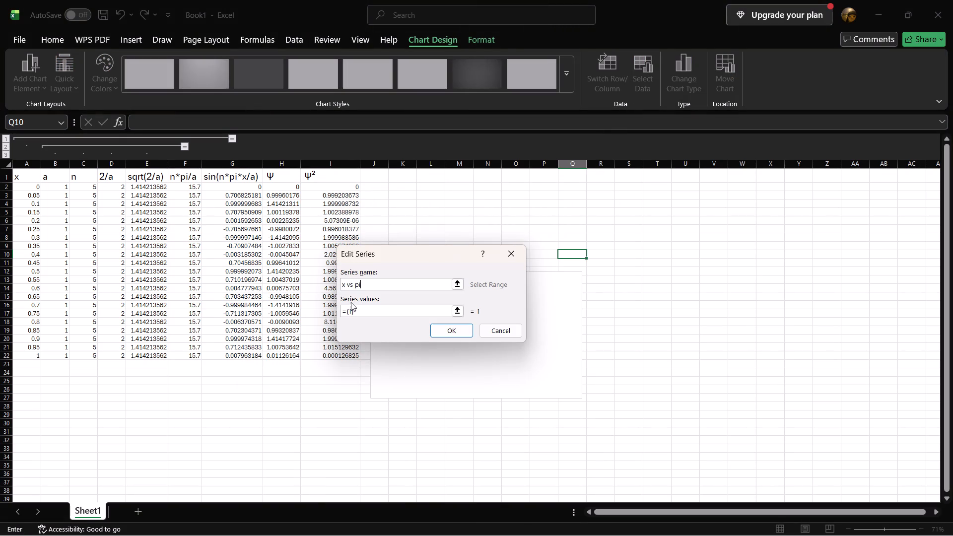
pyautogui.press('BackSpace')
pyautogui.write('si')
pyautogui.hotkey('shift', '^')
pyautogui.hotkey('shift', '@')
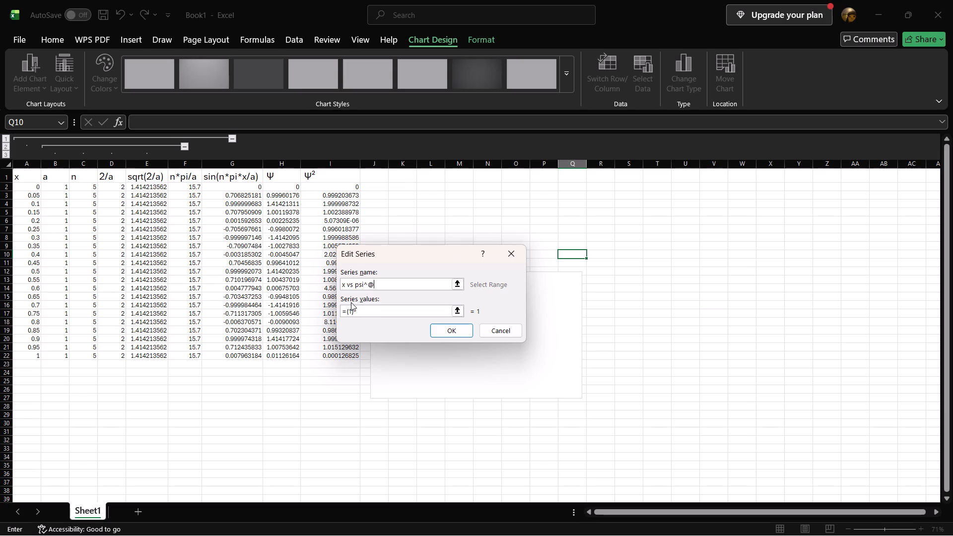
pyautogui.press('BackSpace')
pyautogui.press('2')
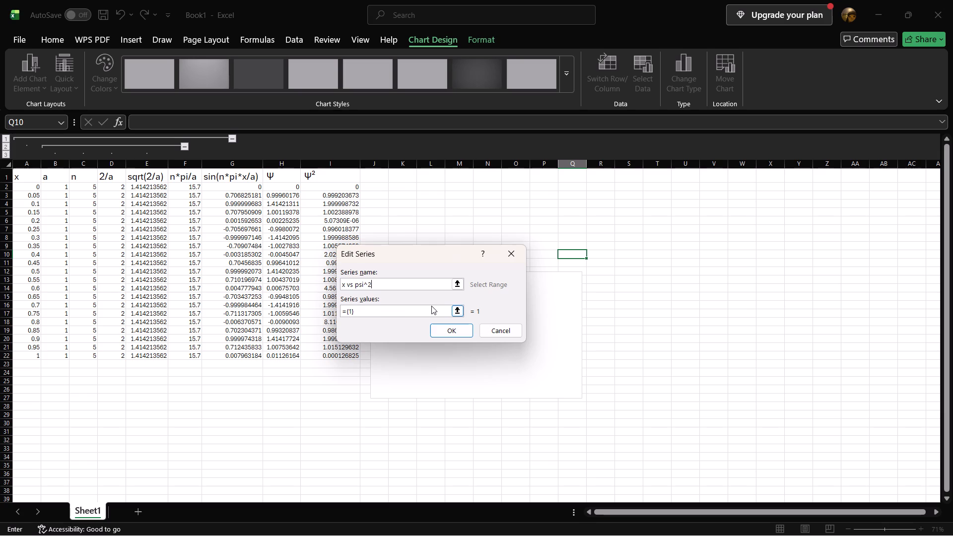
# Set the series values to the full Ψ² column range =Sheet1!$I$2:$I$22 and accept the series.
pyautogui.click(431, 306)
pyautogui.click(421, 309)
pyautogui.press('BackSpace')
pyautogui.press('BackSpace')
pyautogui.press('BackSpace')
pyautogui.press('BackSpace')
pyautogui.press('BackSpace')
pyautogui.moveTo(316, 187); pyautogui.dragTo(333, 354)
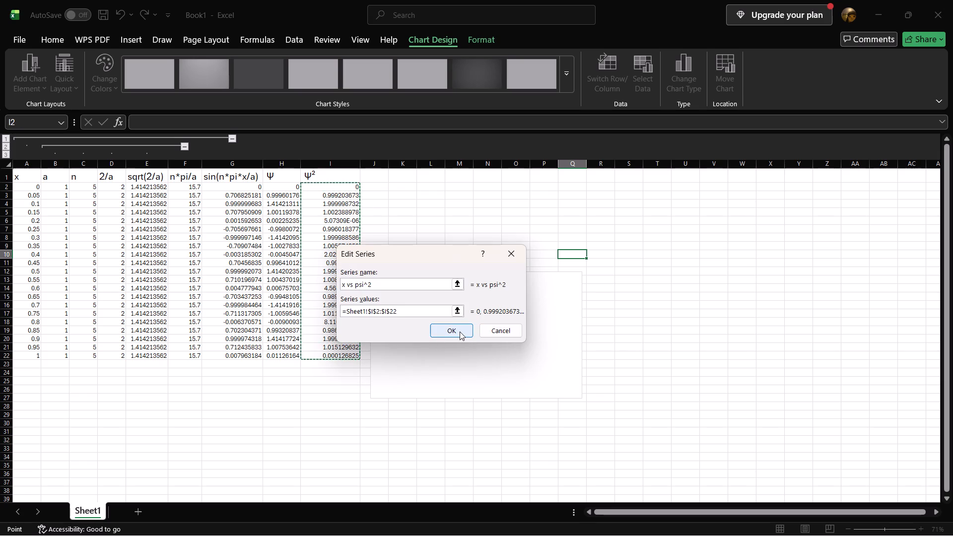
pyautogui.click(460, 332)
# Set the horizontal axis labels to the x column range =Sheet1!$A$2:$A$22 and apply the data source.
pyautogui.click(454, 285)
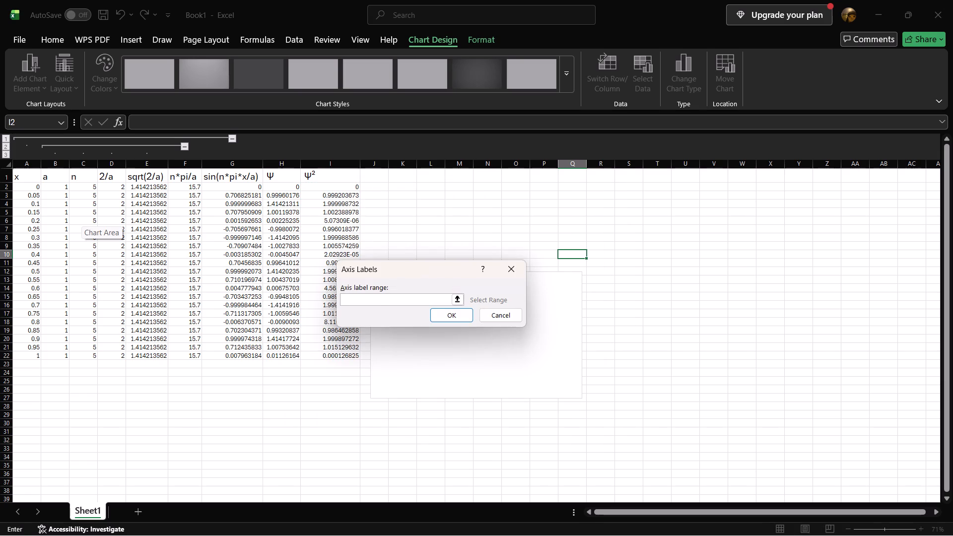
pyautogui.moveTo(35, 189); pyautogui.dragTo(32, 350)
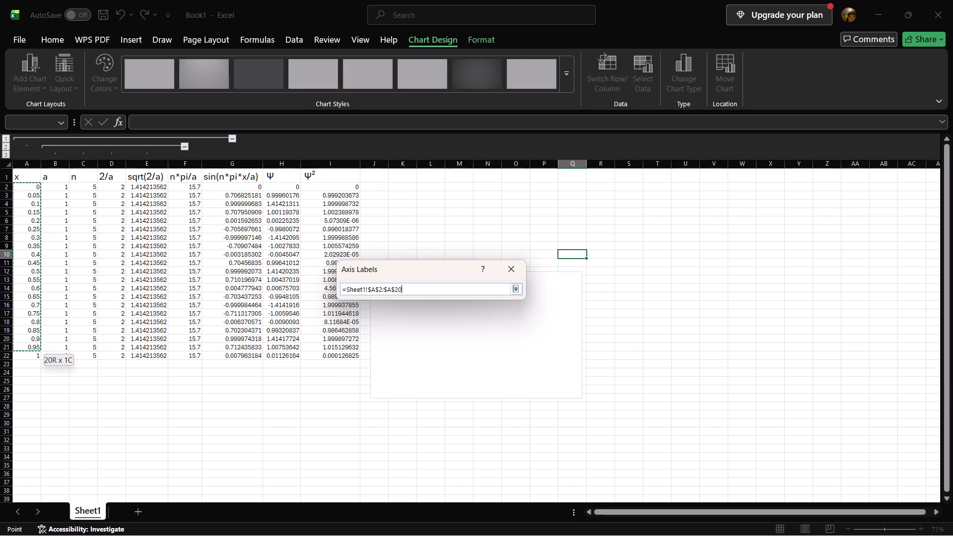
pyautogui.moveTo(32, 350); pyautogui.dragTo(34, 354)
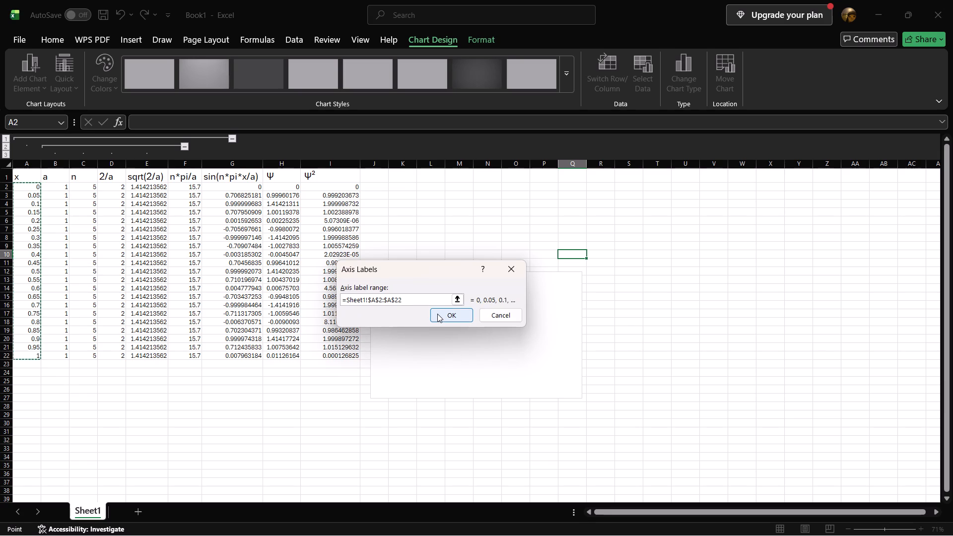
pyautogui.click(437, 314)
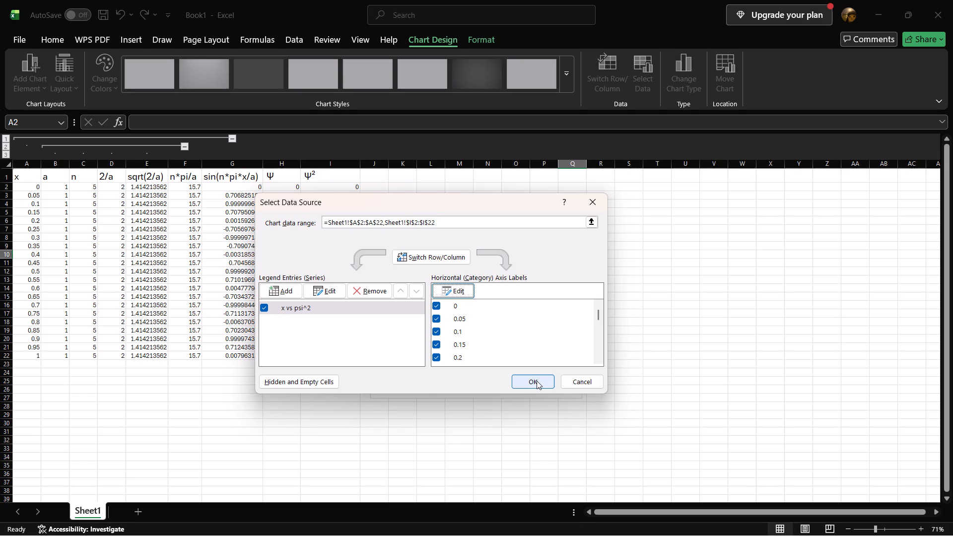
pyautogui.click(537, 381)
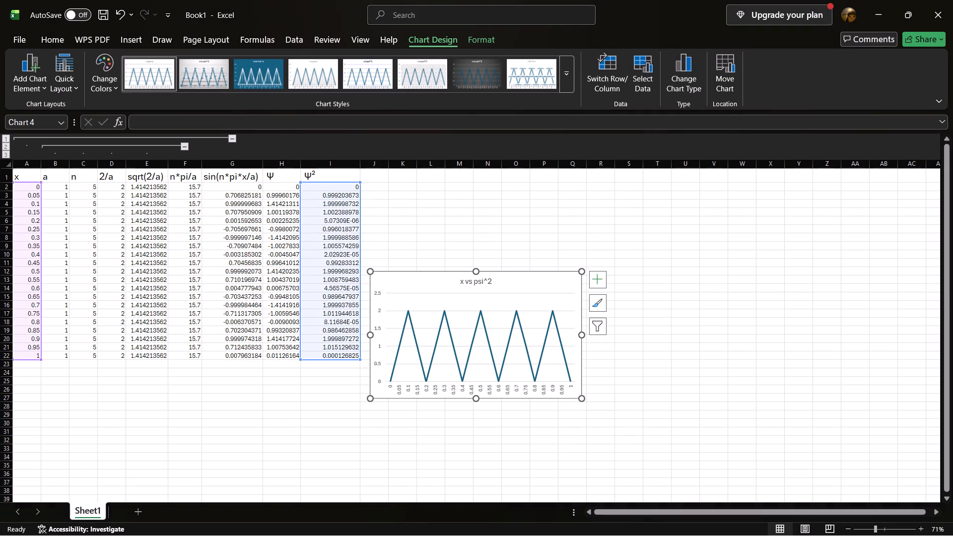
# Enlarge the line chart to span about columns J–V and rows 5–27.
pyautogui.moveTo(583, 335); pyautogui.dragTo(716, 323)
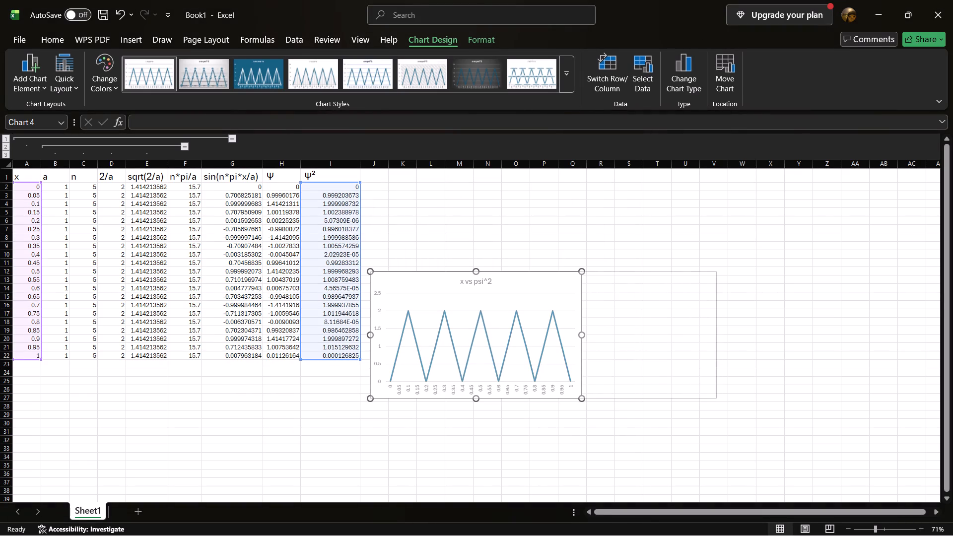
pyautogui.moveTo(716, 323); pyautogui.dragTo(729, 322)
pyautogui.moveTo(552, 272); pyautogui.dragTo(545, 209)
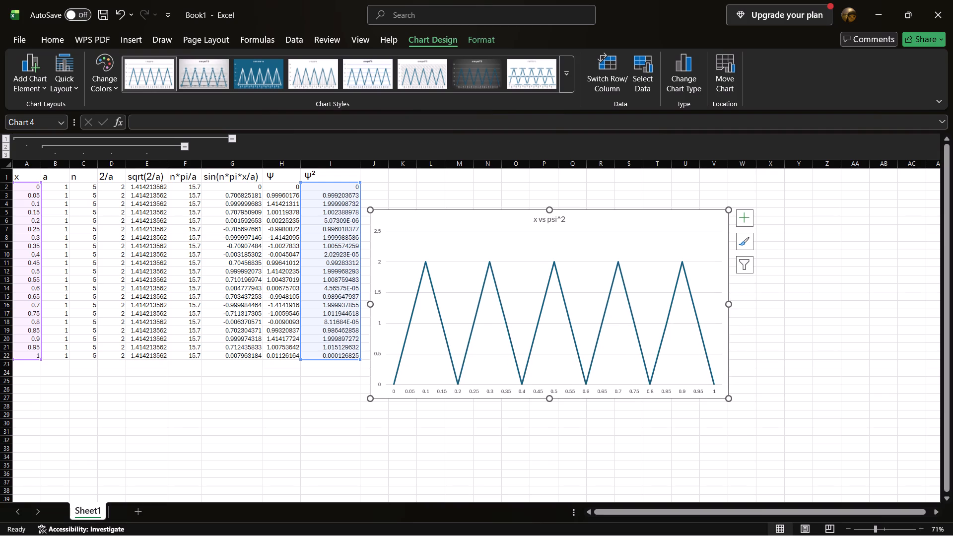
# Move the enlarged chart up beside the table, to about columns J–W and rows 1–23, and deselect it.
pyautogui.moveTo(582, 212); pyautogui.dragTo(591, 185)
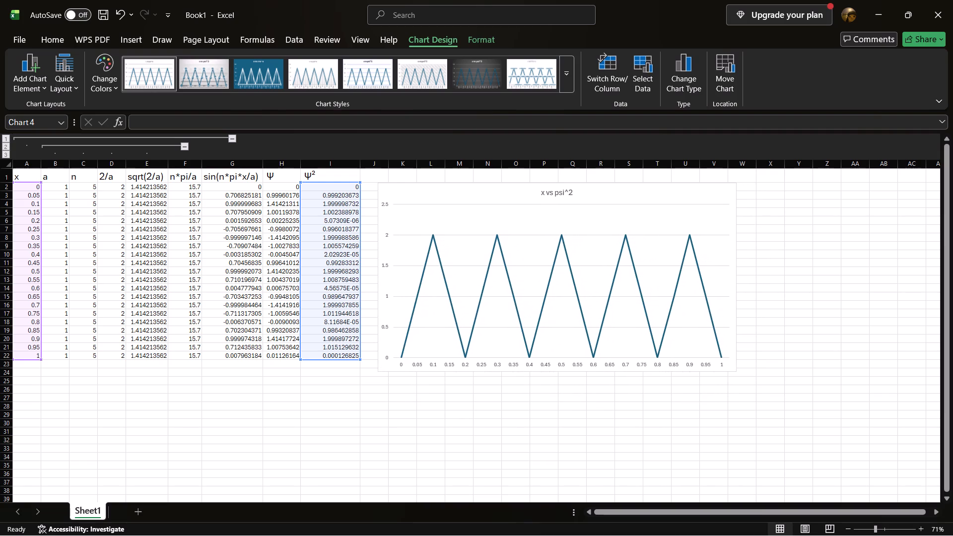
pyautogui.moveTo(591, 185); pyautogui.dragTo(592, 178)
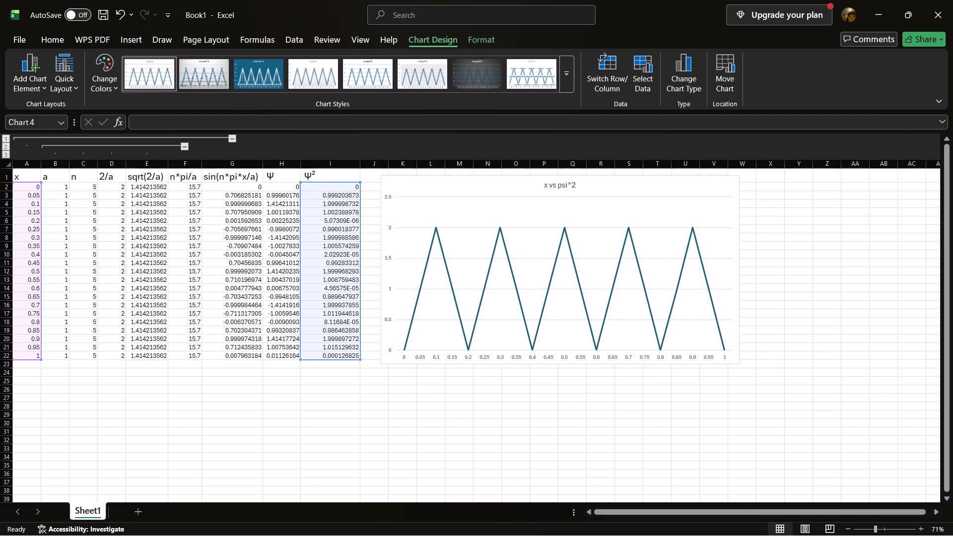
pyautogui.moveTo(592, 178); pyautogui.dragTo(592, 182)
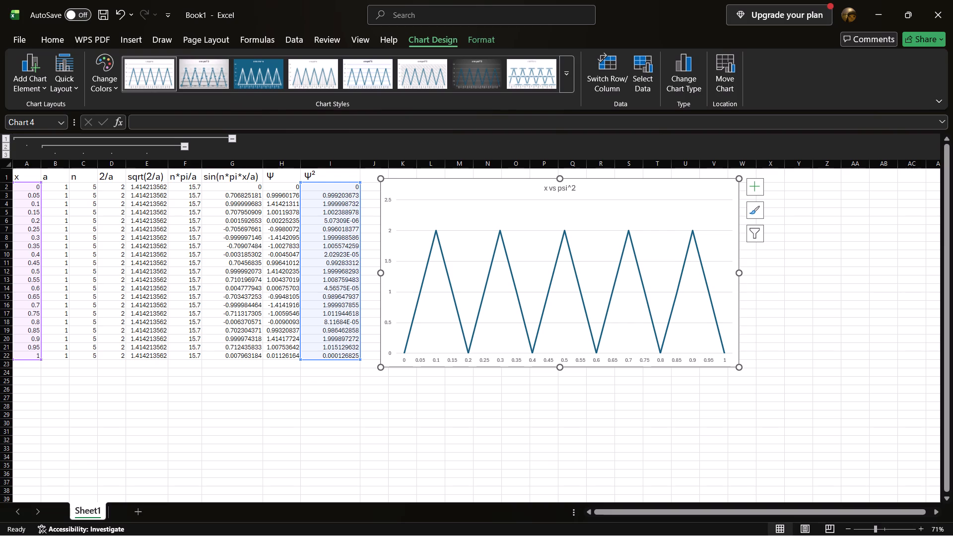
pyautogui.click(552, 391)
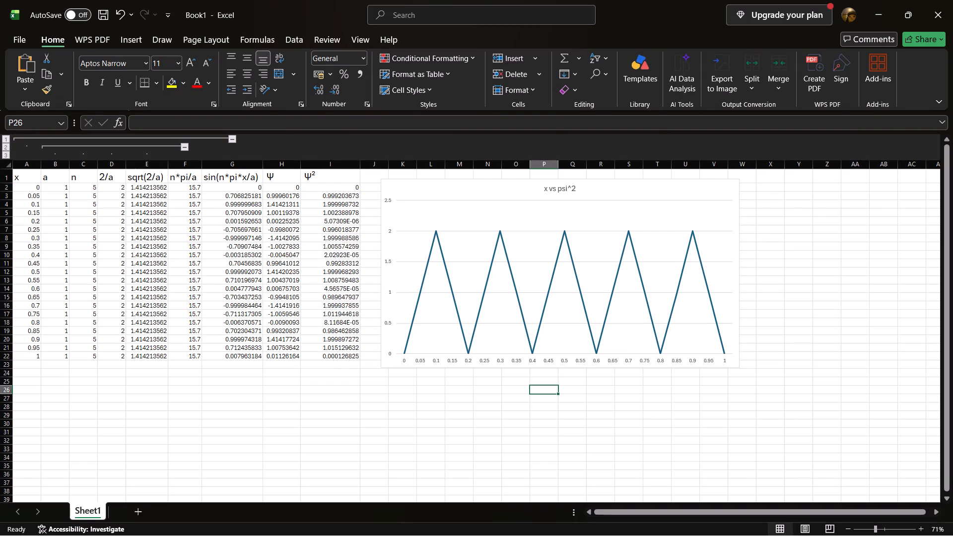
# Enter the headers n, n*n, h and h*h in cells A29 to D29 below the table.
pyautogui.click(327, 180)
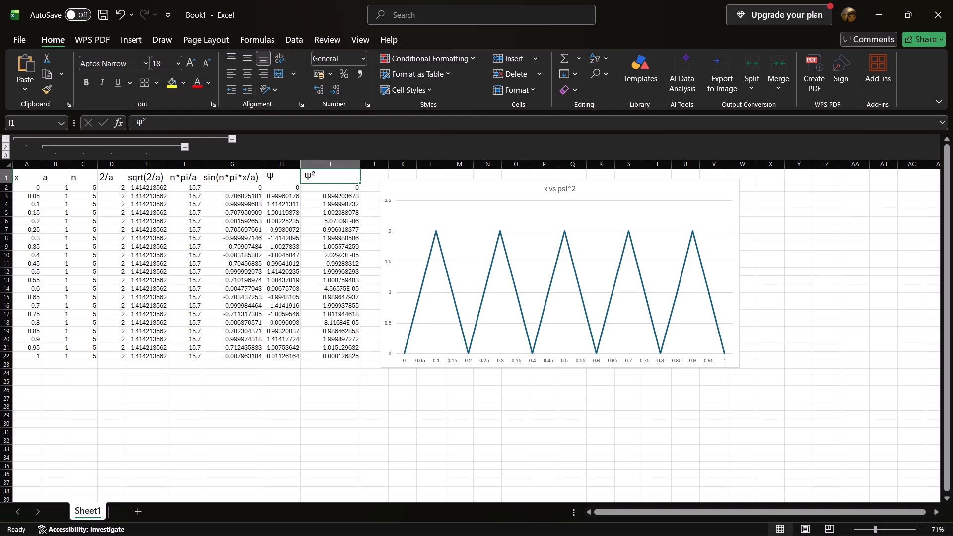
pyautogui.click(335, 390)
pyautogui.scroll(-1, 337, 383)
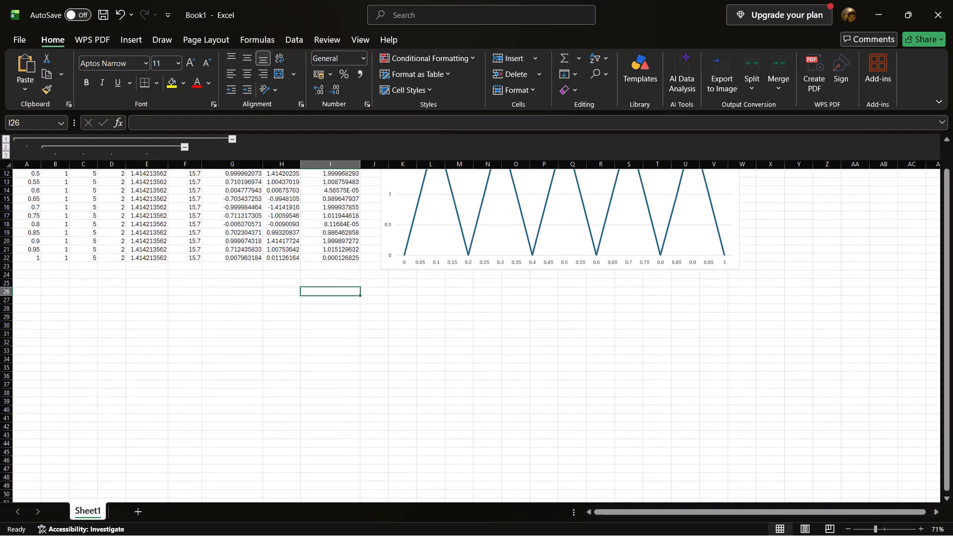
pyautogui.scroll(-1, 337, 383)
pyautogui.click(29, 330)
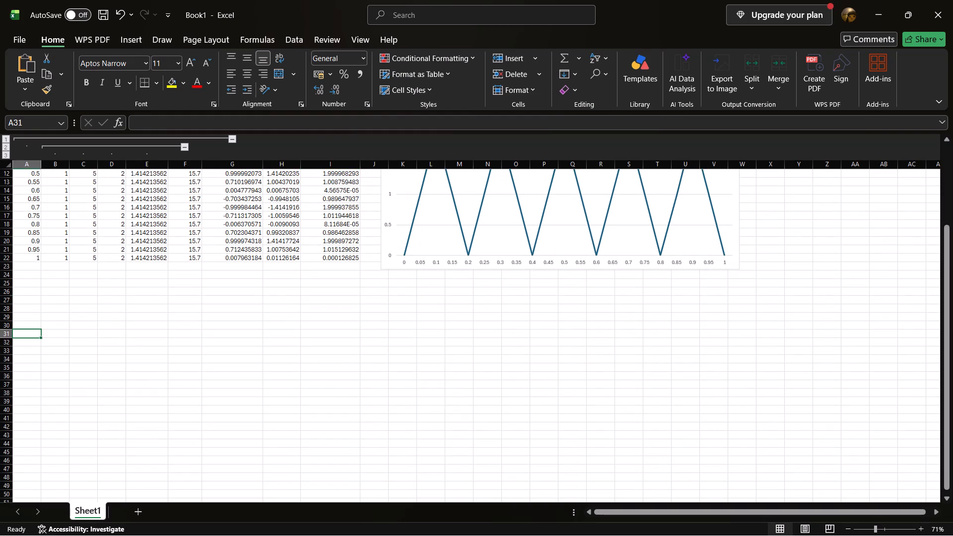
pyautogui.click(25, 313)
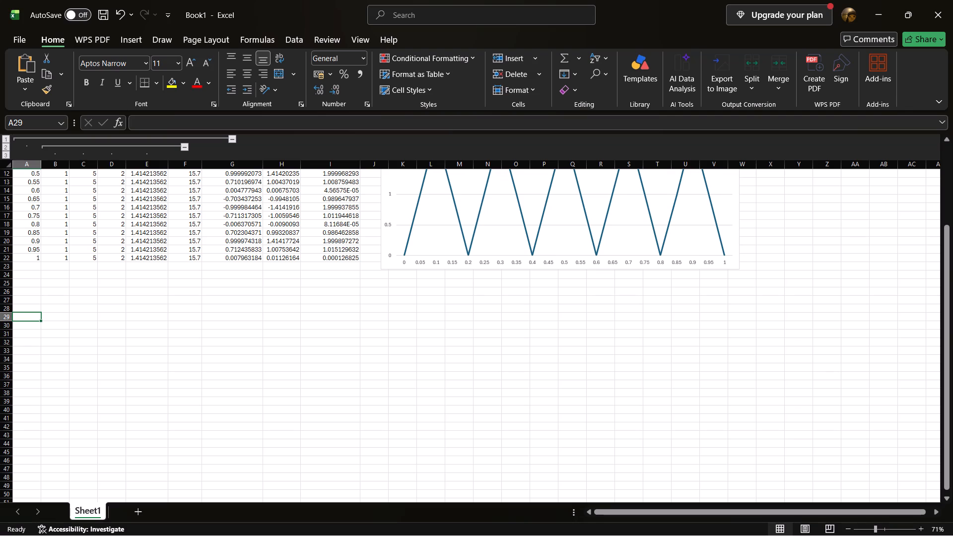
pyautogui.press('n')
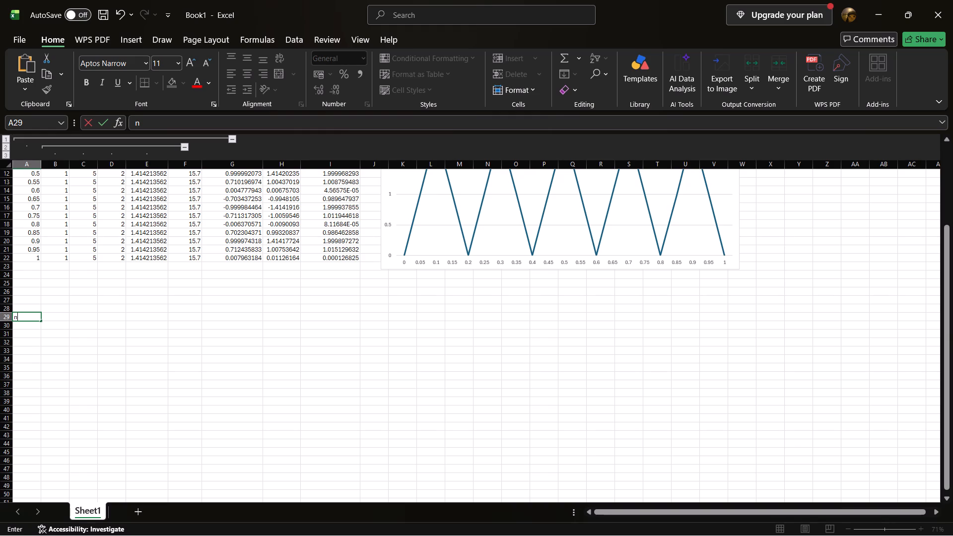
pyautogui.click(62, 315)
pyautogui.press('n')
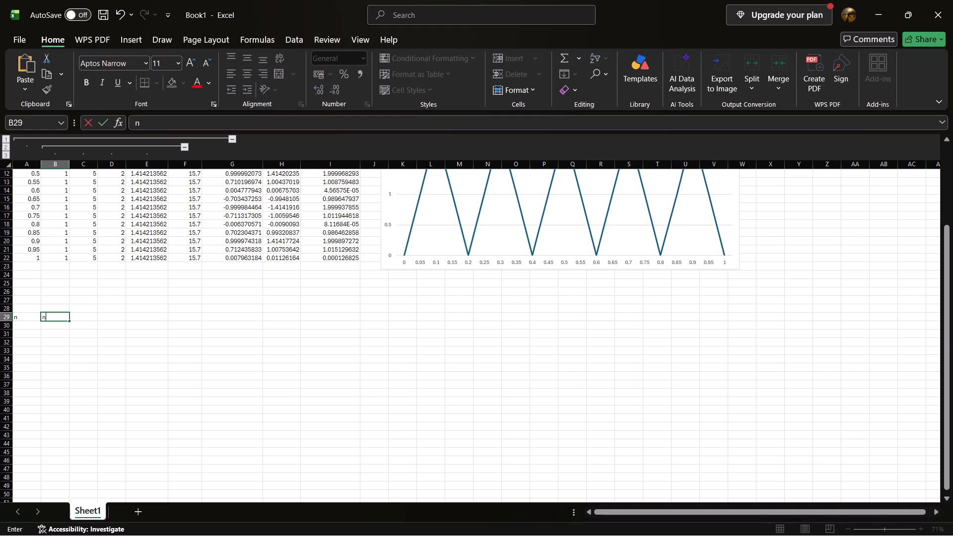
pyautogui.write('*n')
pyautogui.click(81, 315)
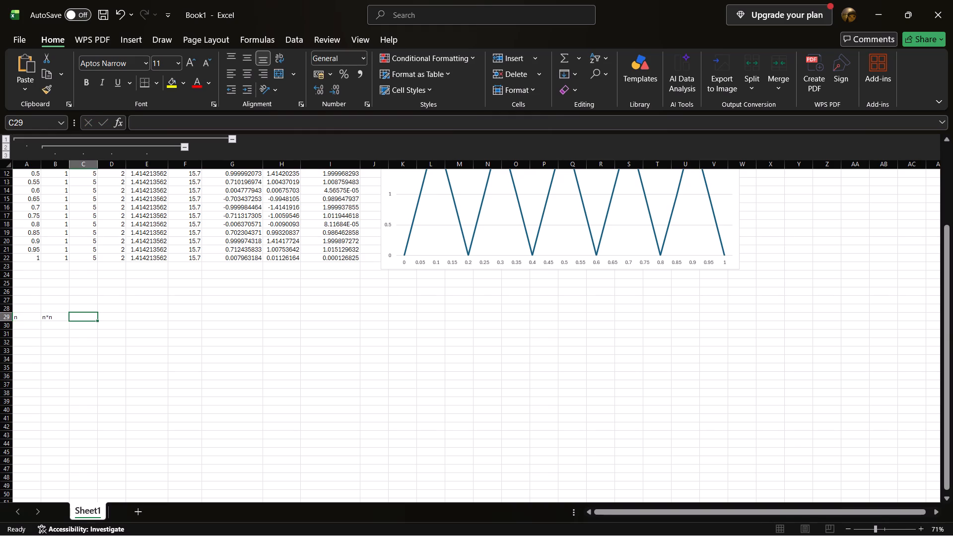
pyautogui.press('h')
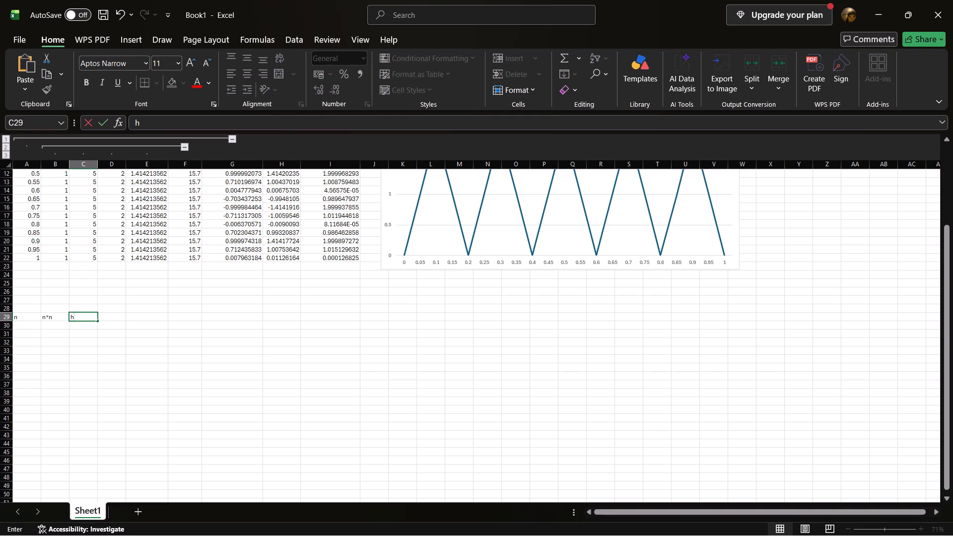
pyautogui.click(109, 314)
pyautogui.press('h')
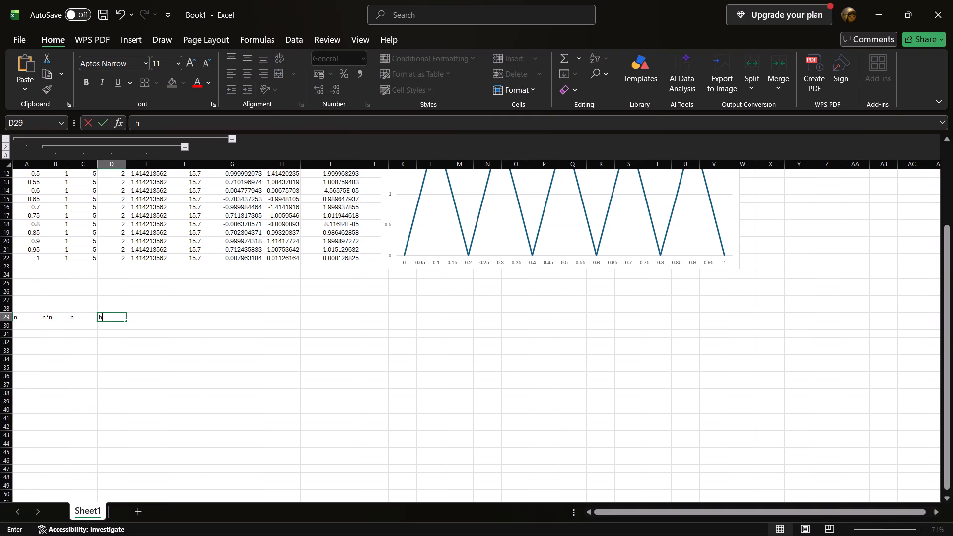
pyautogui.write('*h')
# Continue the row 29 headers with m, a and a*a in cells E29 to G29.
pyautogui.click(142, 315)
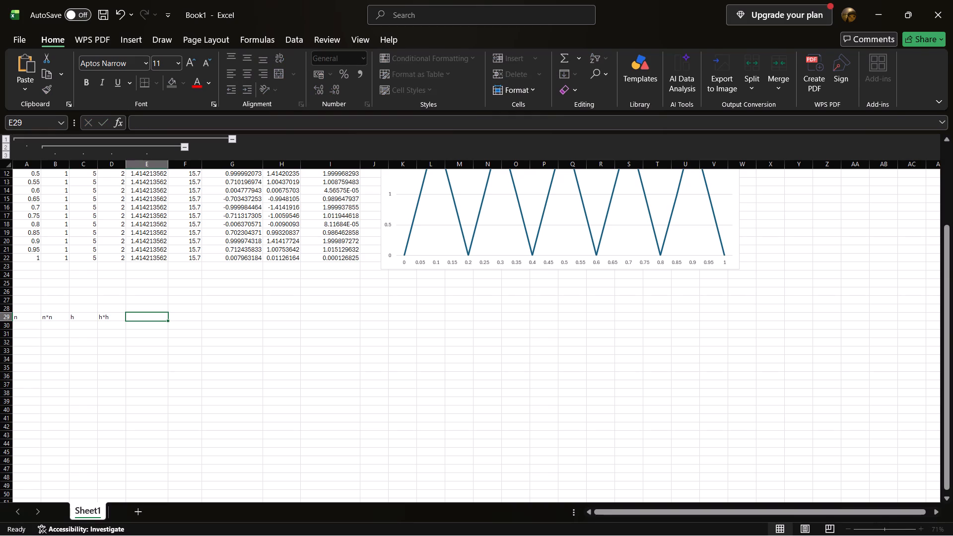
pyautogui.press('m')
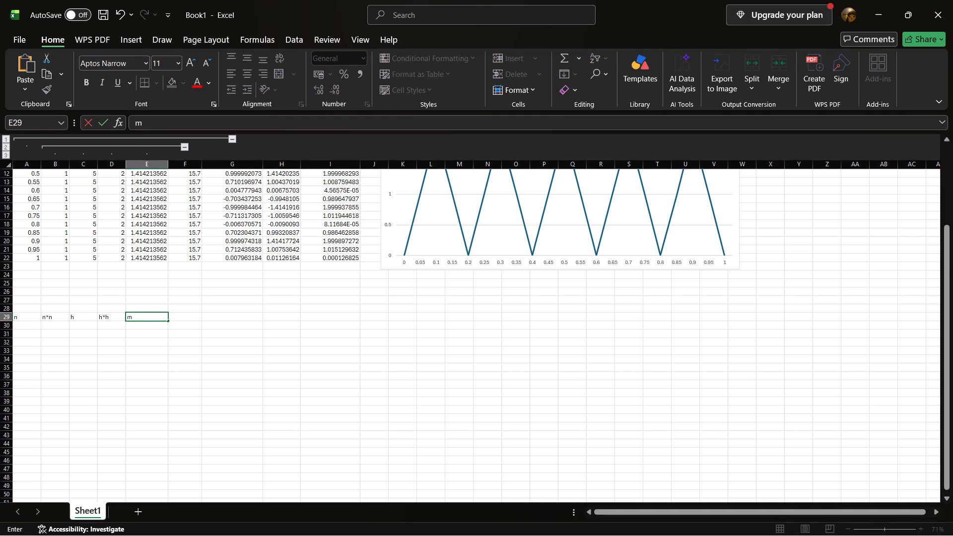
pyautogui.click(206, 316)
pyautogui.click(189, 315)
pyautogui.press('a')
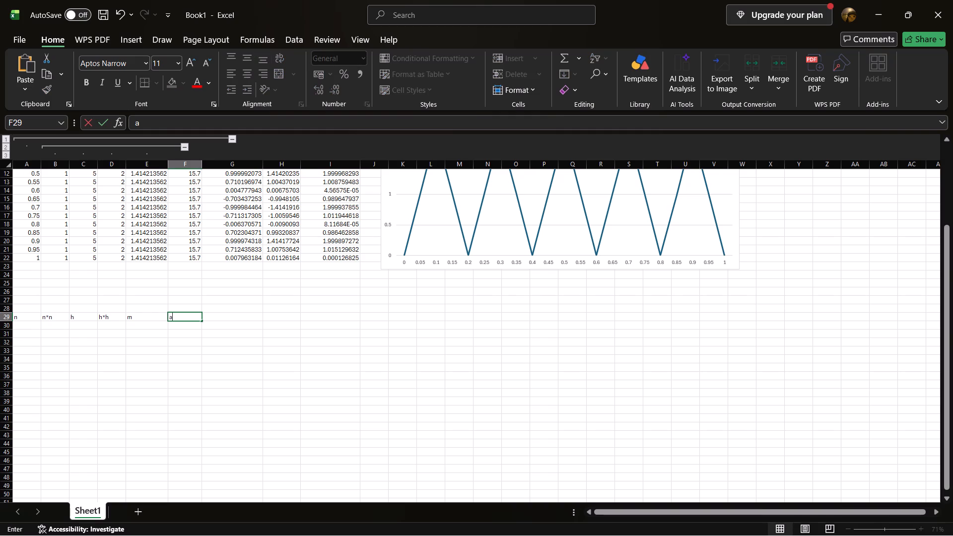
pyautogui.click(215, 315)
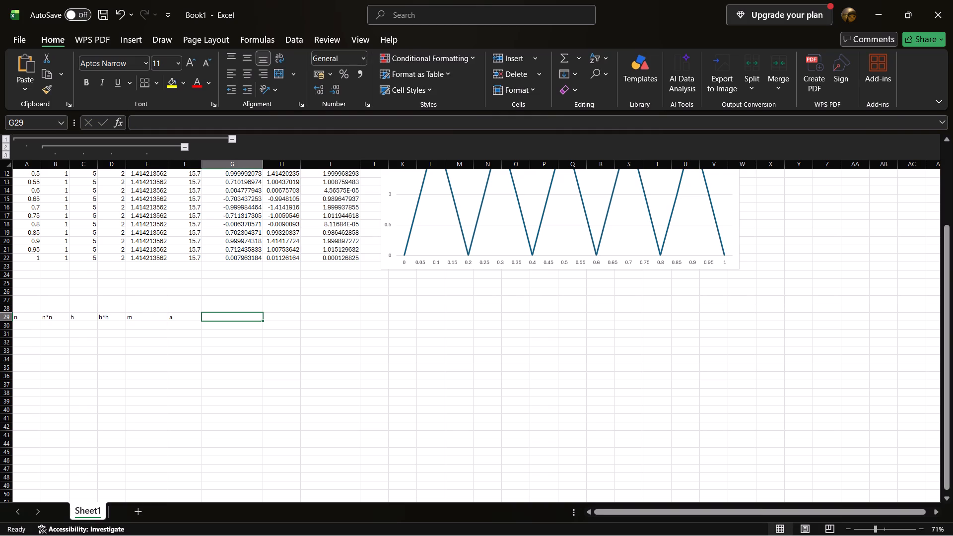
pyautogui.write('a8')
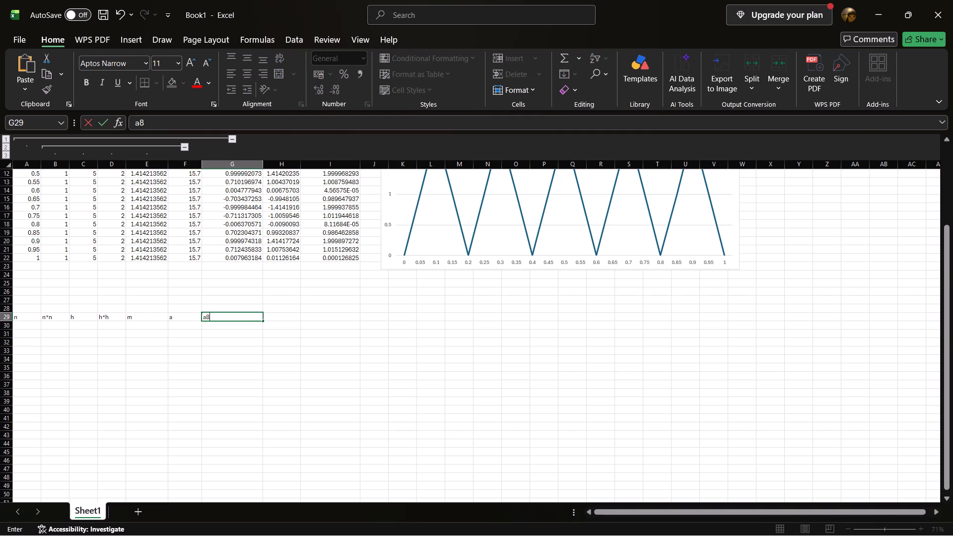
pyautogui.press('BackSpace')
pyautogui.write('*a')
# Complete the row 29 headers with En in H29 and En in eV in I29.
pyautogui.click(276, 315)
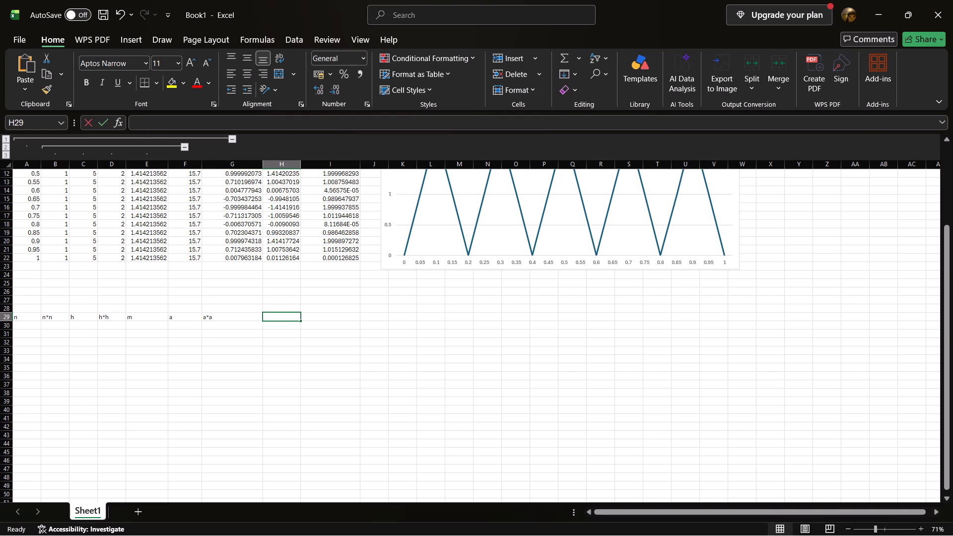
pyautogui.press('n')
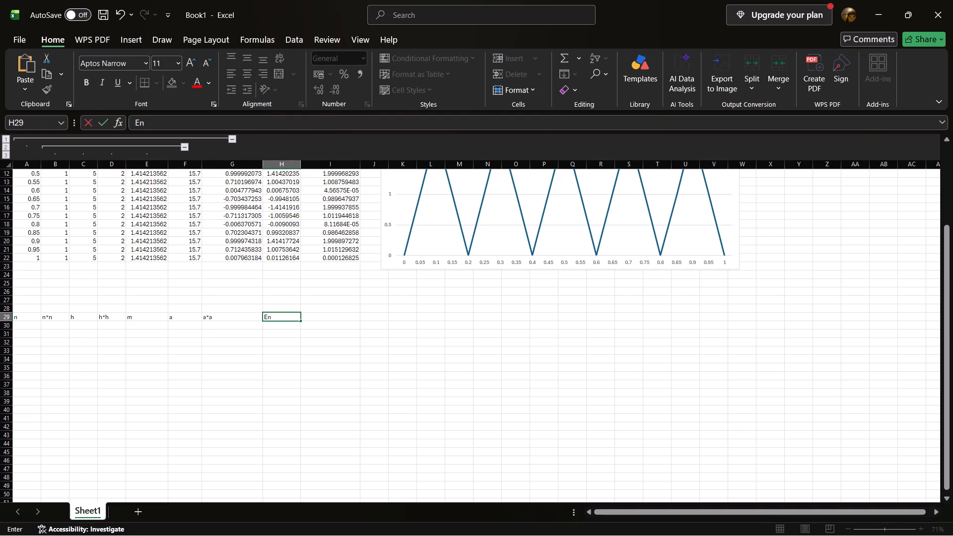
pyautogui.click(340, 319)
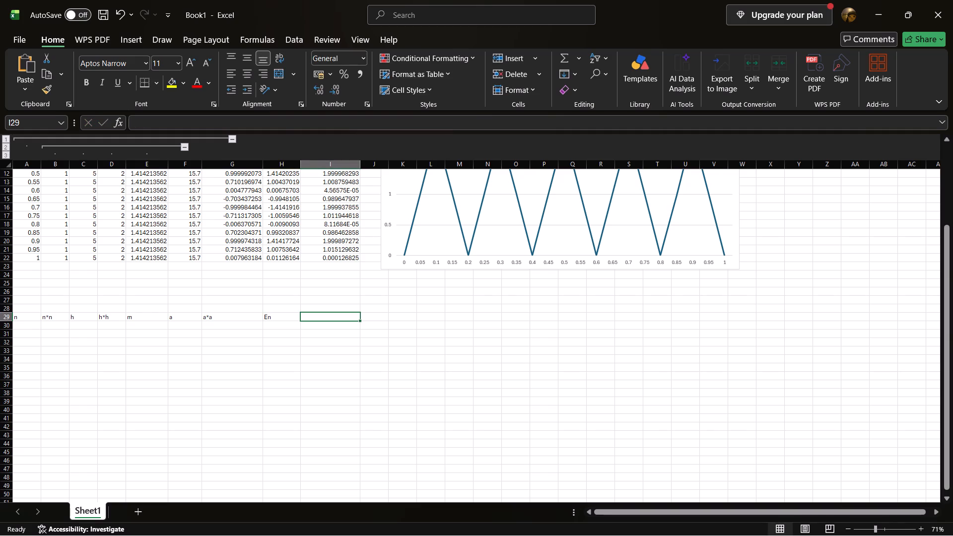
pyautogui.press('e')
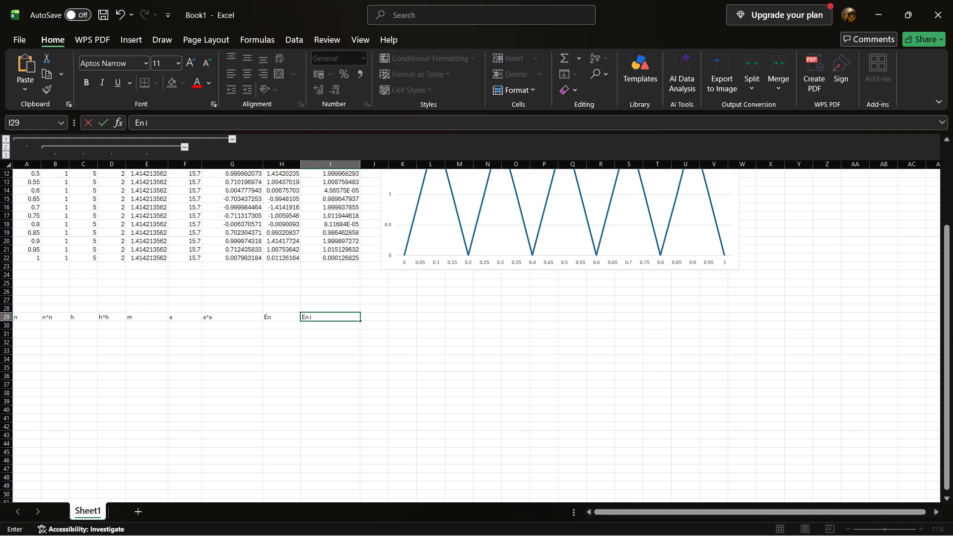
pyautogui.press('e')
pyautogui.press('=')
pyautogui.press('BackSpace')
pyautogui.press('BackSpace')
pyautogui.press('e')
pyautogui.hscroll(4, 340, 319)
# Increase the font size of the new header row A29:I29 to 22.
pyautogui.moveTo(25, 315); pyautogui.dragTo(308, 315)
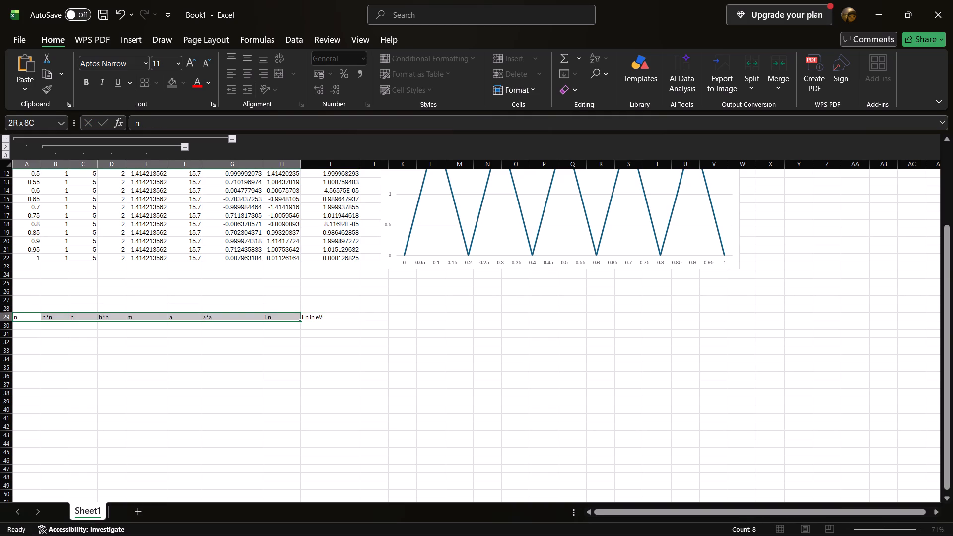
pyautogui.moveTo(308, 315); pyautogui.dragTo(340, 321)
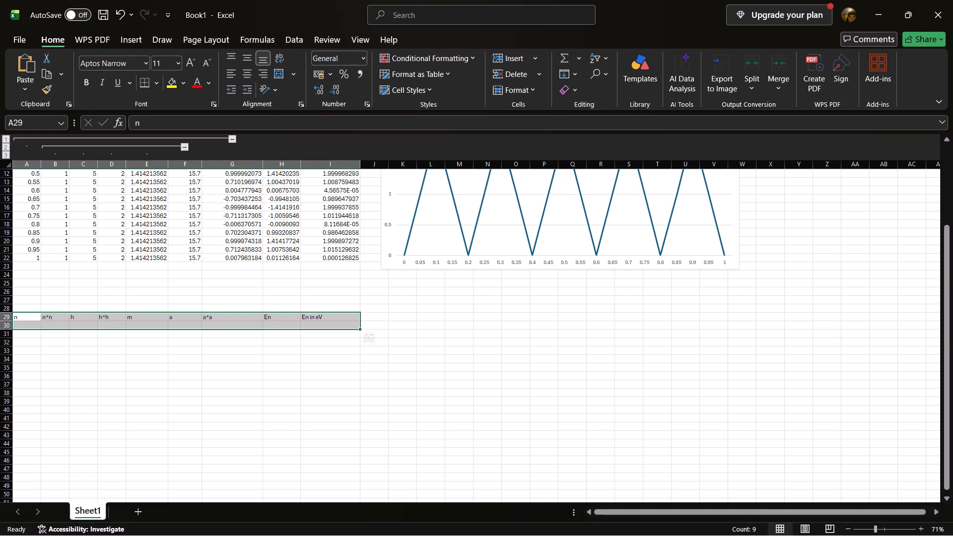
pyautogui.click(19, 320)
pyautogui.moveTo(19, 320); pyautogui.dragTo(26, 314)
pyautogui.click(26, 314)
pyautogui.moveTo(26, 314); pyautogui.dragTo(328, 317)
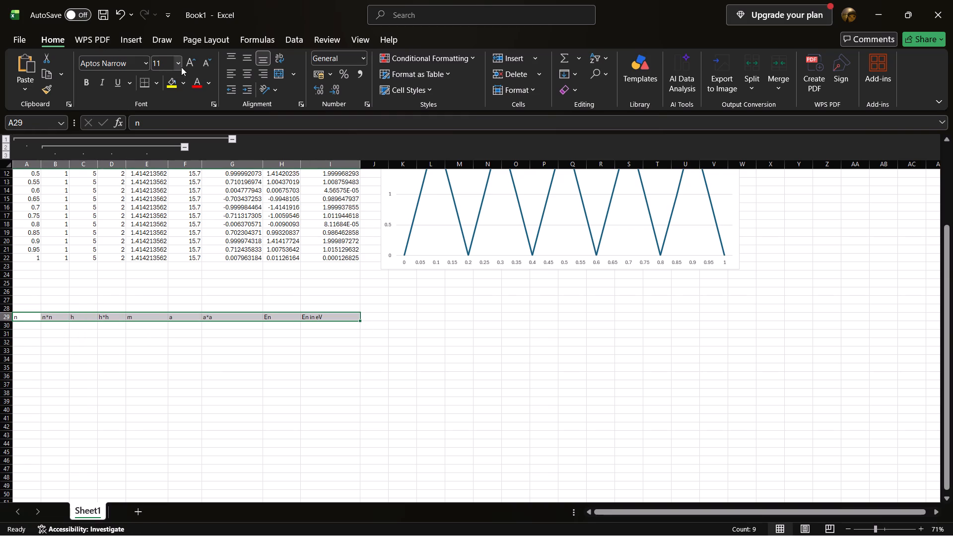
pyautogui.click(194, 64)
pyautogui.doubleClick(194, 64)
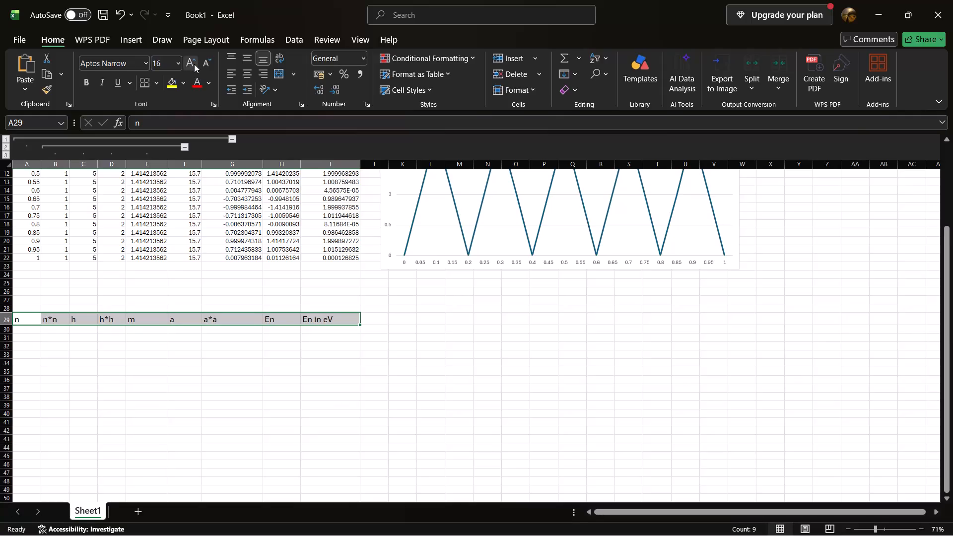
pyautogui.click(194, 64)
pyautogui.click(194, 64)
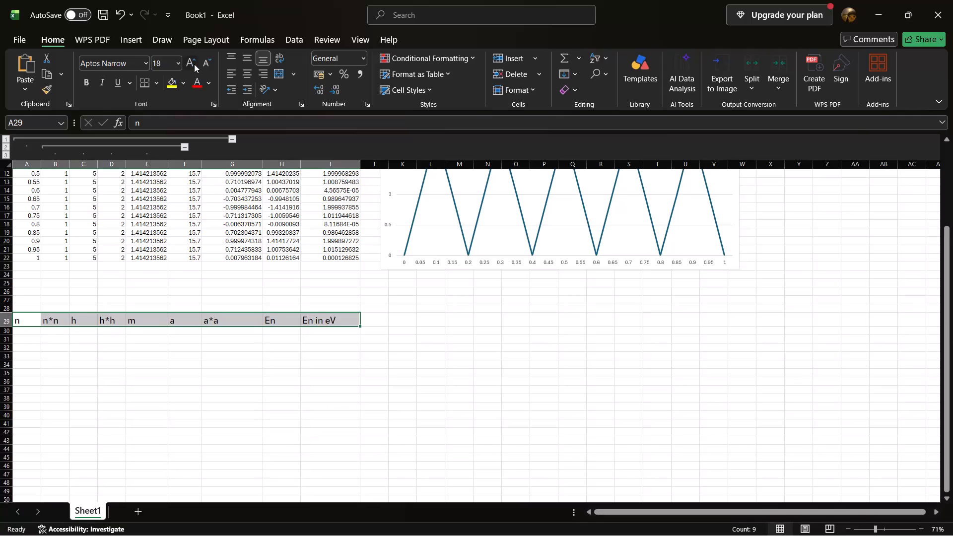
pyautogui.click(194, 64)
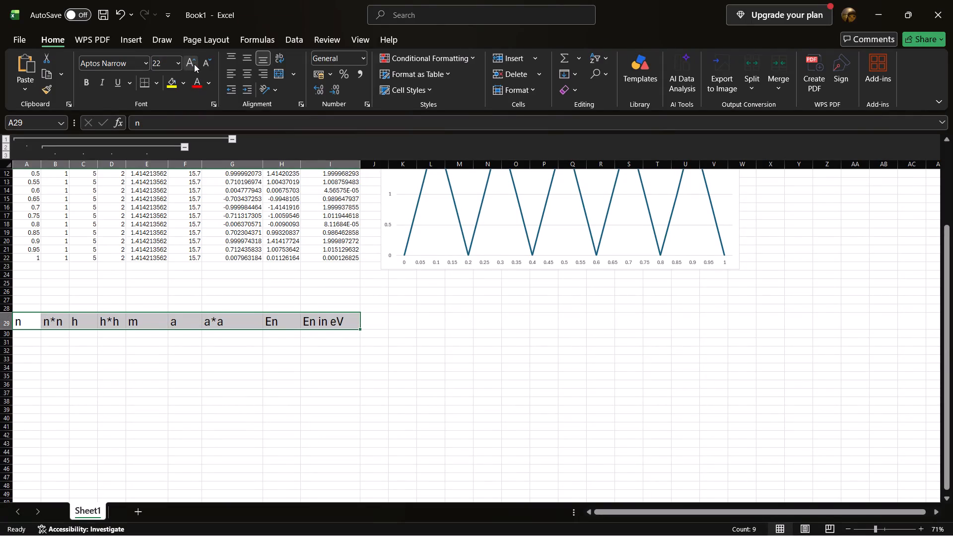
pyautogui.click(130, 420)
# Make the first table's header row A1:I1 bold.
pyautogui.scroll(2, 130, 420)
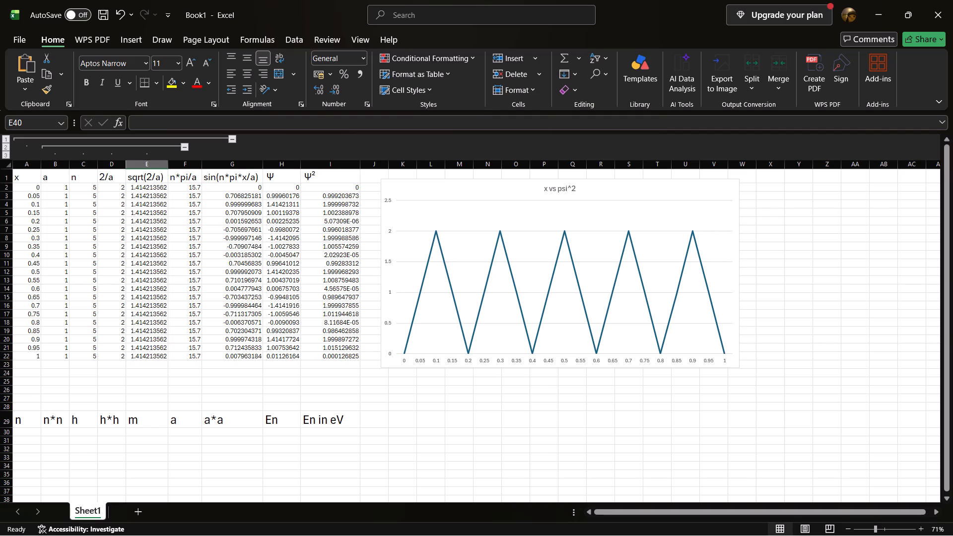
pyautogui.moveTo(32, 176); pyautogui.dragTo(345, 176)
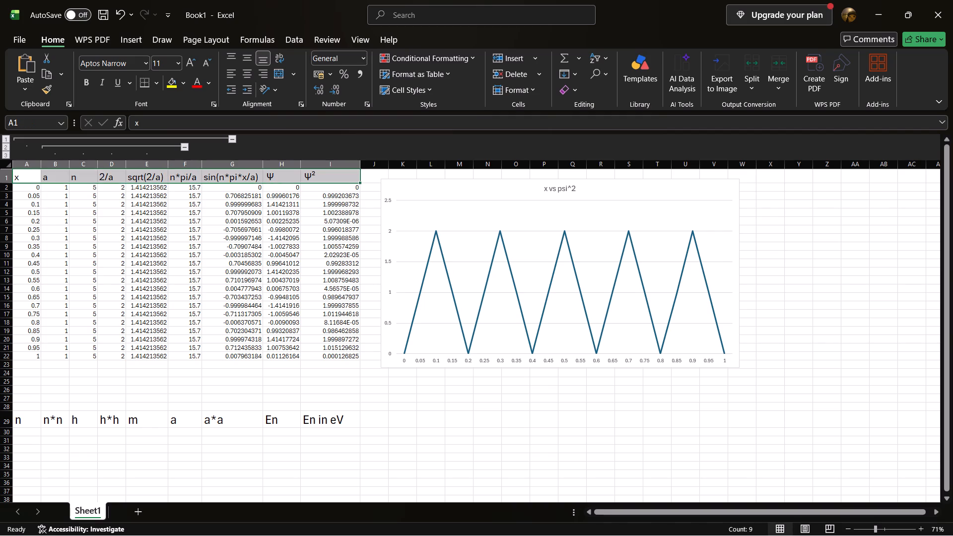
pyautogui.click(93, 82)
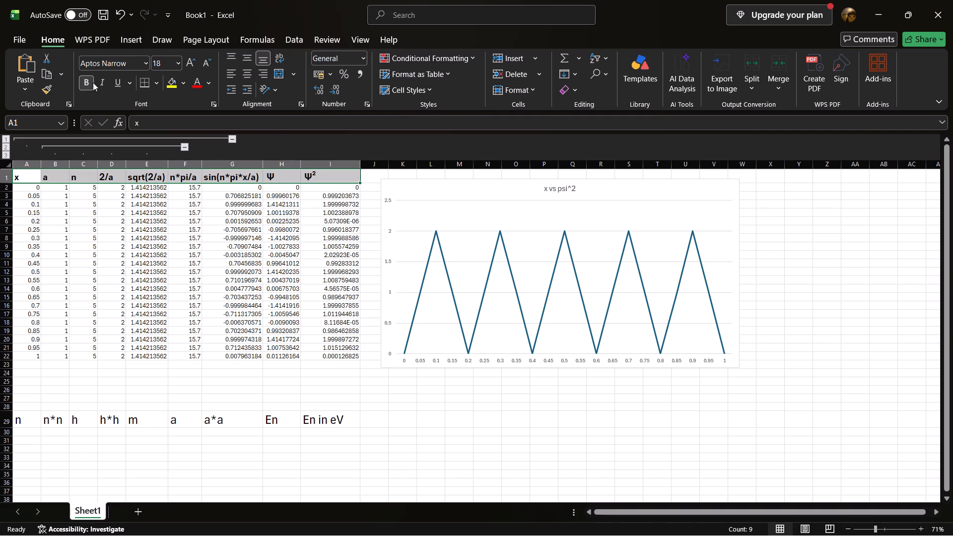
pyautogui.click(274, 359)
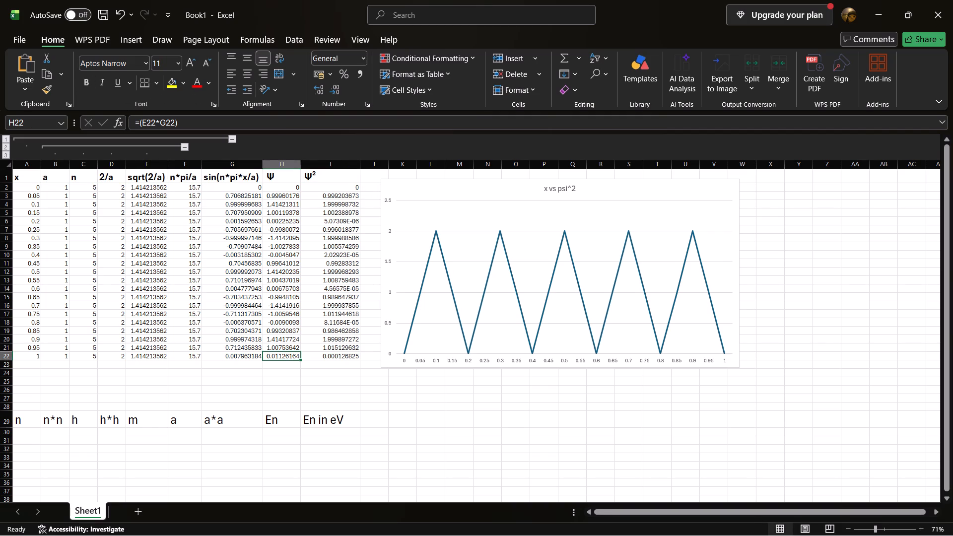
# Make the second table's header row A29:I29 bold and deselect it.
pyautogui.moveTo(32, 421); pyautogui.dragTo(351, 419)
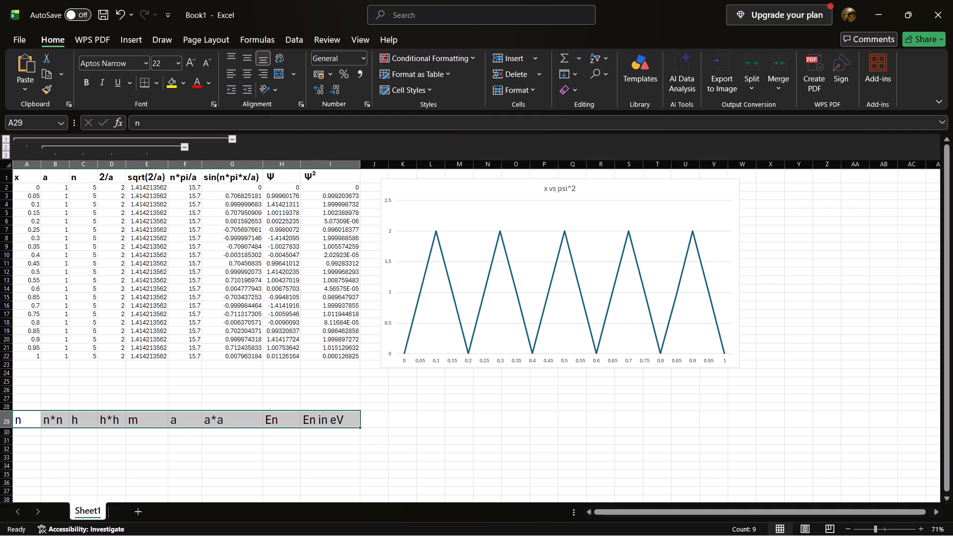
pyautogui.click(92, 80)
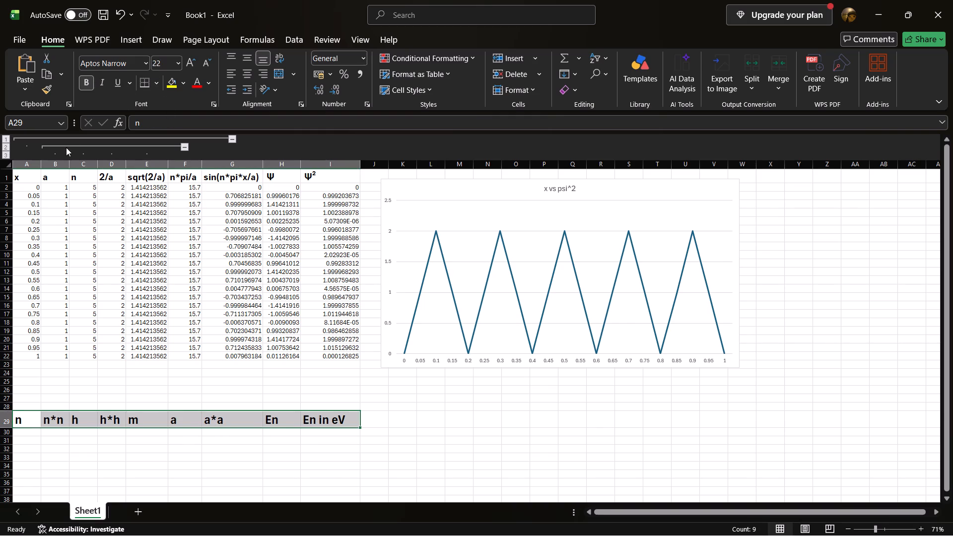
pyautogui.click(38, 174)
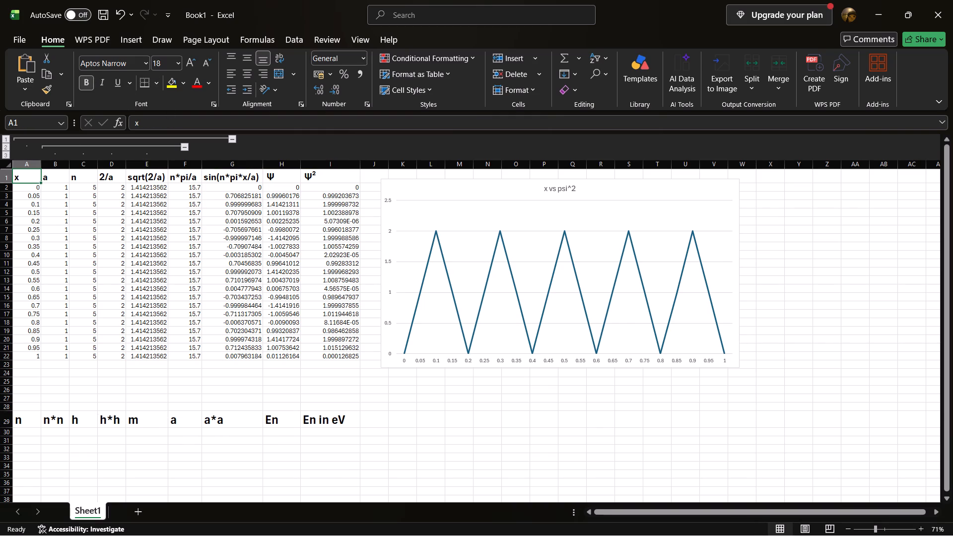
# Set the first table's header row A1:I1 to no fill colour and deselect it.
pyautogui.moveTo(34, 173); pyautogui.dragTo(360, 178)
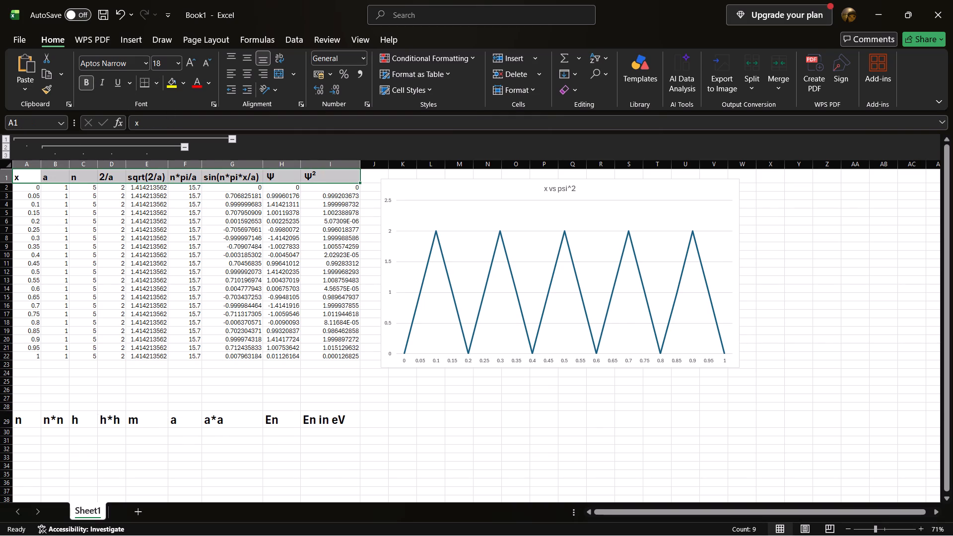
pyautogui.click(186, 82)
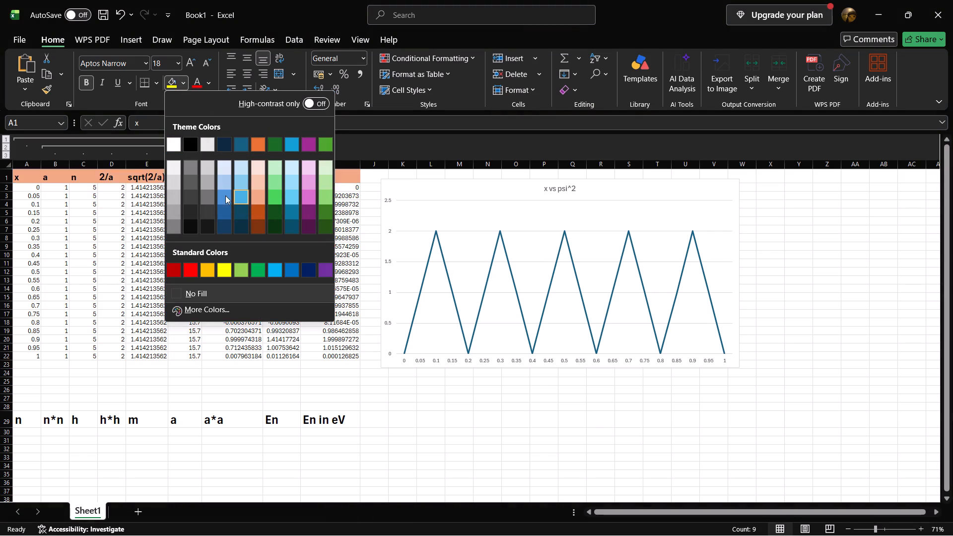
pyautogui.click(222, 296)
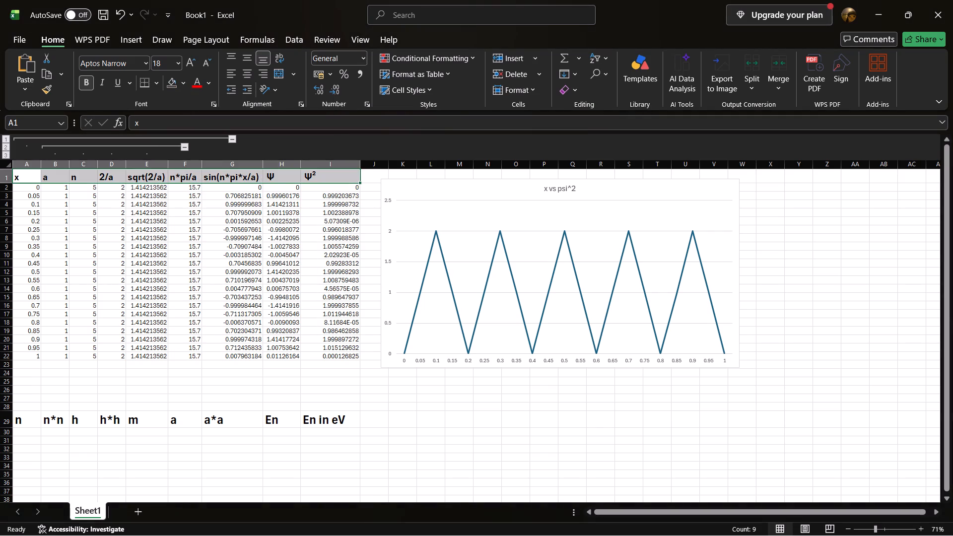
pyautogui.click(367, 407)
# Enter the first n values 1, 2 and 3 in cells A30 to A32 of the second table.
pyautogui.scroll(-3, 367, 407)
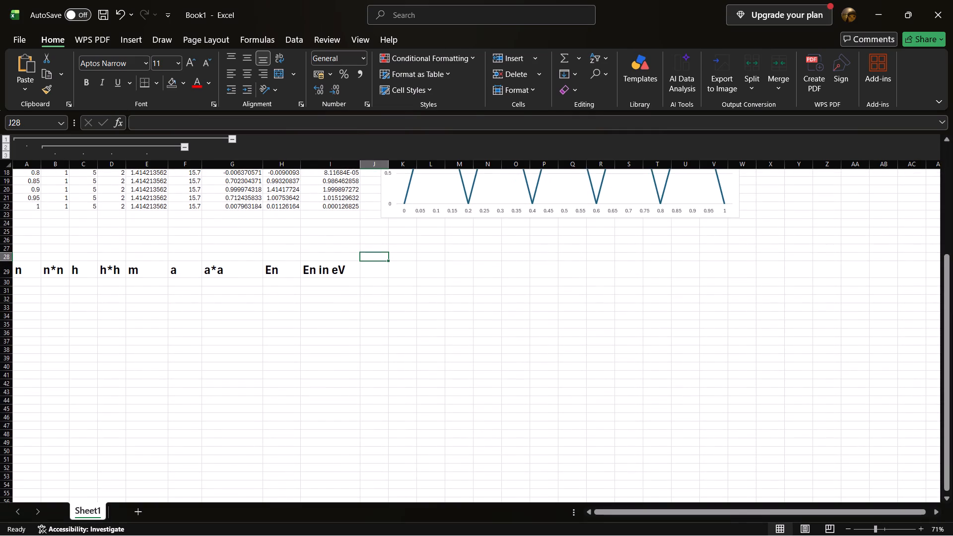
pyautogui.click(20, 289)
pyautogui.click(17, 284)
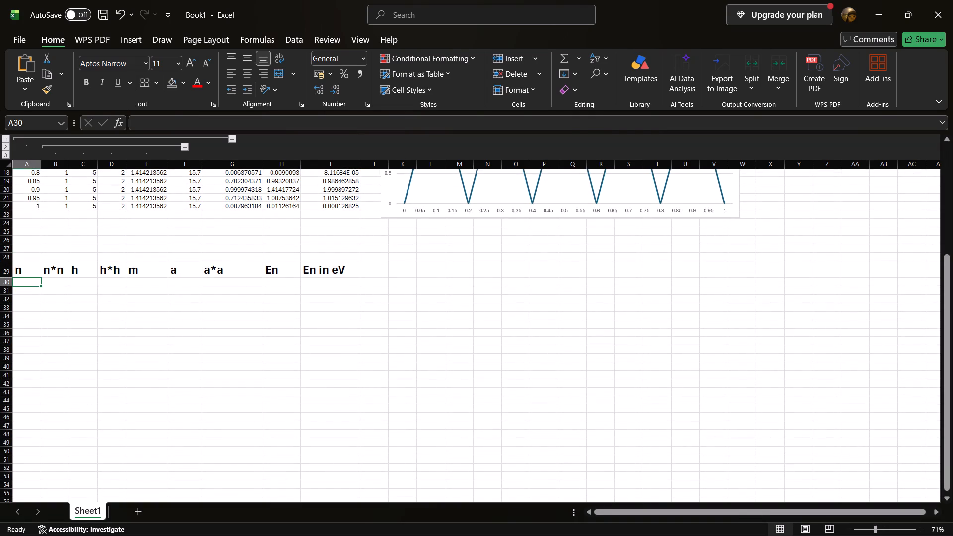
pyautogui.press('1')
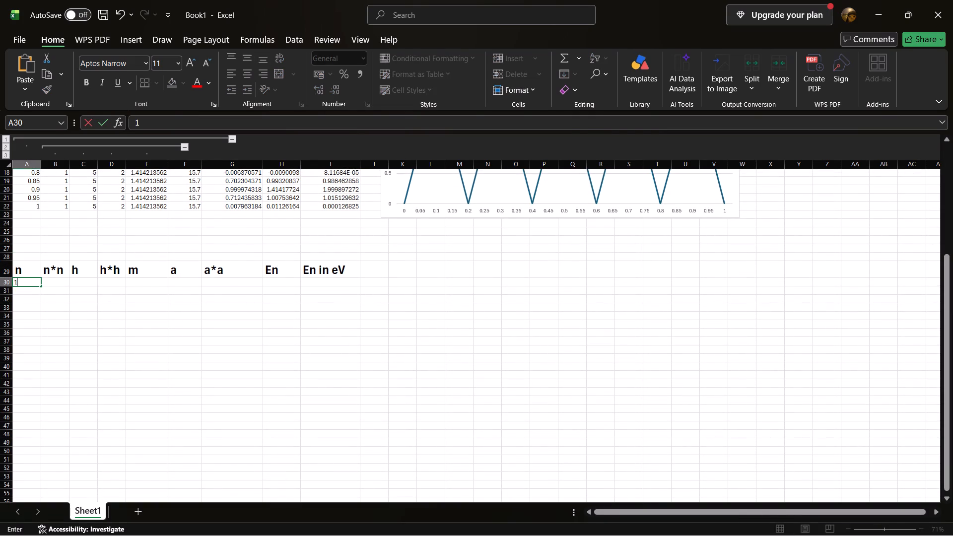
pyautogui.moveTo(41, 285); pyautogui.dragTo(41, 296)
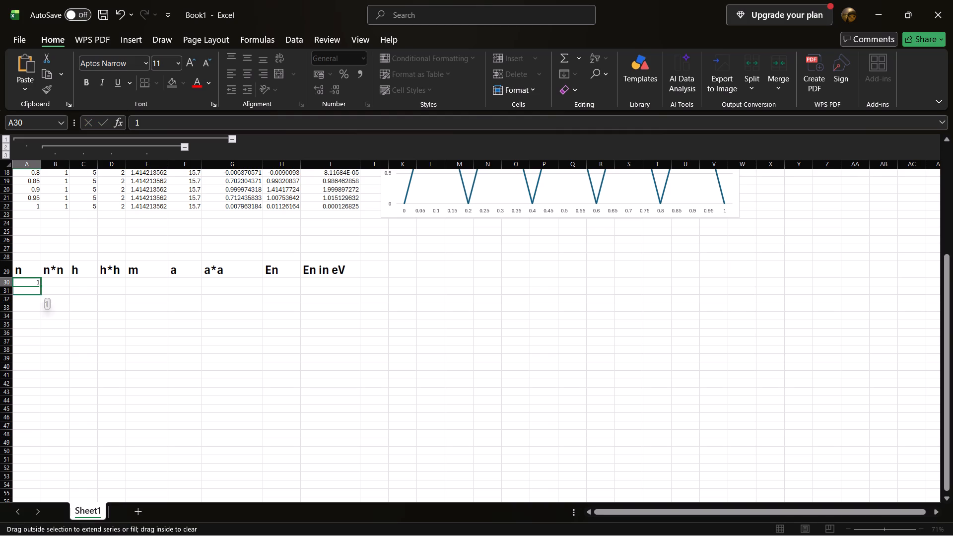
pyautogui.moveTo(41, 296); pyautogui.dragTo(36, 285)
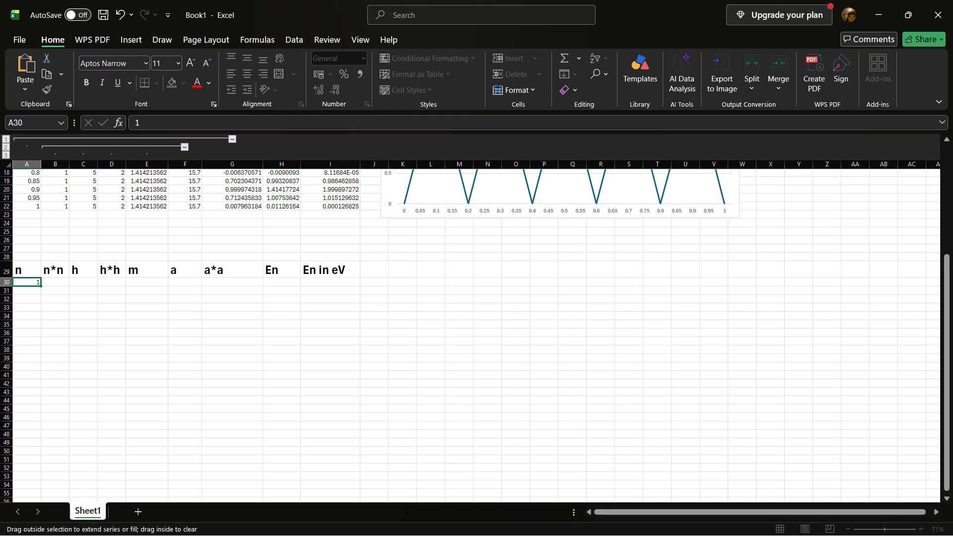
pyautogui.moveTo(36, 285); pyautogui.dragTo(36, 288)
pyautogui.click(35, 288)
pyautogui.press('2')
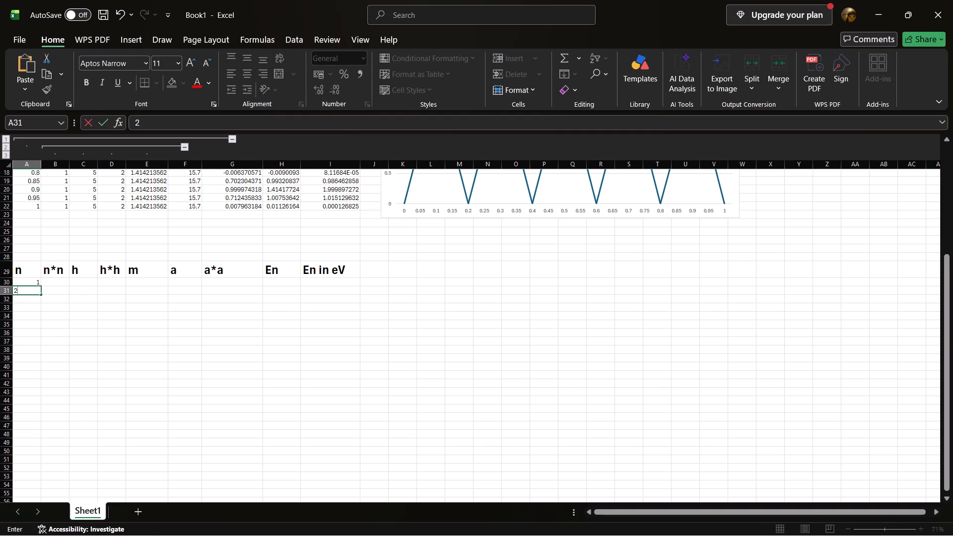
pyautogui.click(30, 300)
pyautogui.press('3')
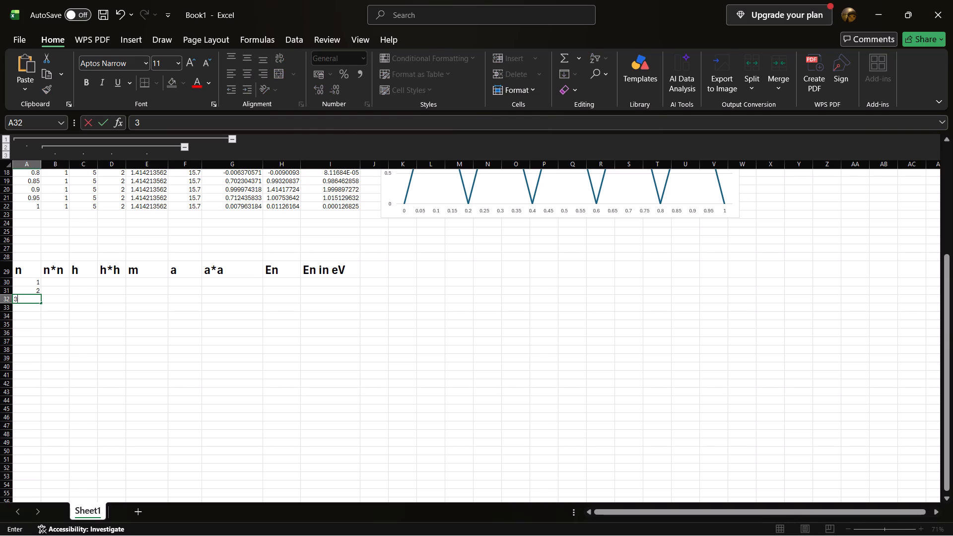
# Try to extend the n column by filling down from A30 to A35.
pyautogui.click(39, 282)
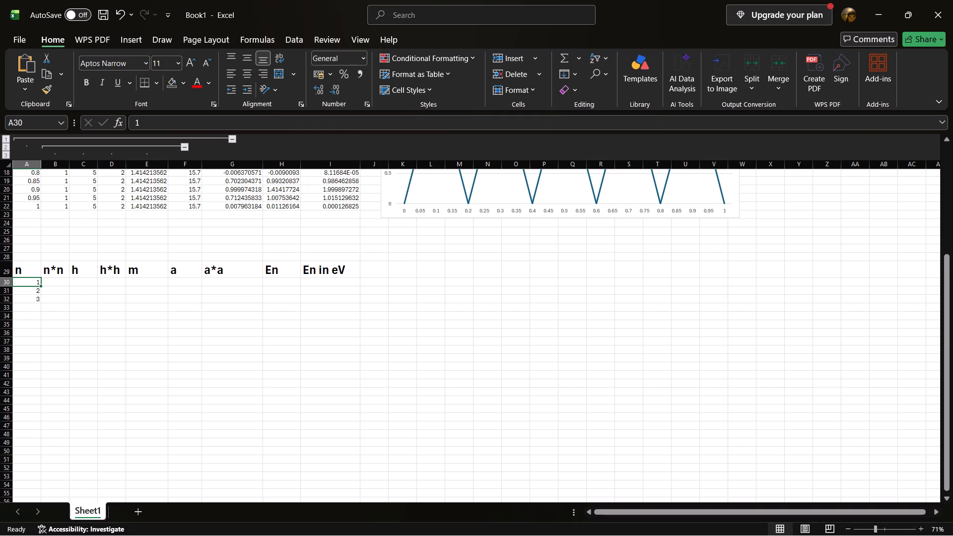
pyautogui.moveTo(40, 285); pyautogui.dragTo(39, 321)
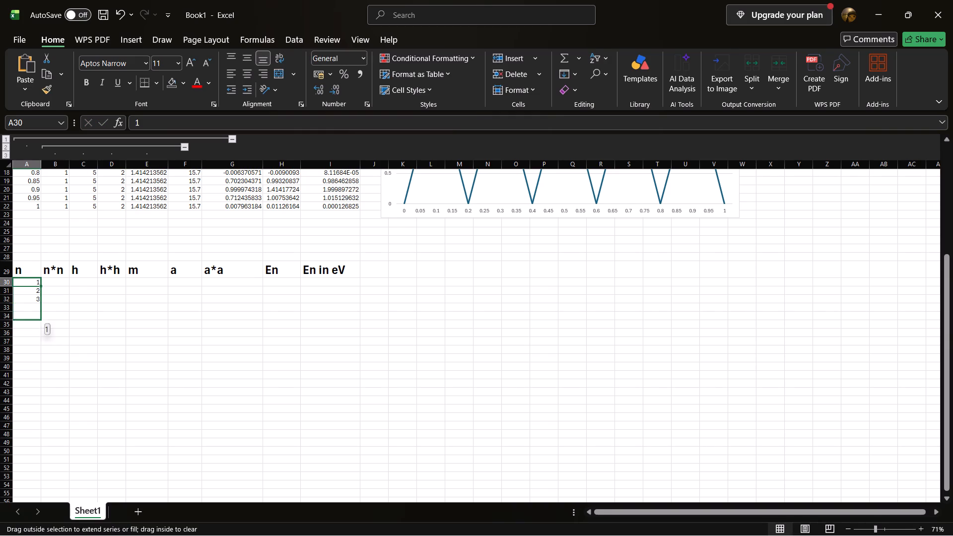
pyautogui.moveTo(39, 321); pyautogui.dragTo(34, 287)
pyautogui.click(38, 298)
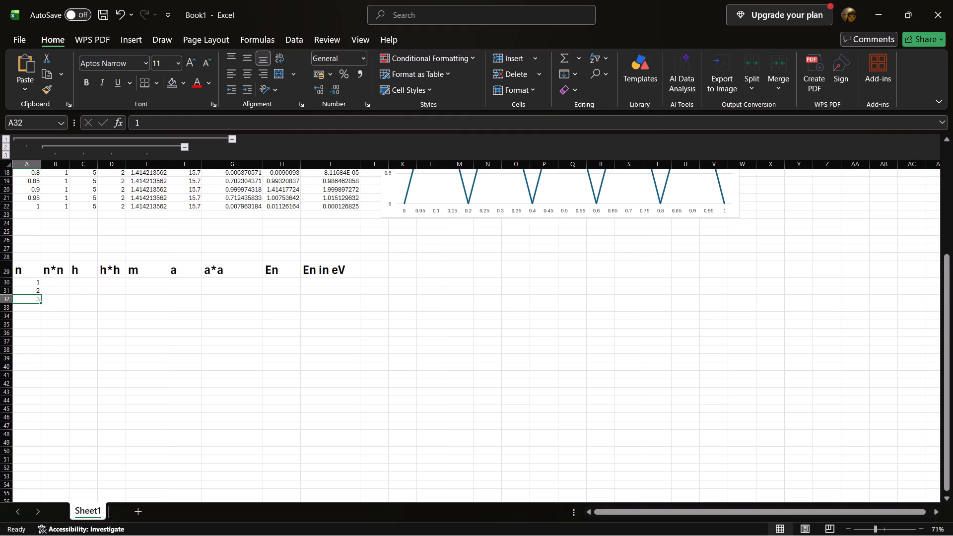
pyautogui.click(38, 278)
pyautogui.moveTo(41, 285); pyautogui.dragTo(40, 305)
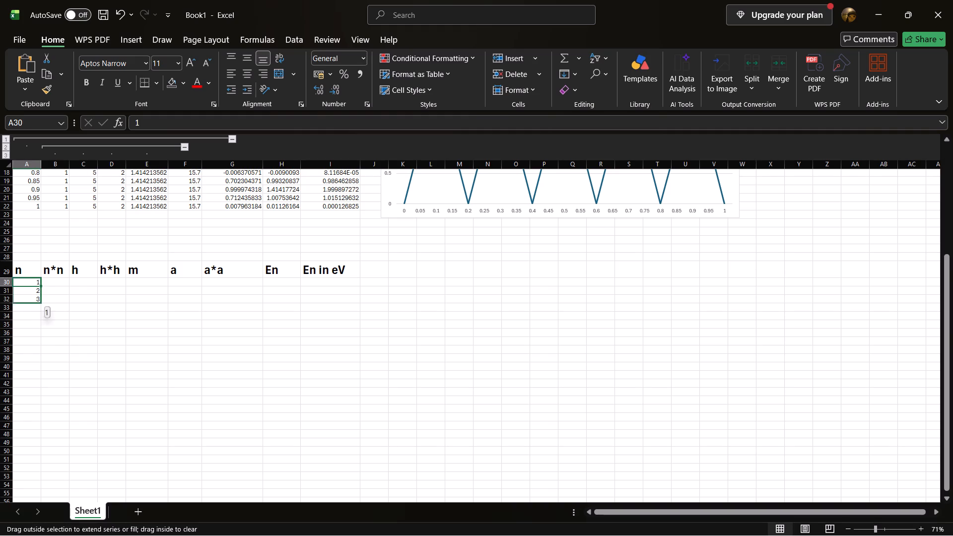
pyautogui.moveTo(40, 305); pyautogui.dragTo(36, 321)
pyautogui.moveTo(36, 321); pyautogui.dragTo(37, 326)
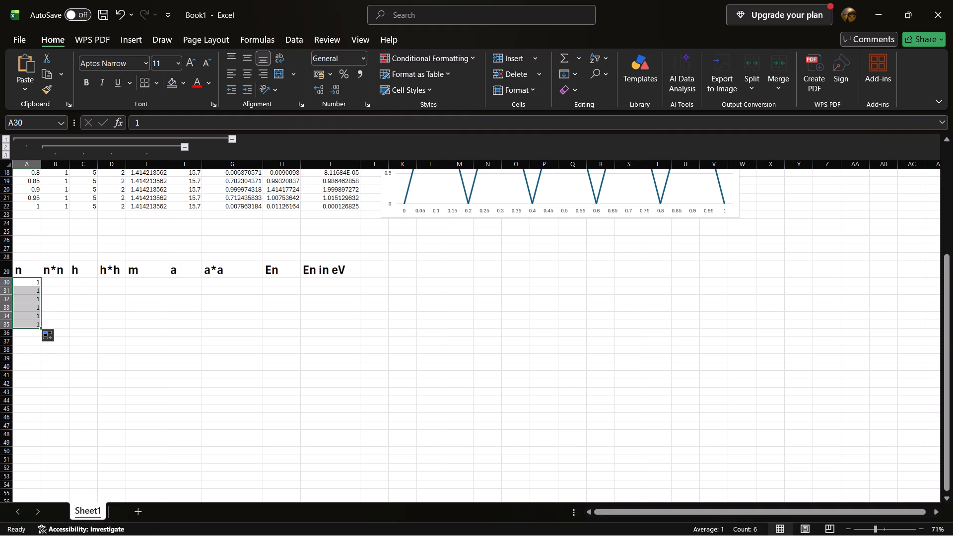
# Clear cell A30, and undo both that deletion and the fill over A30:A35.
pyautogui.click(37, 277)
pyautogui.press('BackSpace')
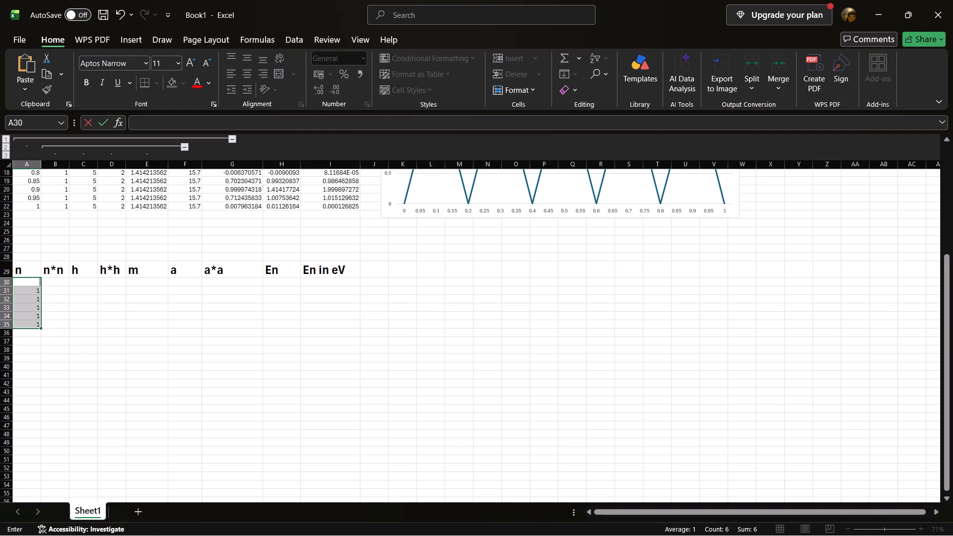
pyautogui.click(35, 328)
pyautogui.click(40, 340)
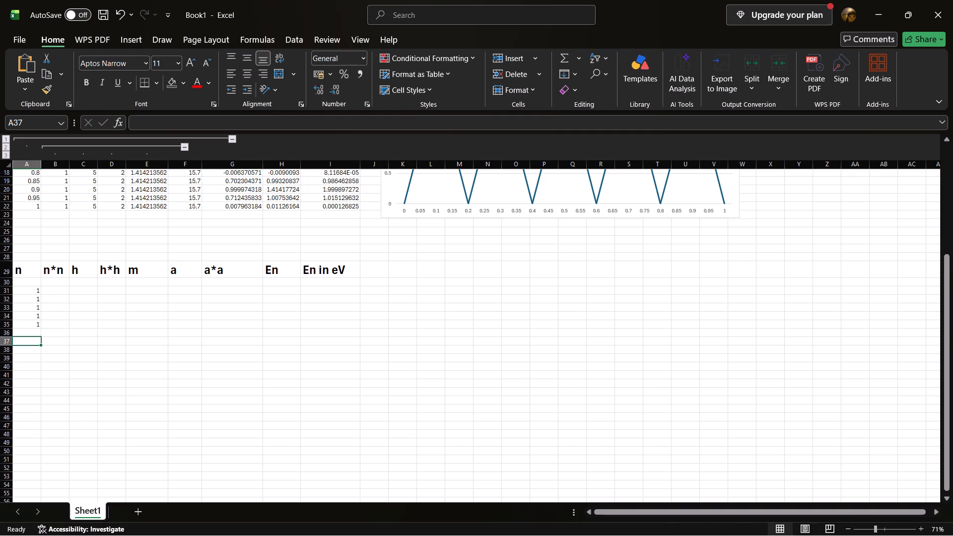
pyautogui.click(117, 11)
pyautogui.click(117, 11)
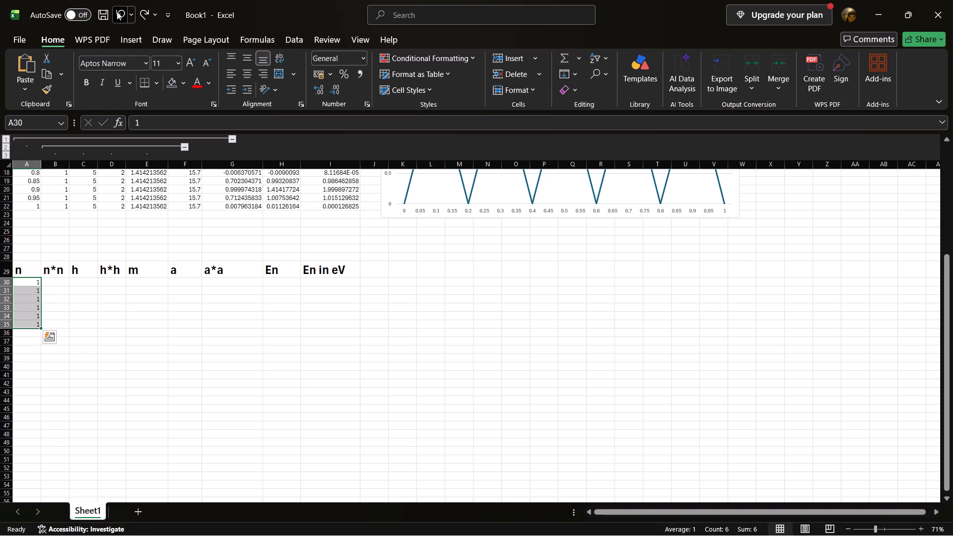
# Continue the n column with 4 in A33, 5 in A34 and 6 in A35.
pyautogui.click(32, 302)
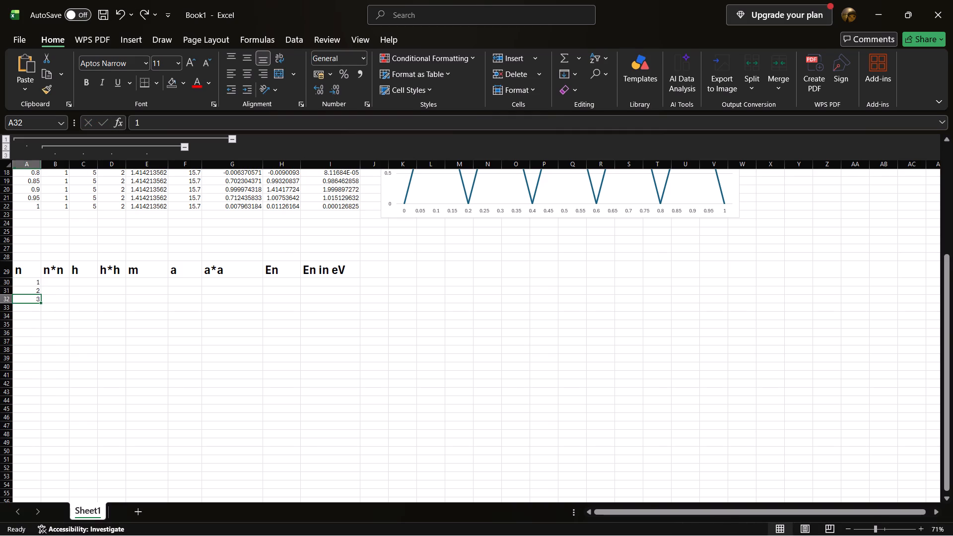
pyautogui.click(27, 314)
pyautogui.click(27, 313)
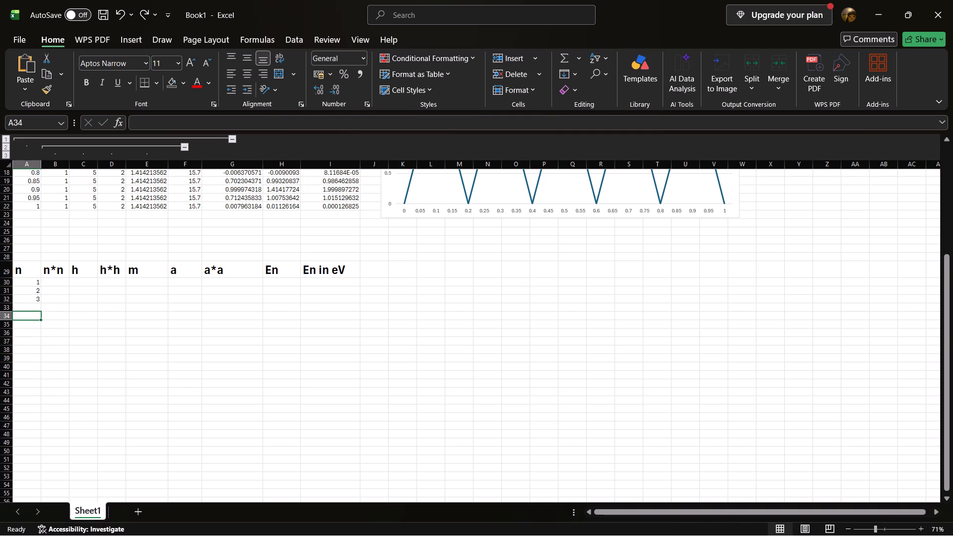
pyautogui.click(27, 309)
pyautogui.press('4')
pyautogui.press('Down')
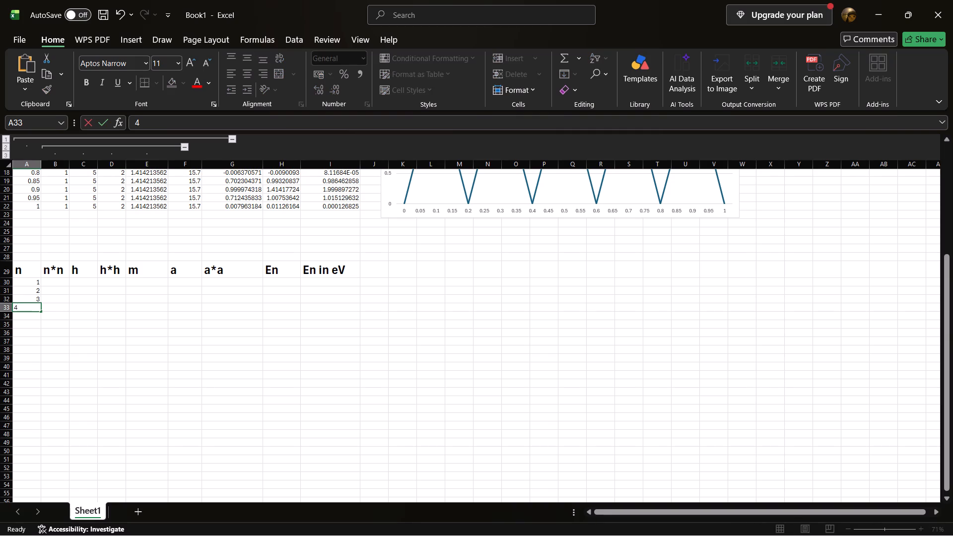
pyautogui.press('5')
pyautogui.press('Down')
pyautogui.press('5')
pyautogui.press('BackSpace')
pyautogui.press('6')
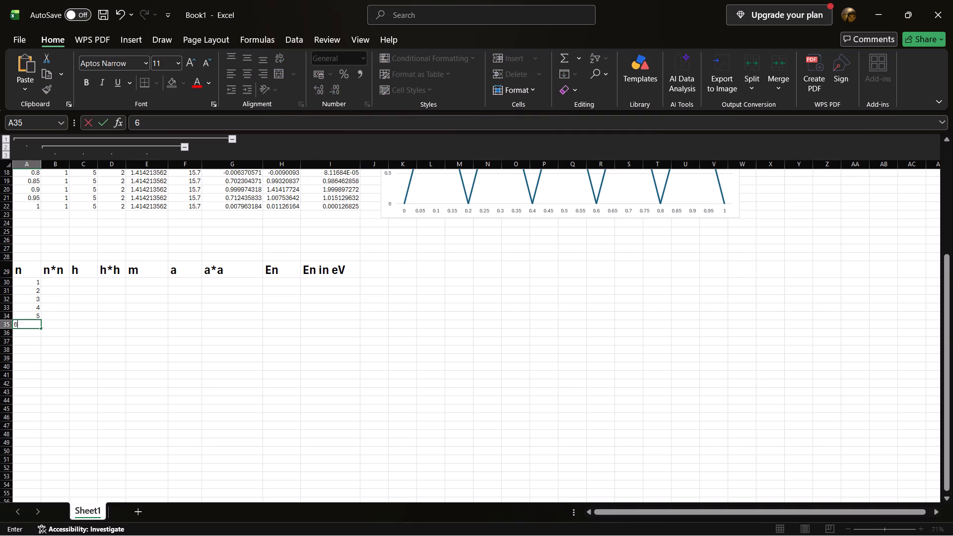
# Enter 1 as the first n*n value in cell B30.
pyautogui.moveTo(83, 286); pyautogui.dragTo(65, 287)
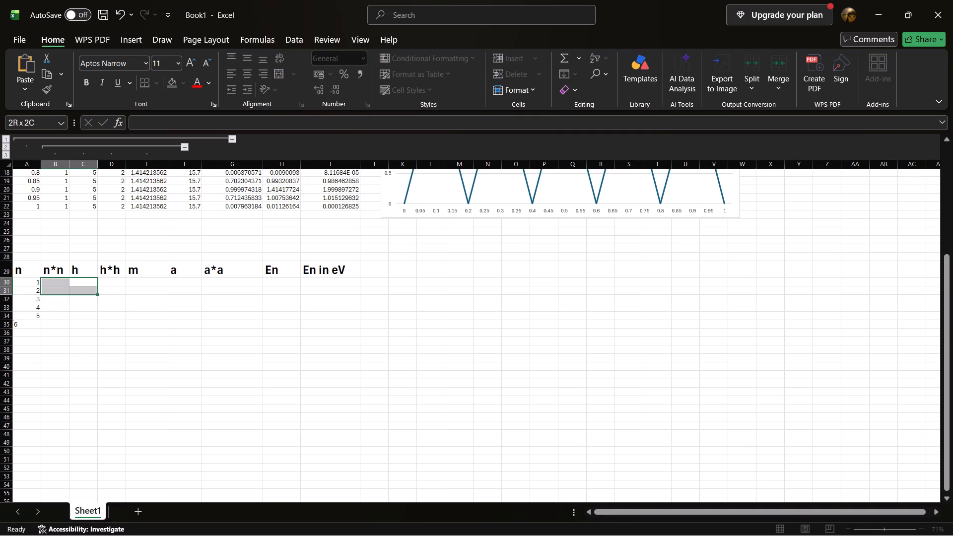
pyautogui.moveTo(65, 287); pyautogui.dragTo(63, 286)
pyautogui.click(63, 286)
pyautogui.click(61, 282)
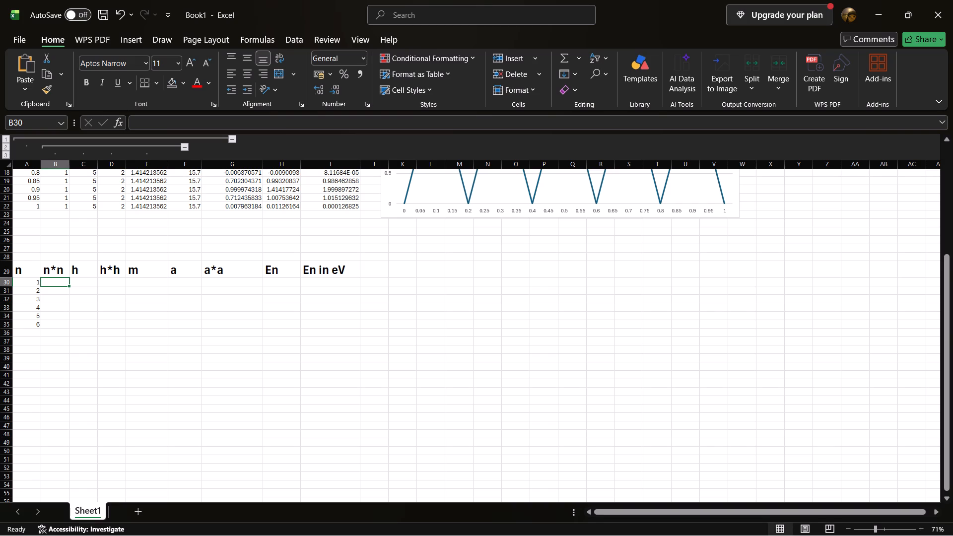
pyautogui.press('1')
pyautogui.click(64, 298)
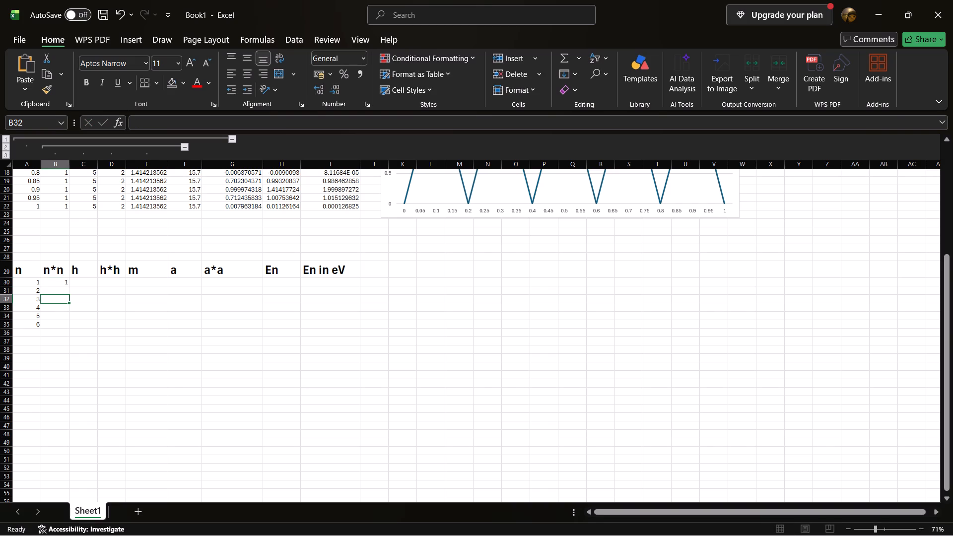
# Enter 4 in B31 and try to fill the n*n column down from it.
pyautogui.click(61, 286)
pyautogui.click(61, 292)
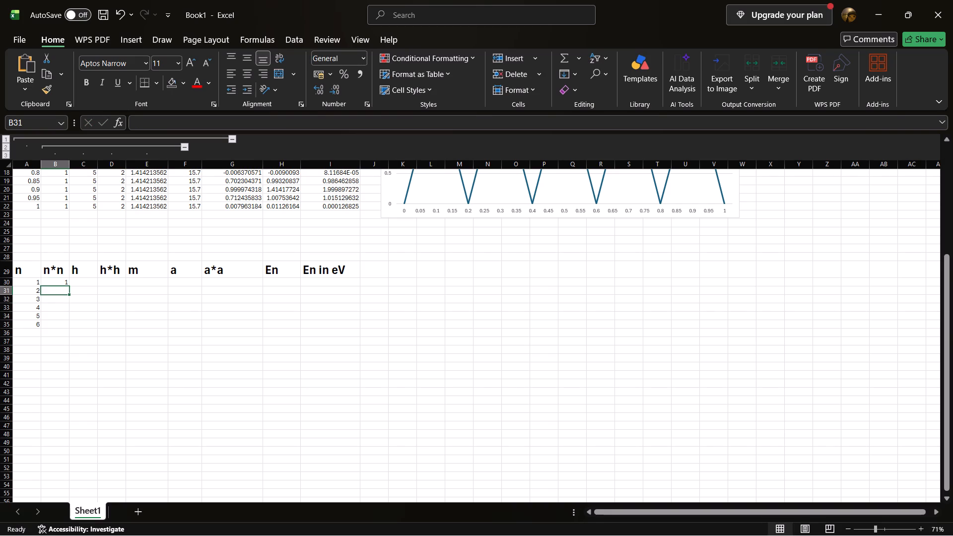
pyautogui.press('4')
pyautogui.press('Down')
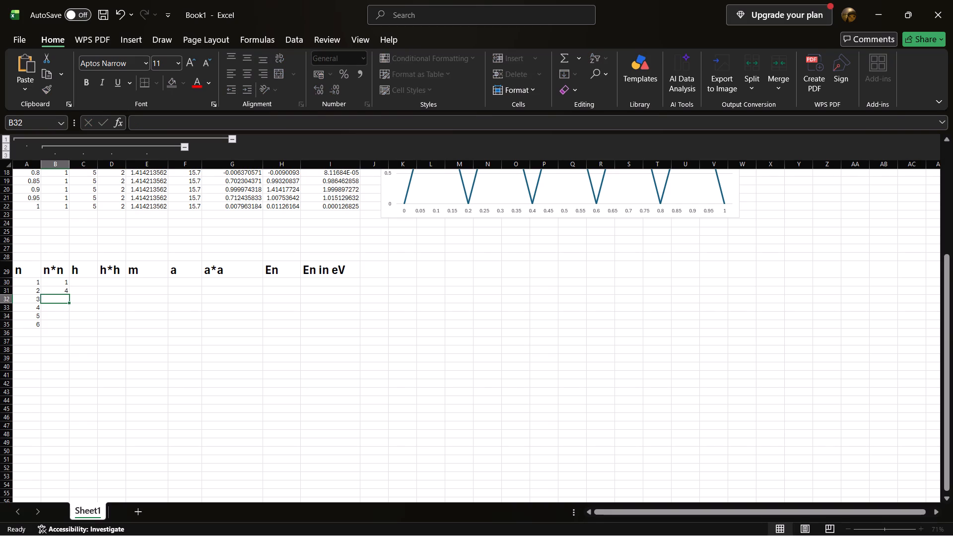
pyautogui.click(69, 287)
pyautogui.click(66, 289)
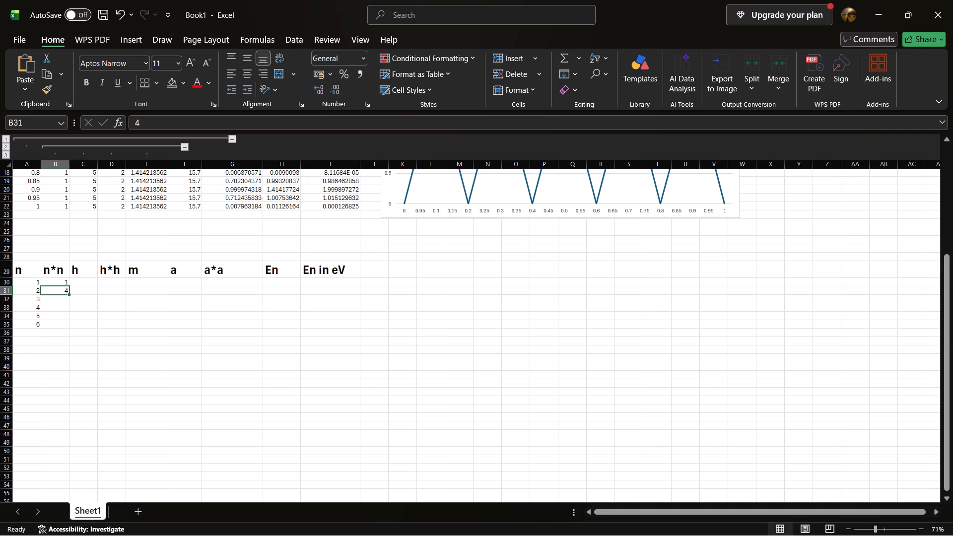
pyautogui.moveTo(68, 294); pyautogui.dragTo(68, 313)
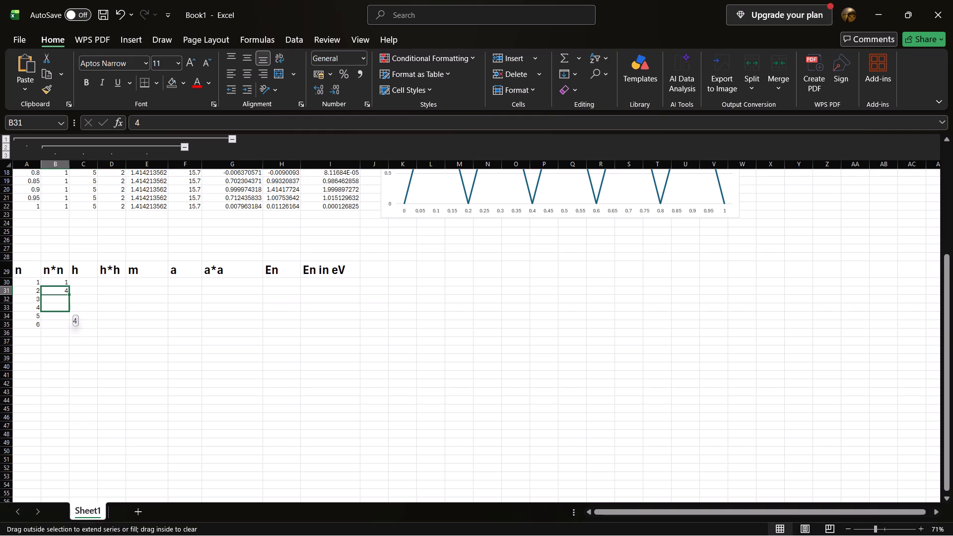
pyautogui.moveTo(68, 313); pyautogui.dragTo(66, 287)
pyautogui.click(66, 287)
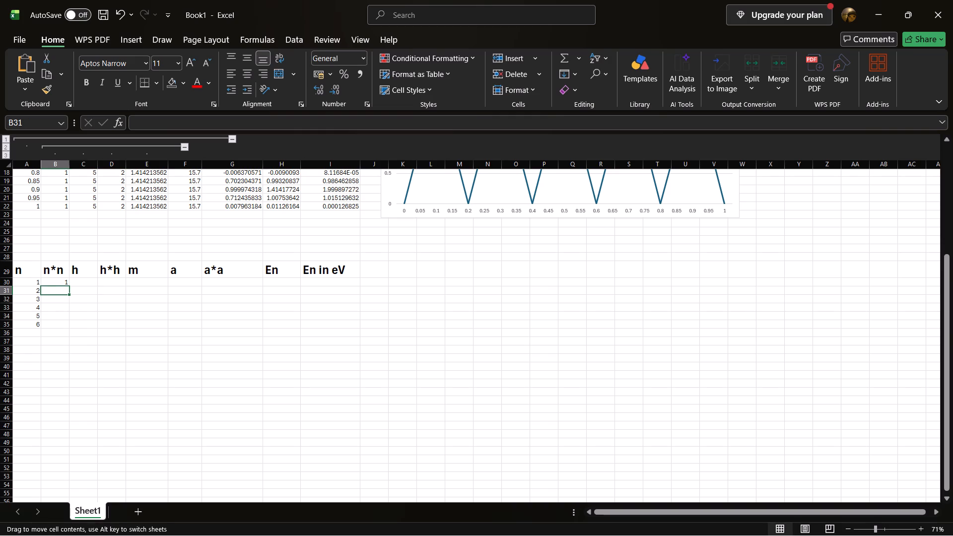
# Enter the n*n values 4 in B31 and 9 in B32.
pyautogui.moveTo(63, 278); pyautogui.dragTo(67, 283)
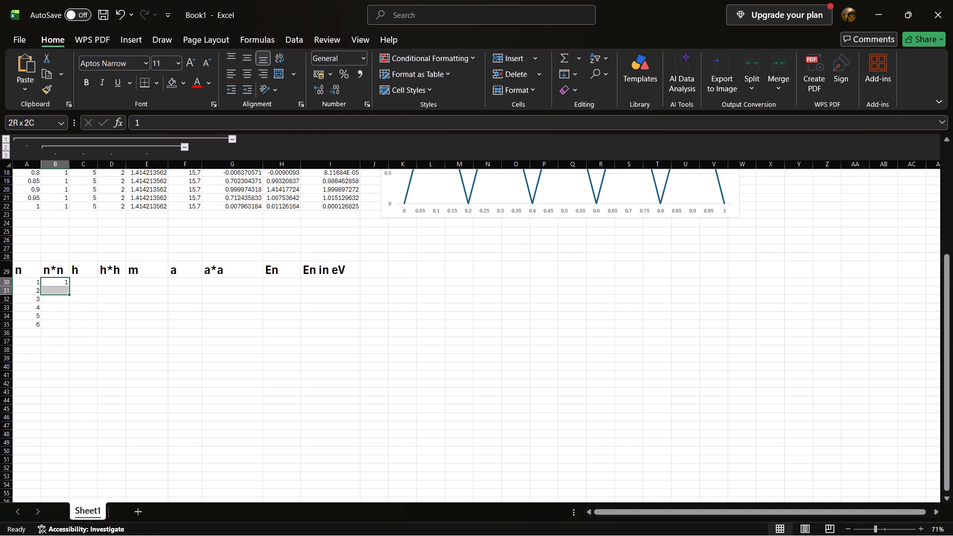
pyautogui.click(67, 283)
pyautogui.click(53, 293)
pyautogui.press('4')
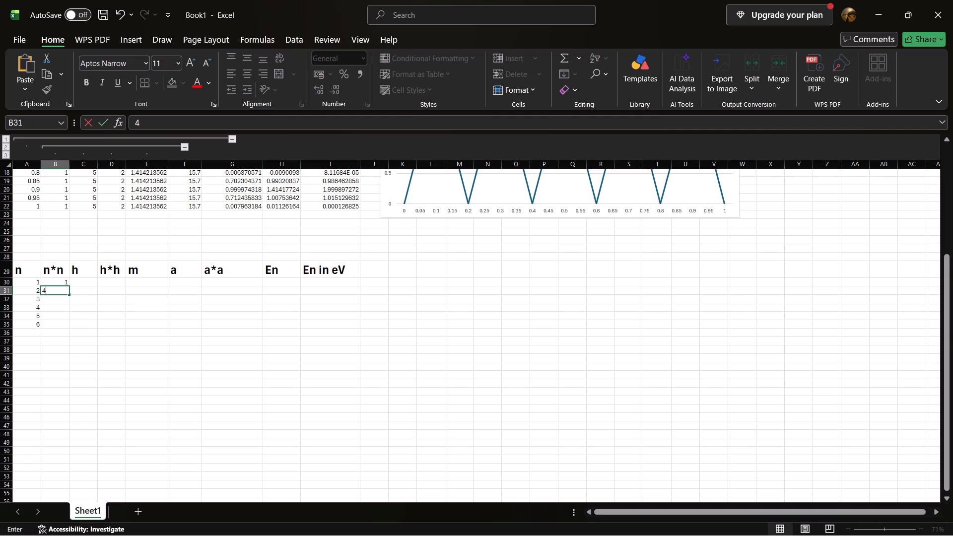
pyautogui.click(56, 299)
pyautogui.press('9')
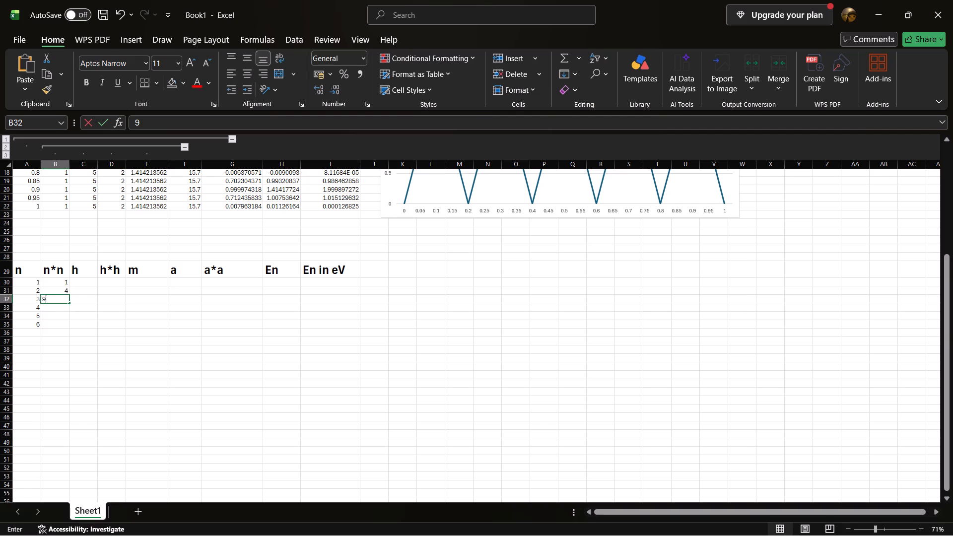
pyautogui.press('Down')
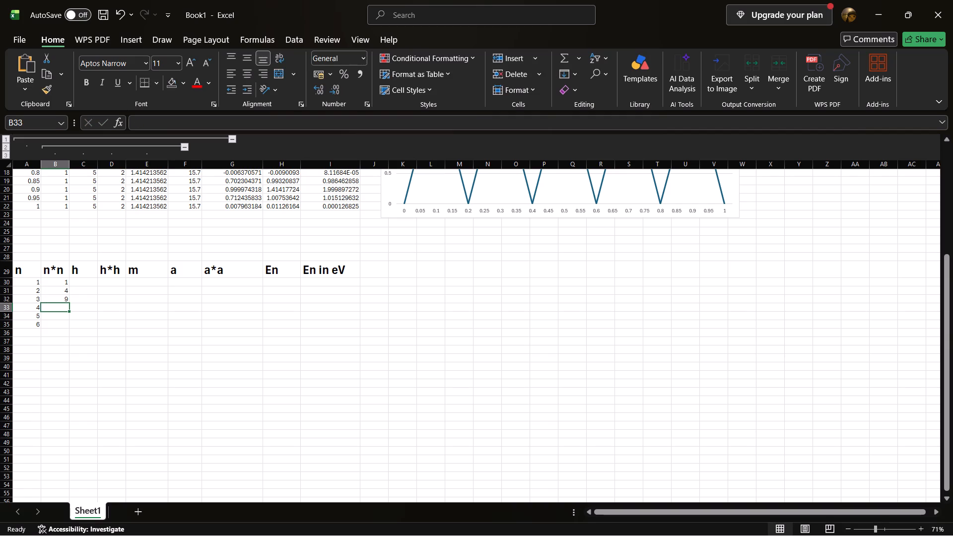
# Complete the n*n column with 16 in B33, 25 in B34 and 36 in B35.
pyautogui.press('1')
pyautogui.press('6')
pyautogui.press('Down')
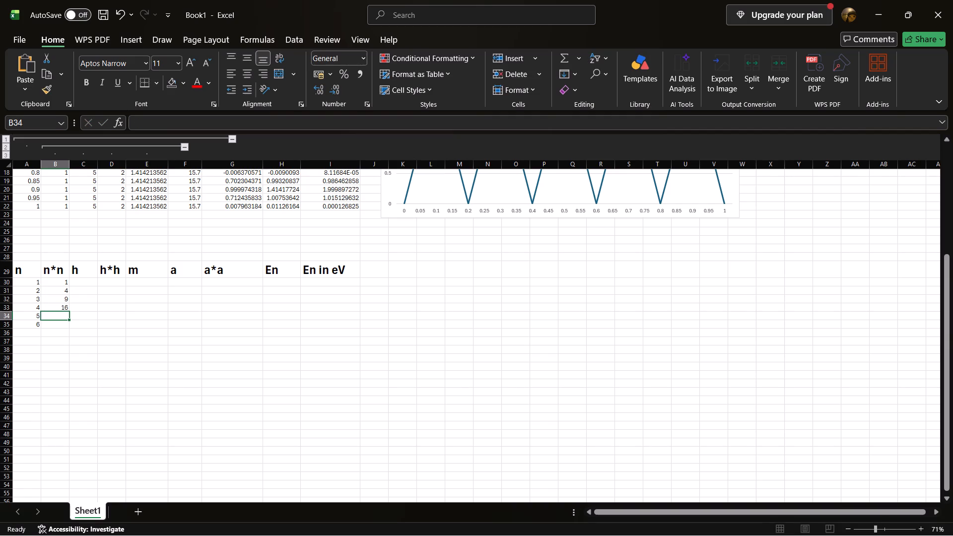
pyautogui.write('25')
pyautogui.press('Down')
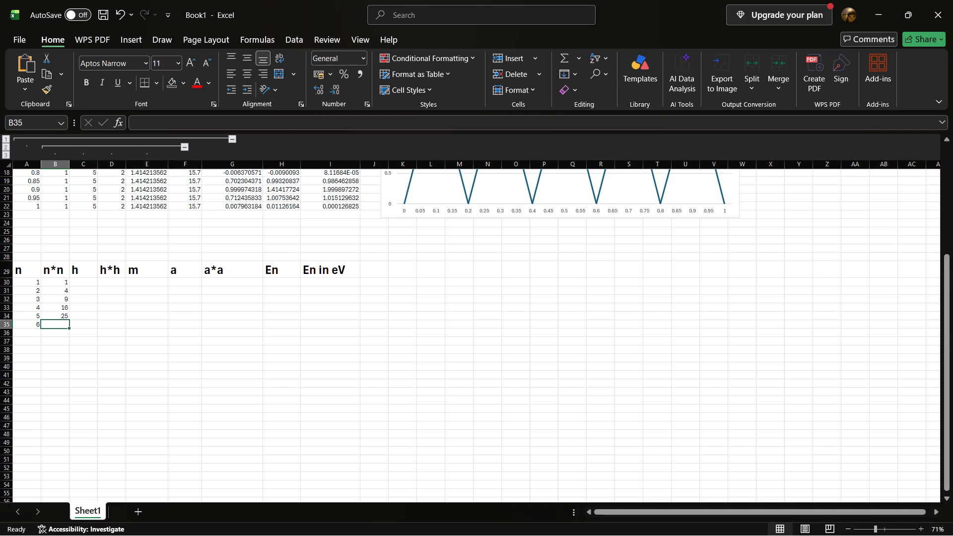
pyautogui.write('36')
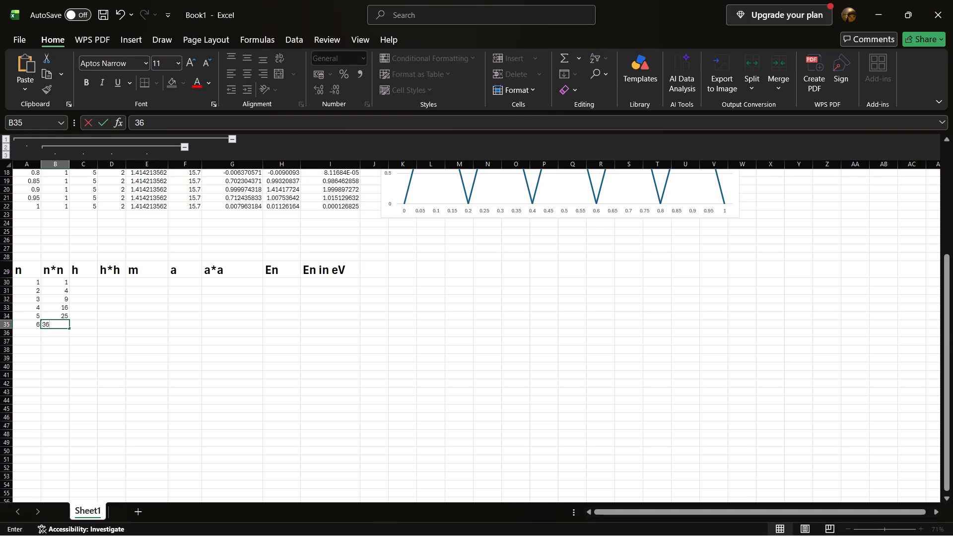
pyautogui.click(90, 287)
# Switch to the reference data-analysis workbook and examine the n*n and h entries at the top of its energy table.
pyautogui.click(85, 284)
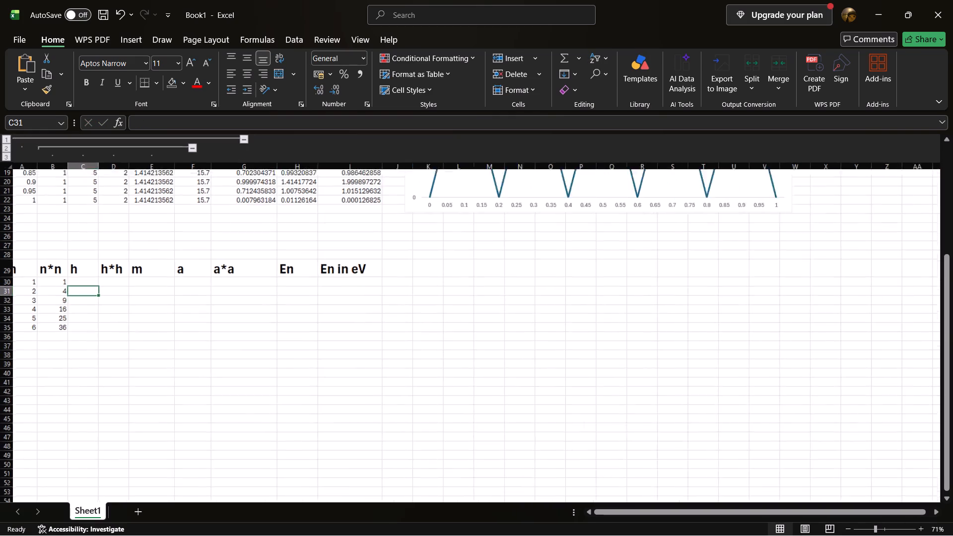
pyautogui.click(85, 284)
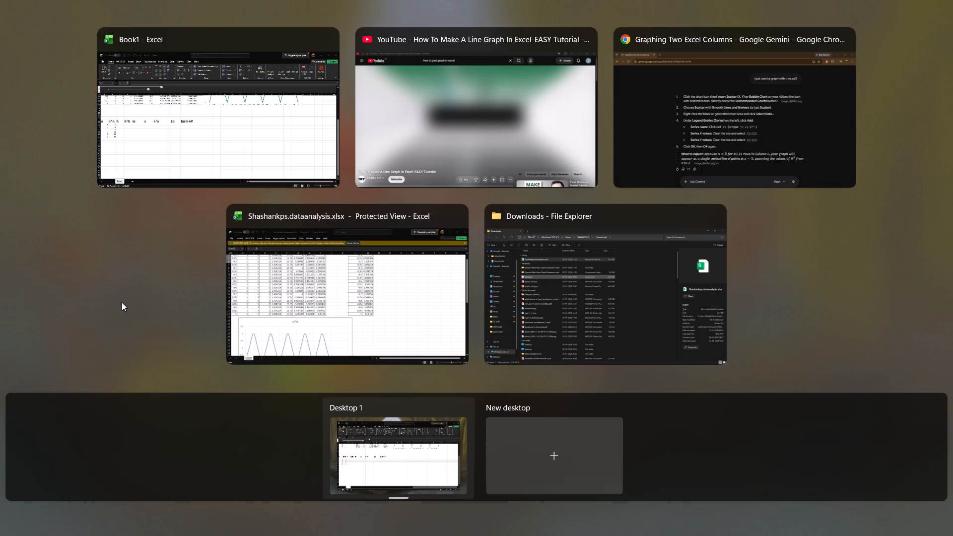
pyautogui.click(327, 314)
pyautogui.scroll(-1, 254, 317)
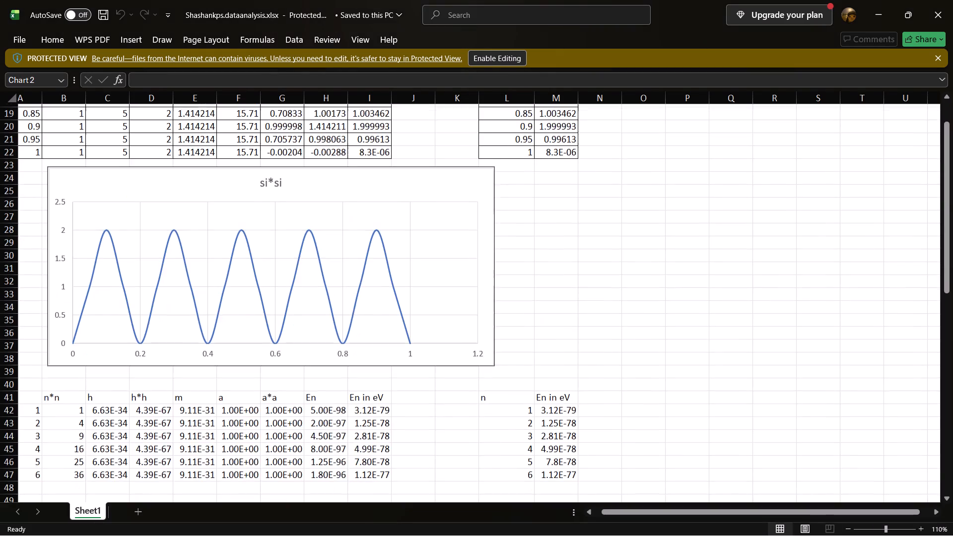
pyautogui.scroll(-2, 254, 317)
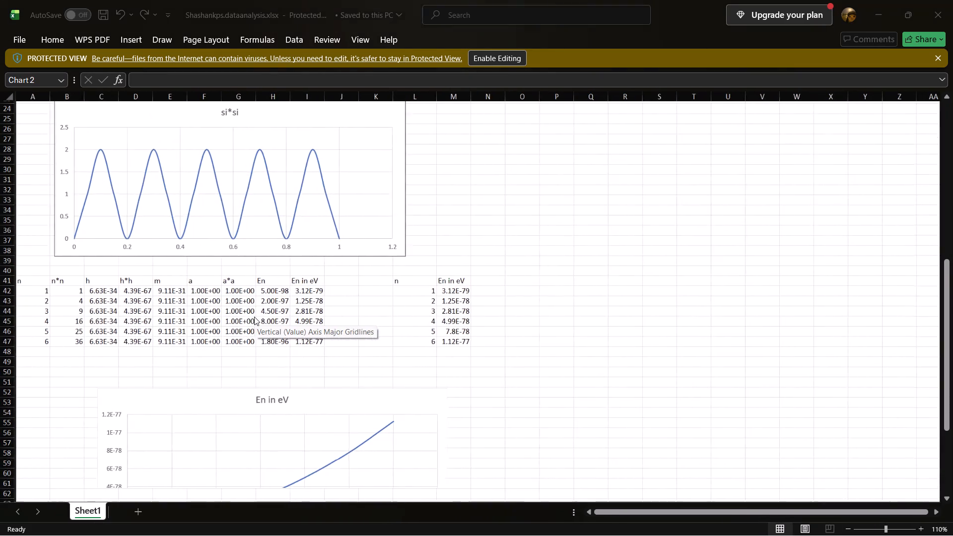
pyautogui.click(563, 173)
pyautogui.scroll(2, 563, 173)
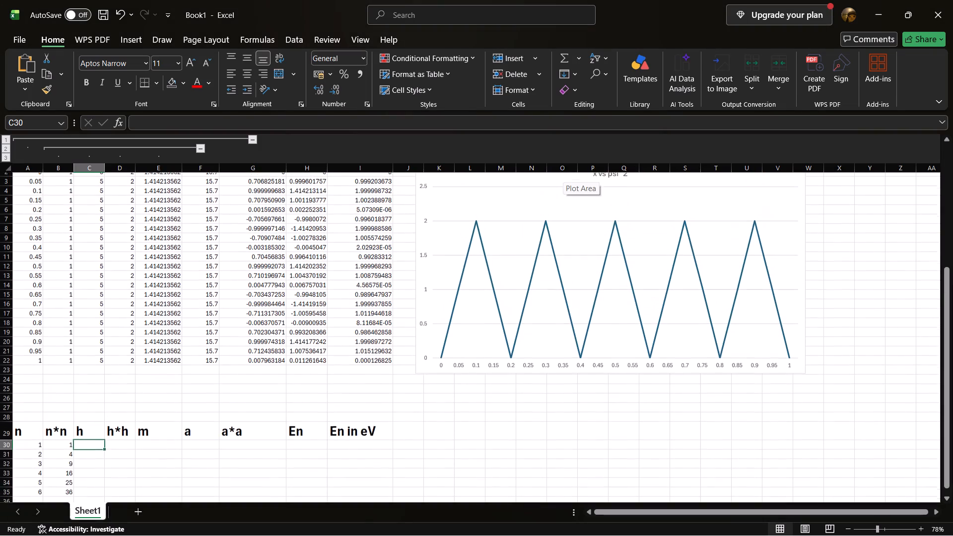
pyautogui.scroll(2, 563, 173)
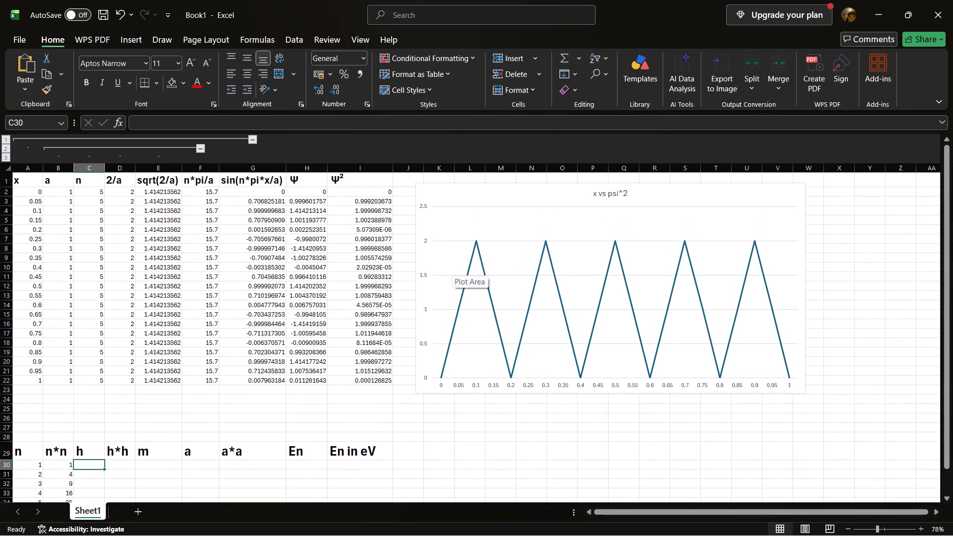
pyautogui.click(419, 167)
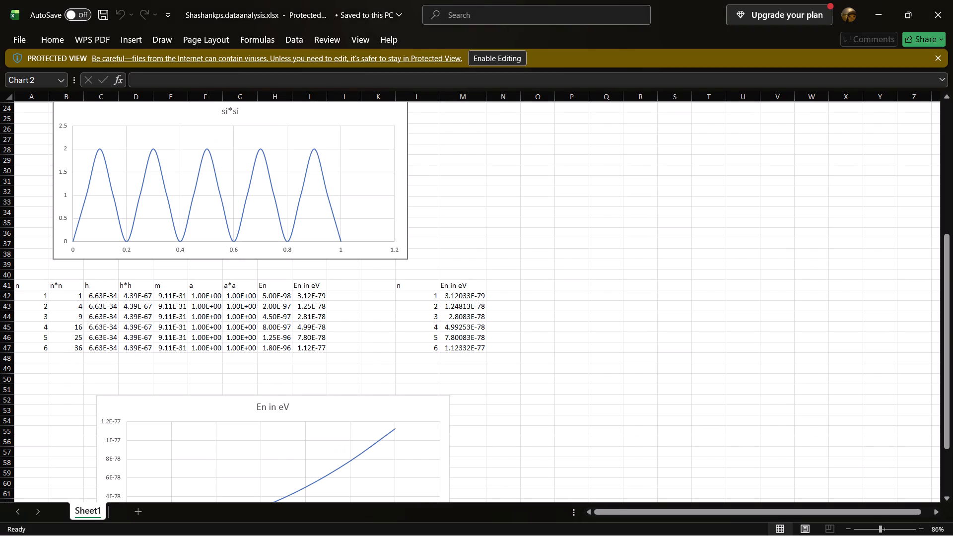
pyautogui.click(104, 301)
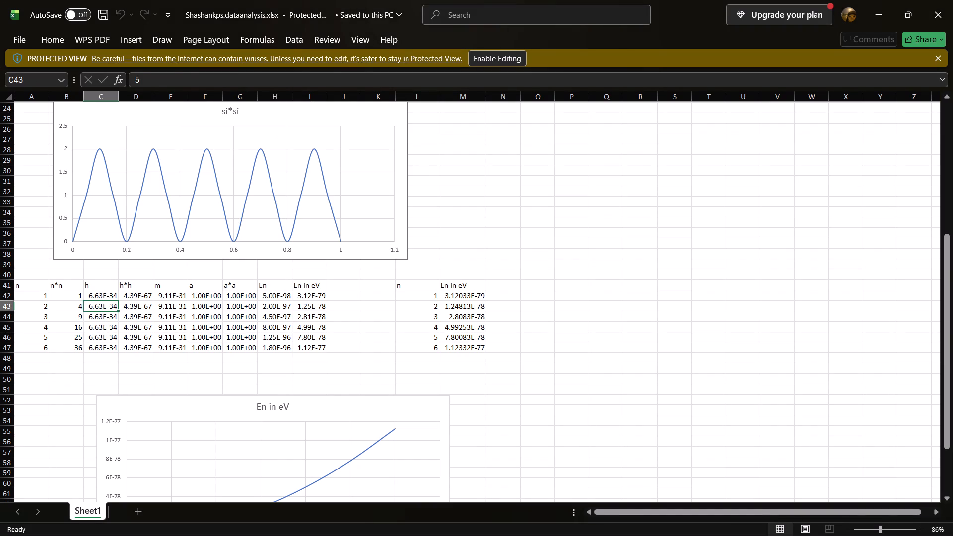
pyautogui.click(101, 298)
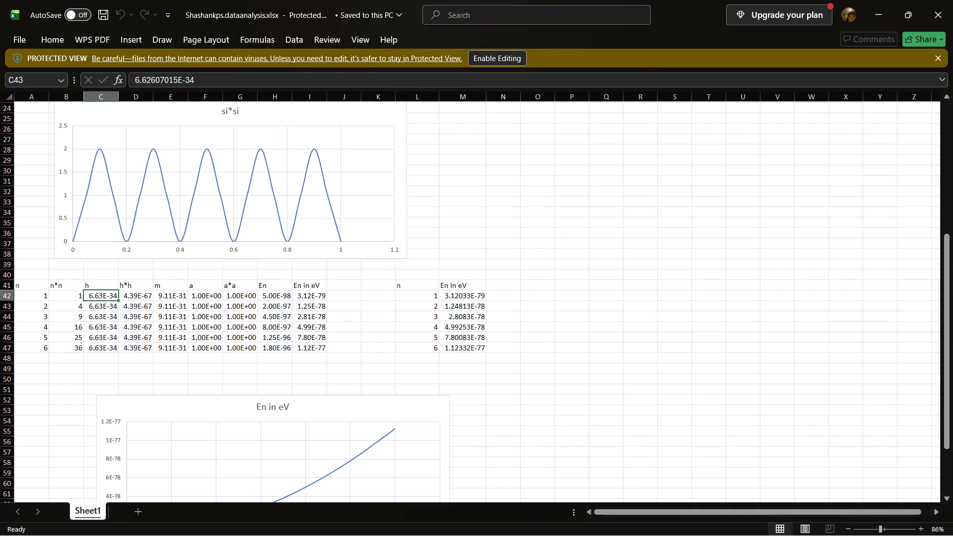
pyautogui.click(95, 289)
pyautogui.click(95, 292)
pyautogui.click(66, 305)
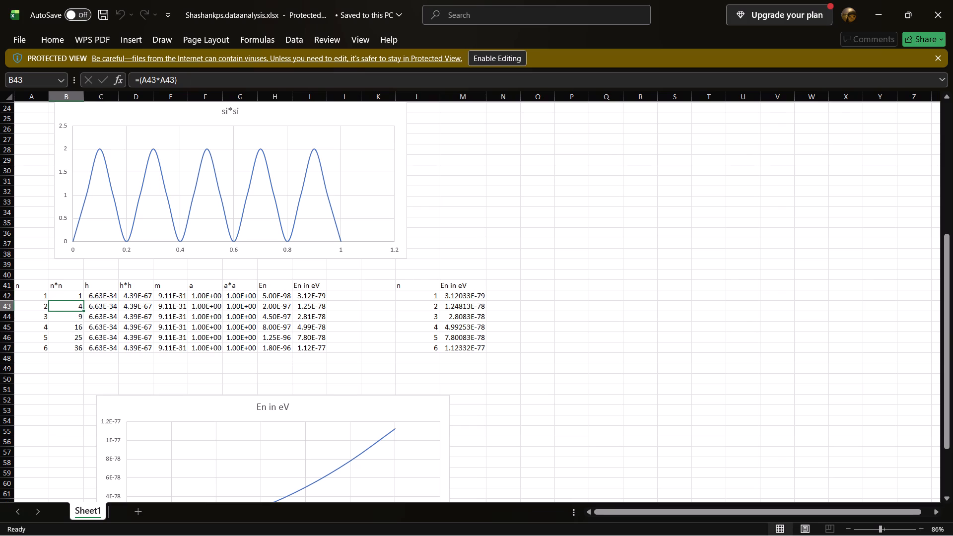
pyautogui.click(62, 297)
pyautogui.click(84, 297)
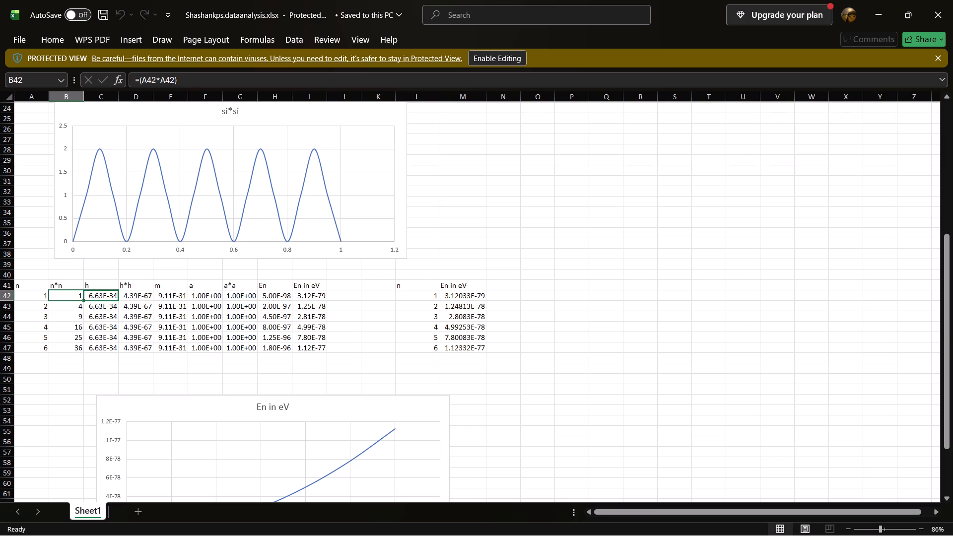
pyautogui.click(94, 297)
pyautogui.doubleClick(94, 297)
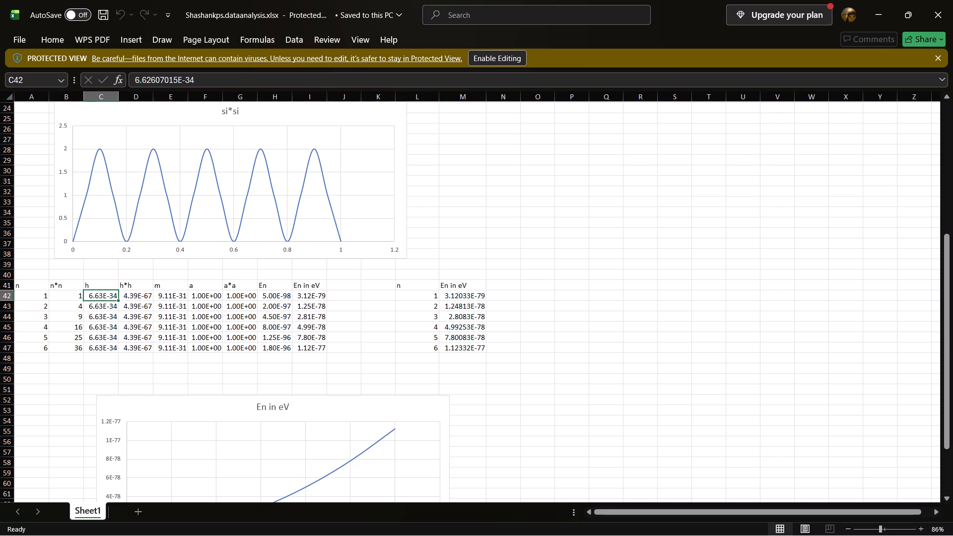
# Take the reference workbook out of Protected View by enabling editing.
pyautogui.click(193, 83)
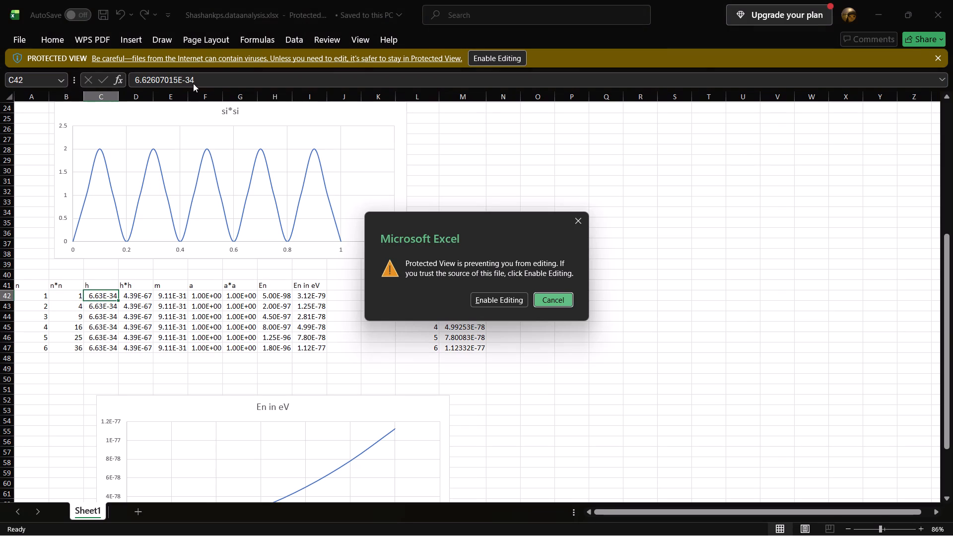
pyautogui.click(506, 299)
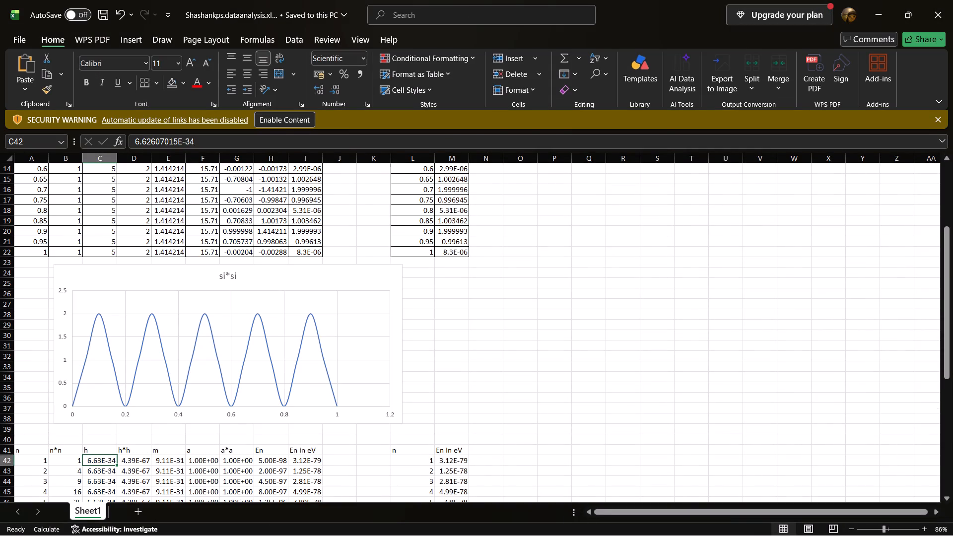
# Examine the cell contents of n*n, h and h*h in row 42 of the reference workbook.
pyautogui.scroll(-1, 161, 374)
pyautogui.click(100, 364)
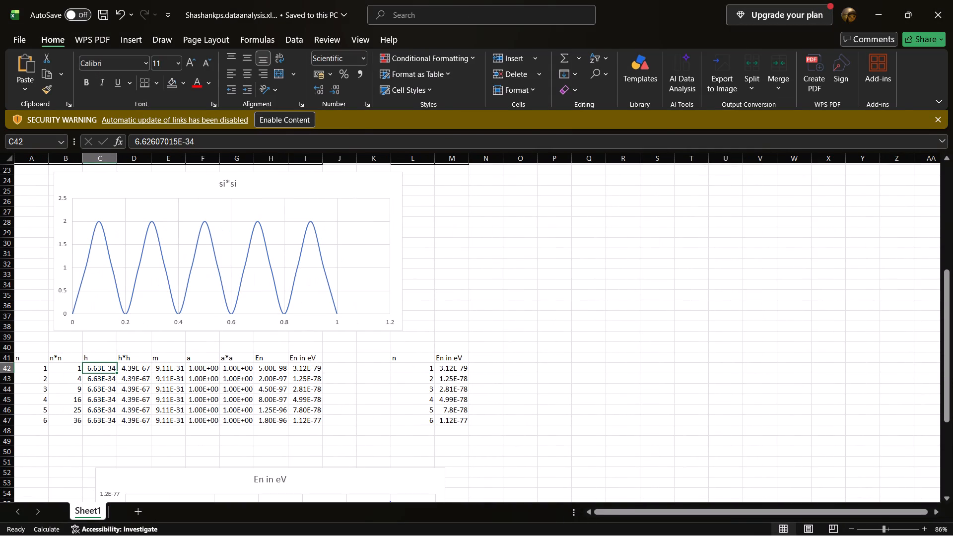
pyautogui.click(96, 357)
pyautogui.click(76, 371)
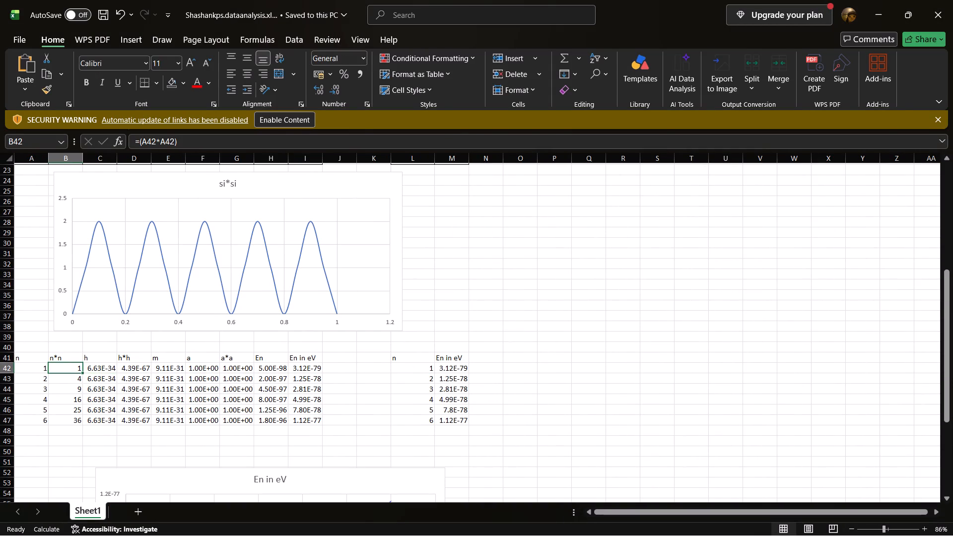
pyautogui.click(119, 371)
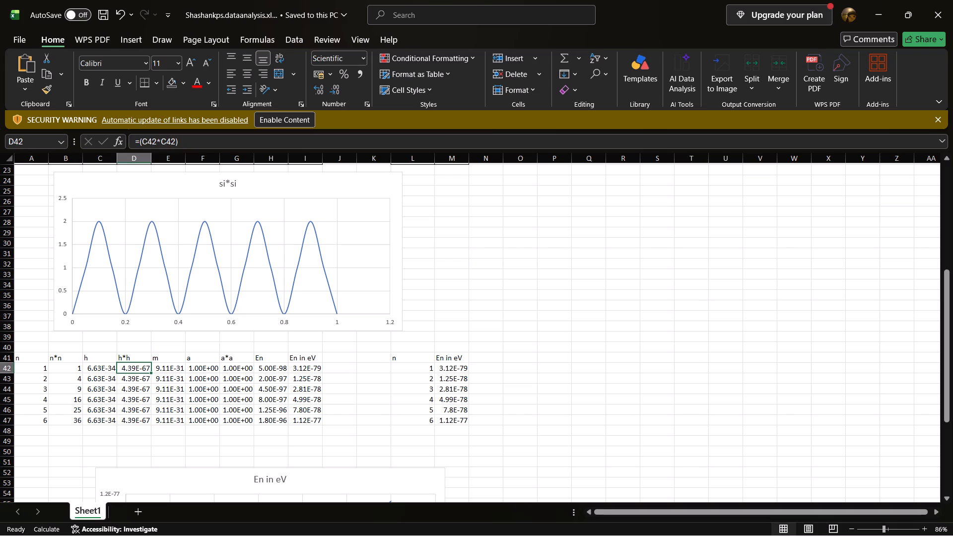
pyautogui.click(95, 366)
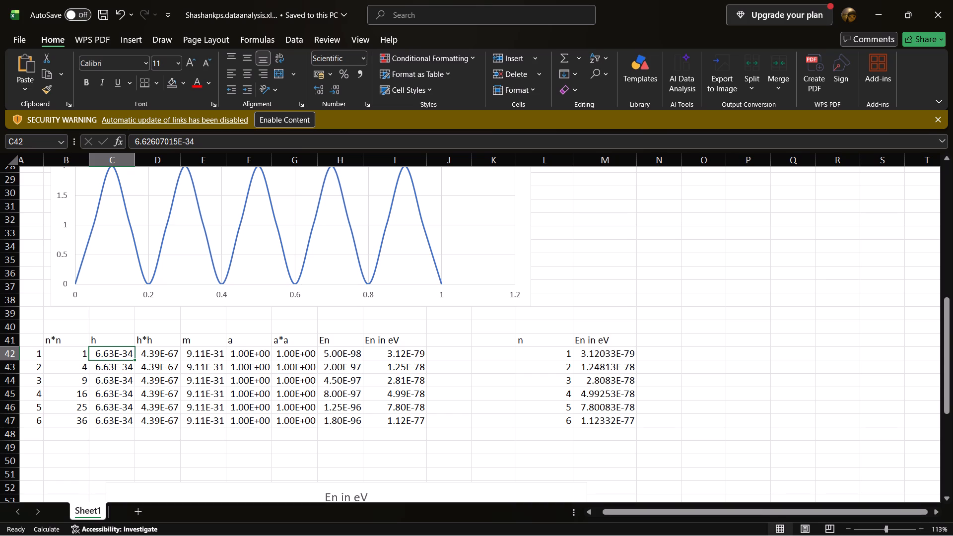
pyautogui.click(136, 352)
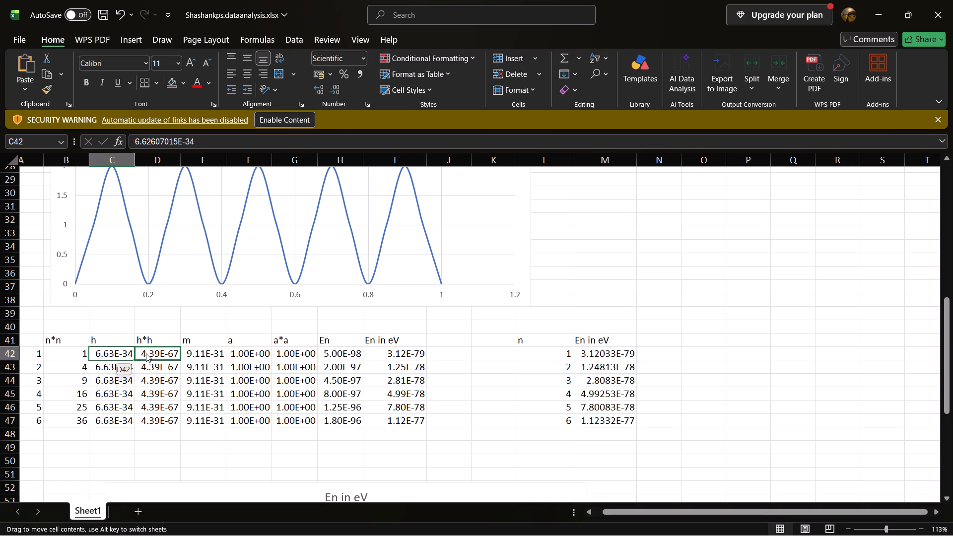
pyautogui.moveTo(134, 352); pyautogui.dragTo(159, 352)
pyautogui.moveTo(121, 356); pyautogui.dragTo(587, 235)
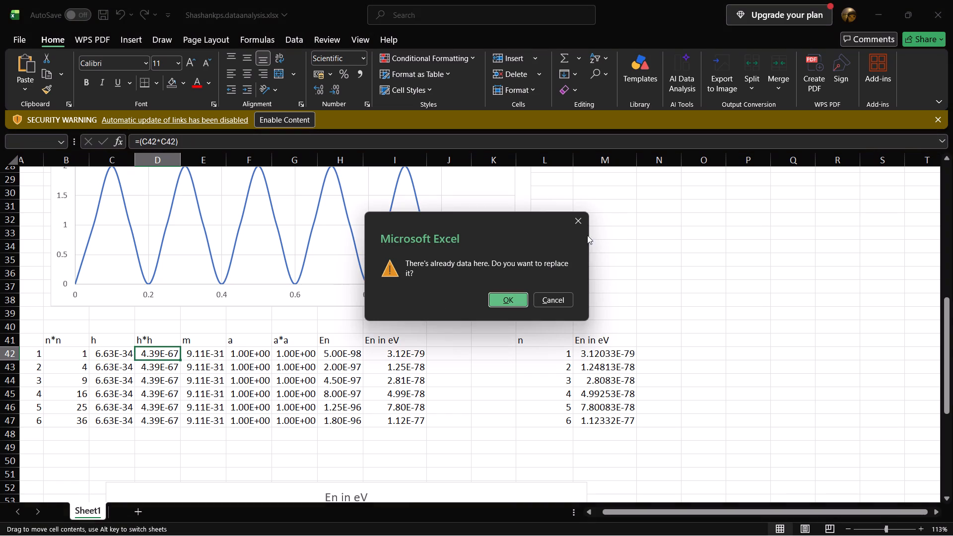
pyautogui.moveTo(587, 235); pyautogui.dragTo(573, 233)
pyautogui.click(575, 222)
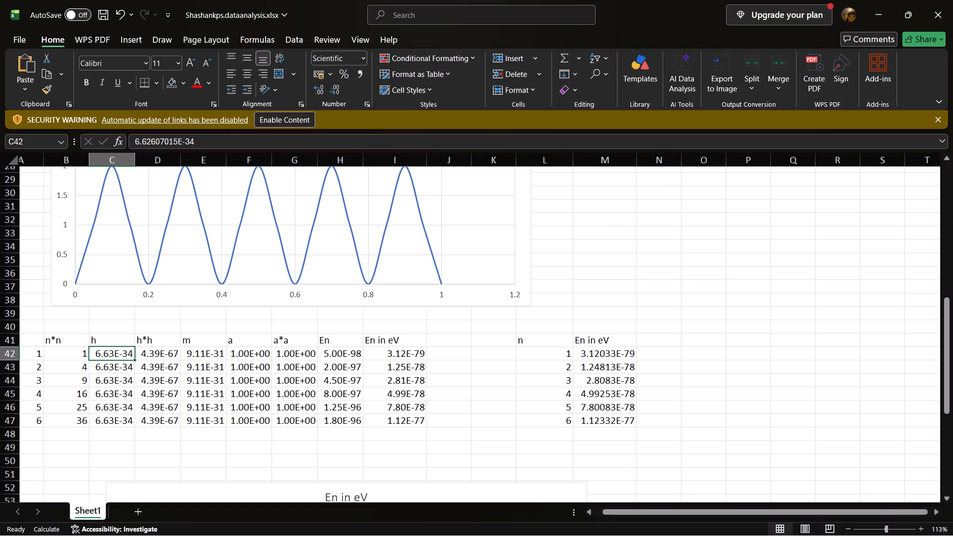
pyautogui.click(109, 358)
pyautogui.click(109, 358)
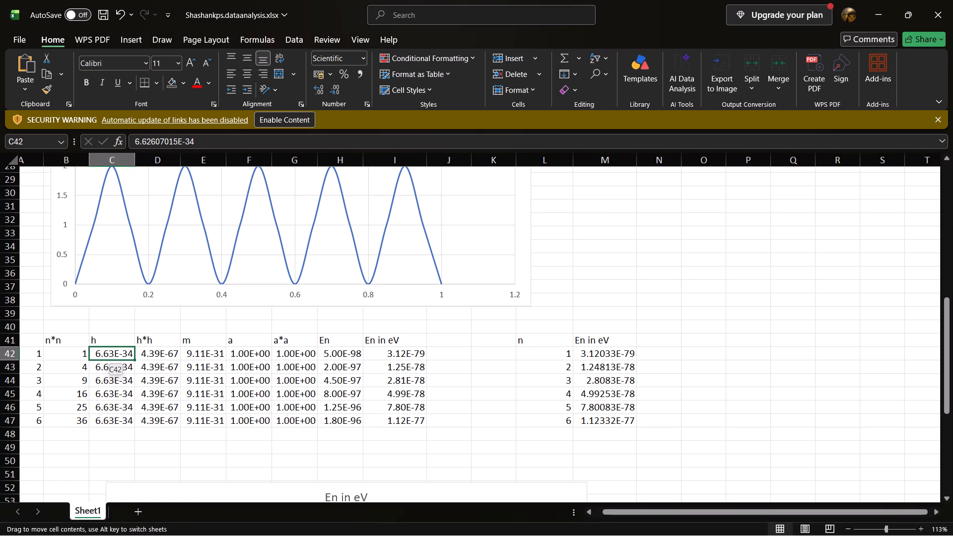
# Switch back to Book1 at the h column of the second energy table.
pyautogui.hotkey('alt', 'Tab')
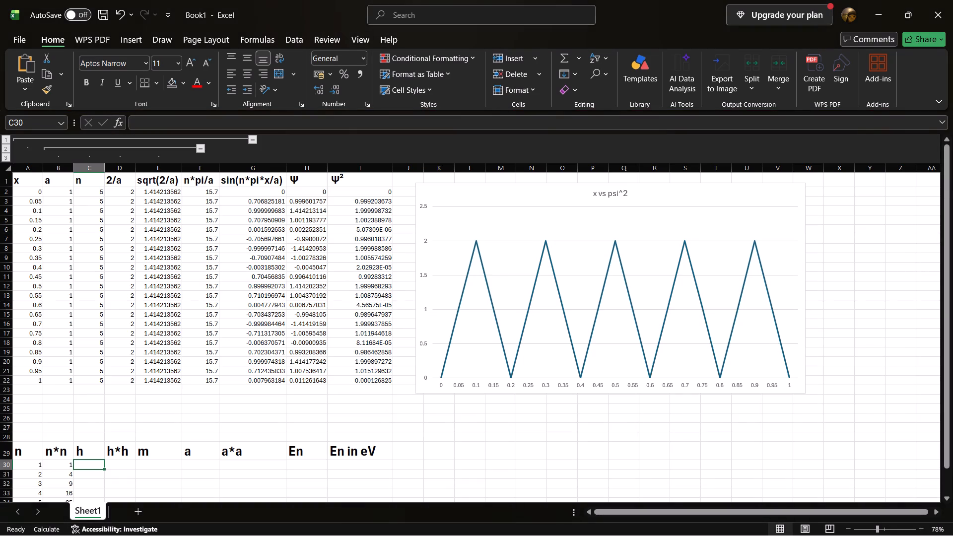
pyautogui.scroll(-1, 224, 370)
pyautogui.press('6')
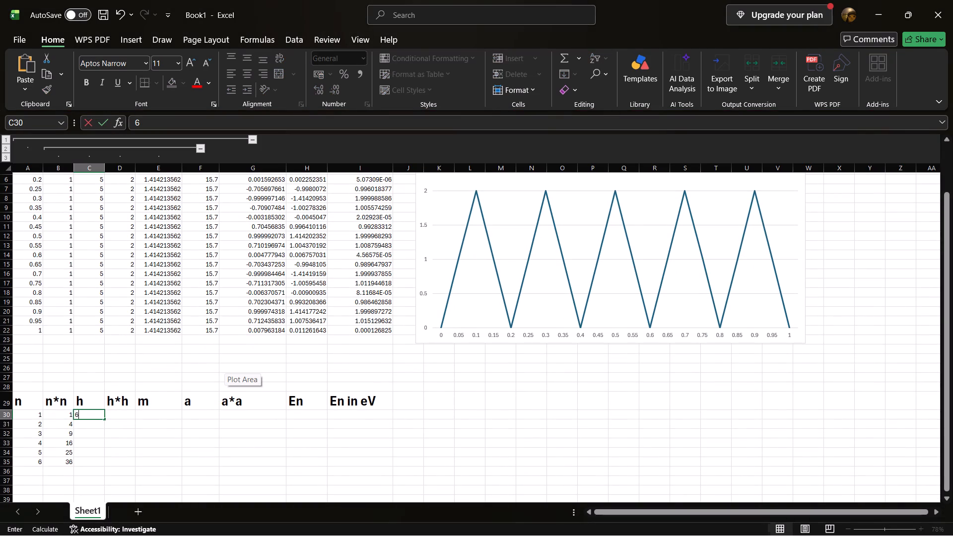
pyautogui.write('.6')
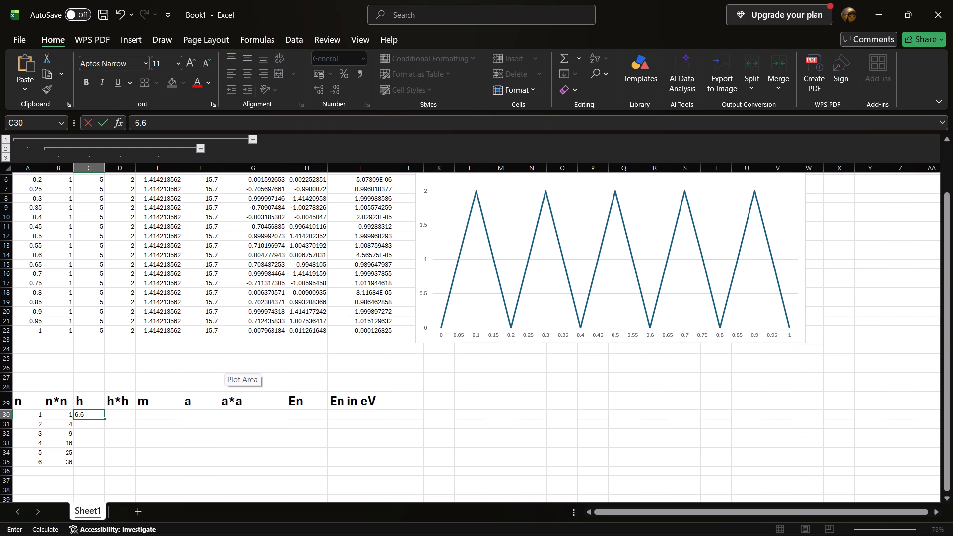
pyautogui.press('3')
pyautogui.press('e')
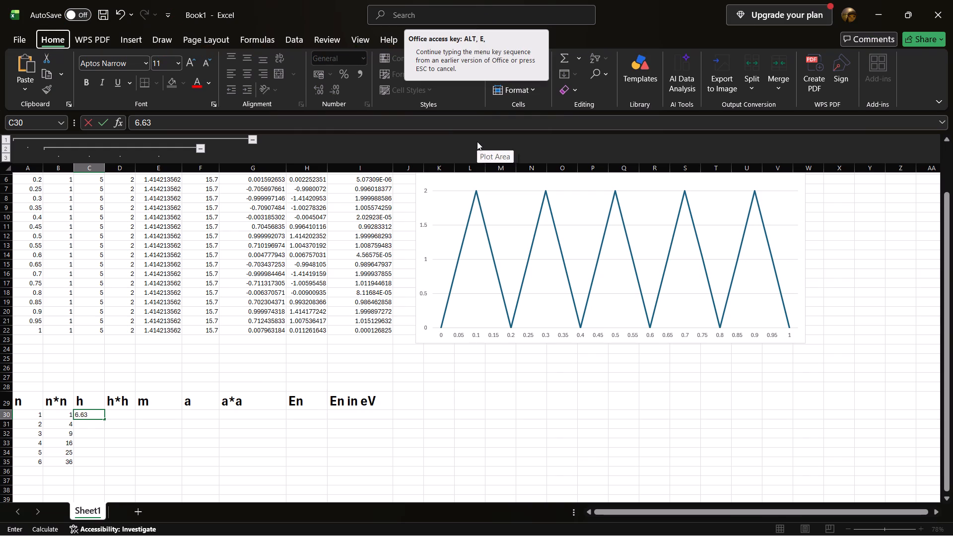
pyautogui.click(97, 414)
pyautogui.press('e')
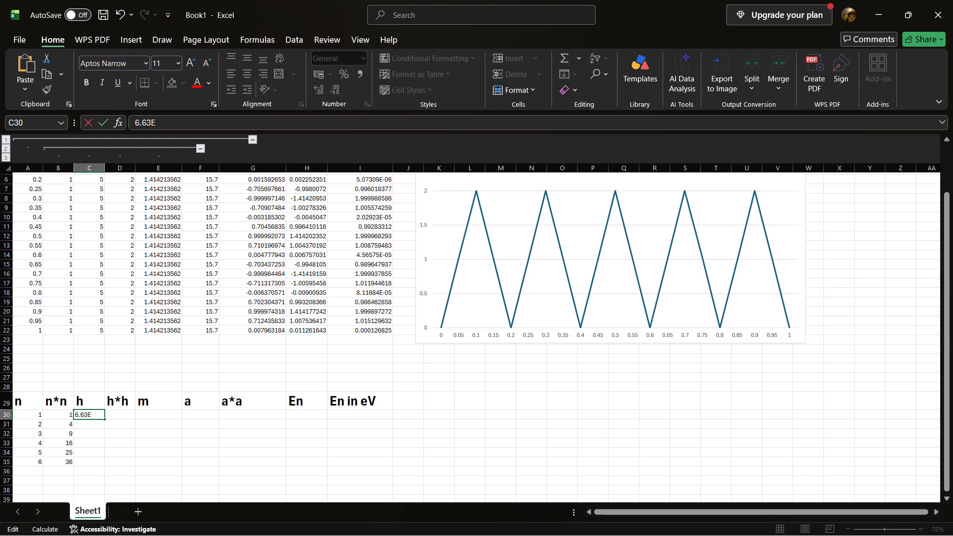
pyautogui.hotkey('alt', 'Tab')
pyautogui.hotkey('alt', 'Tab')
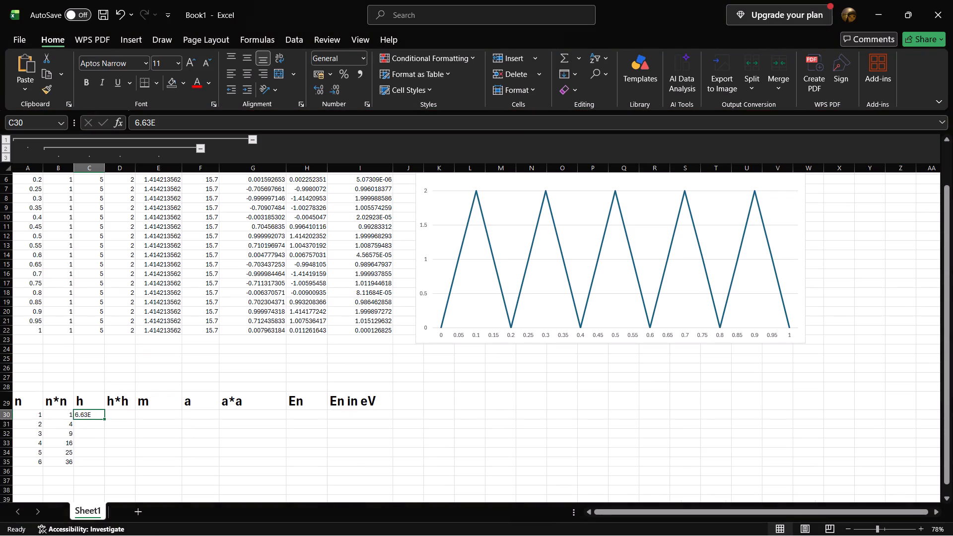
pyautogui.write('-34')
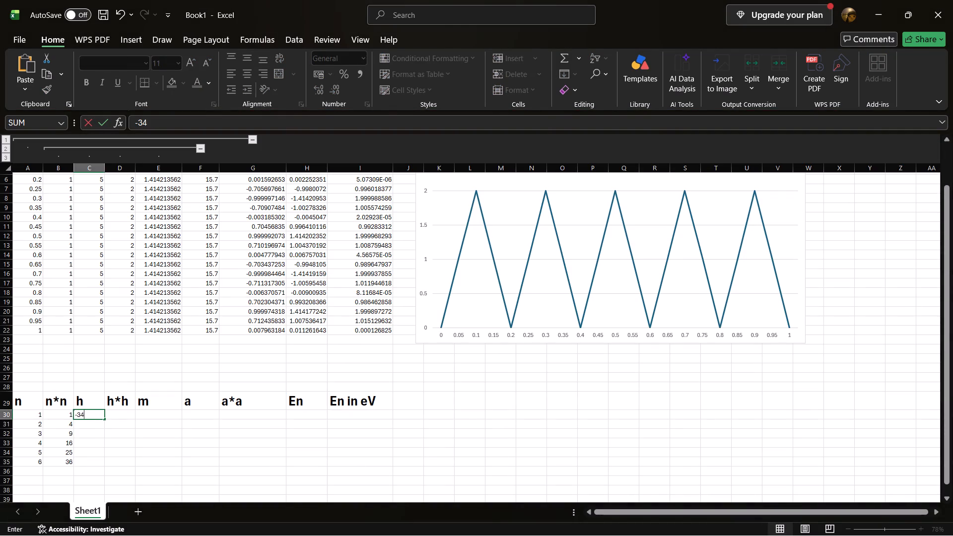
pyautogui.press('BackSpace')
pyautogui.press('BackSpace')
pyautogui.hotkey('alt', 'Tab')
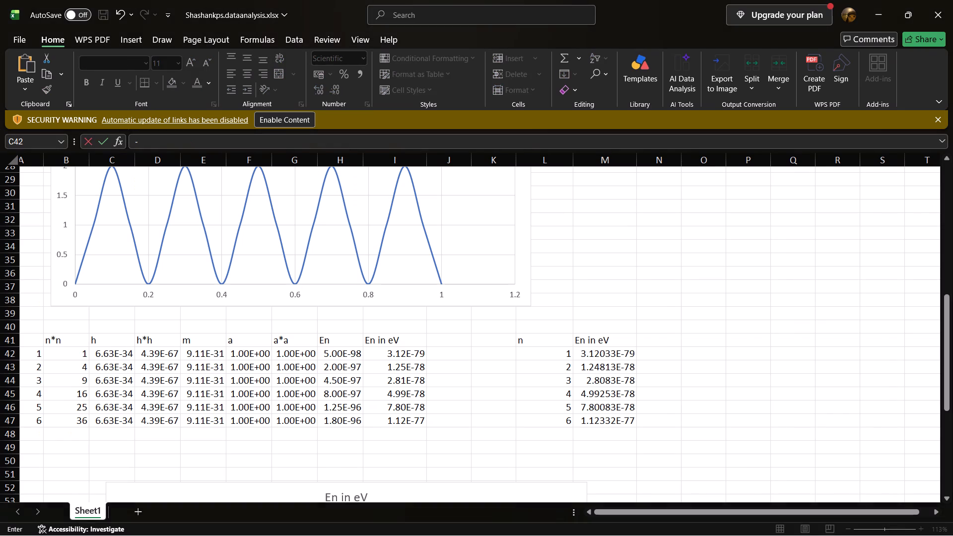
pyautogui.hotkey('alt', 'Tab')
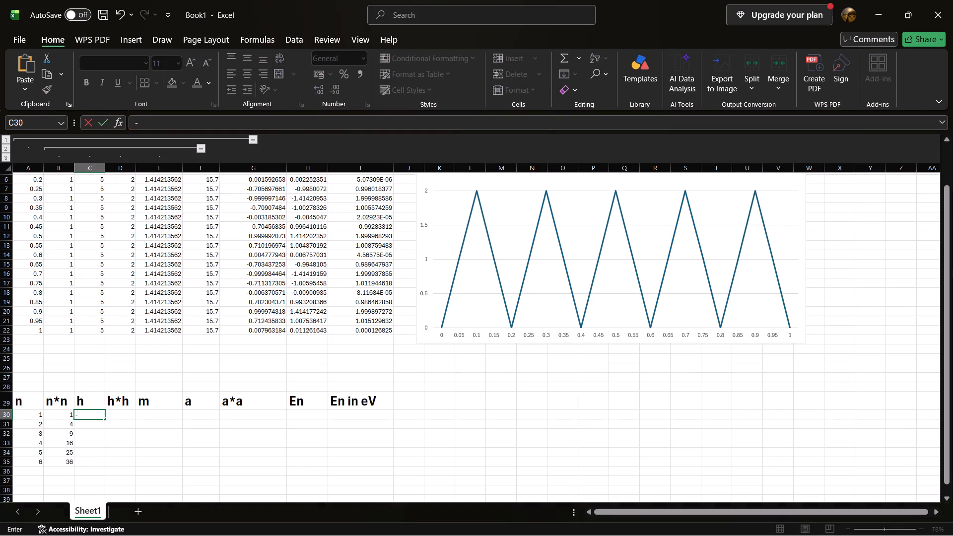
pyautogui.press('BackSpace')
# Enter 6.63E-34 as h in C30 and fill it down through C35.
pyautogui.write('6.')
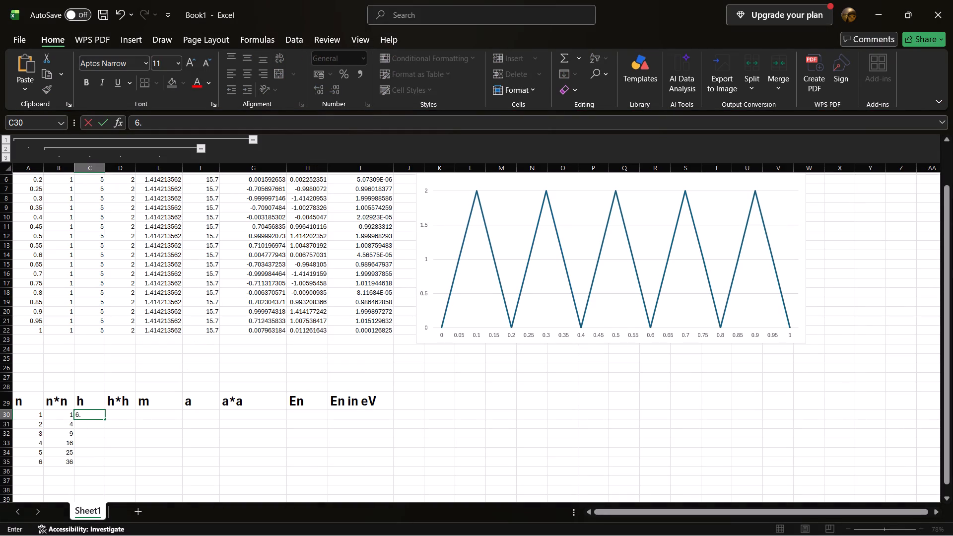
pyautogui.write('63')
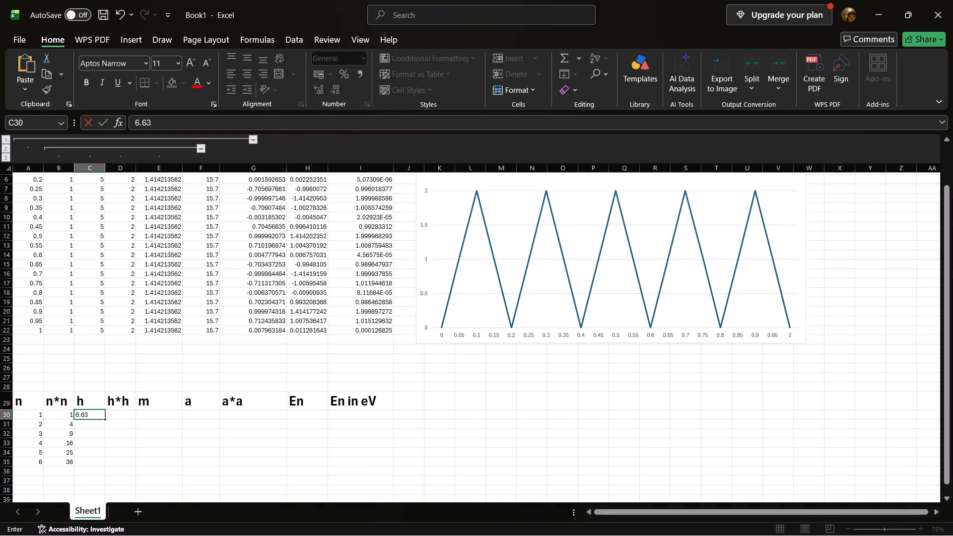
pyautogui.write('E-')
pyautogui.write('34')
pyautogui.click(95, 424)
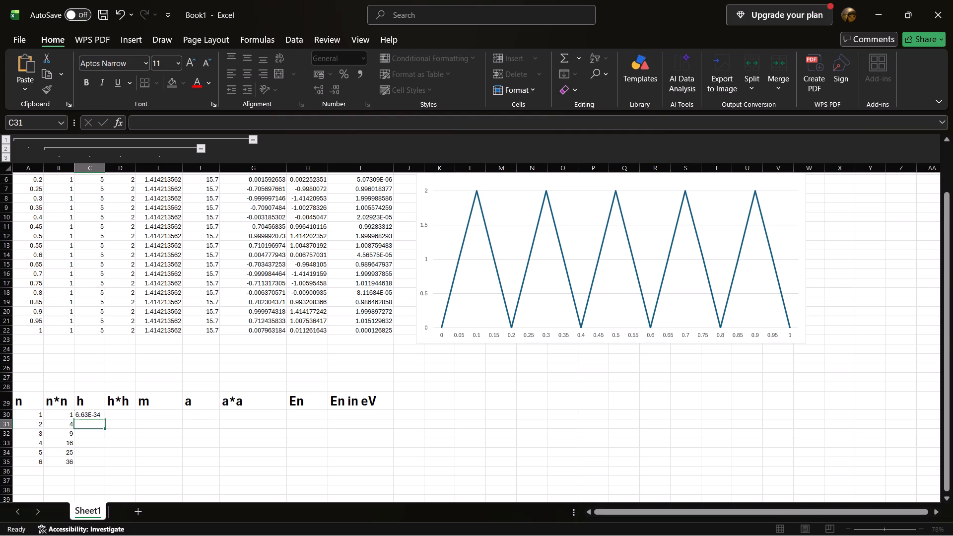
pyautogui.click(94, 412)
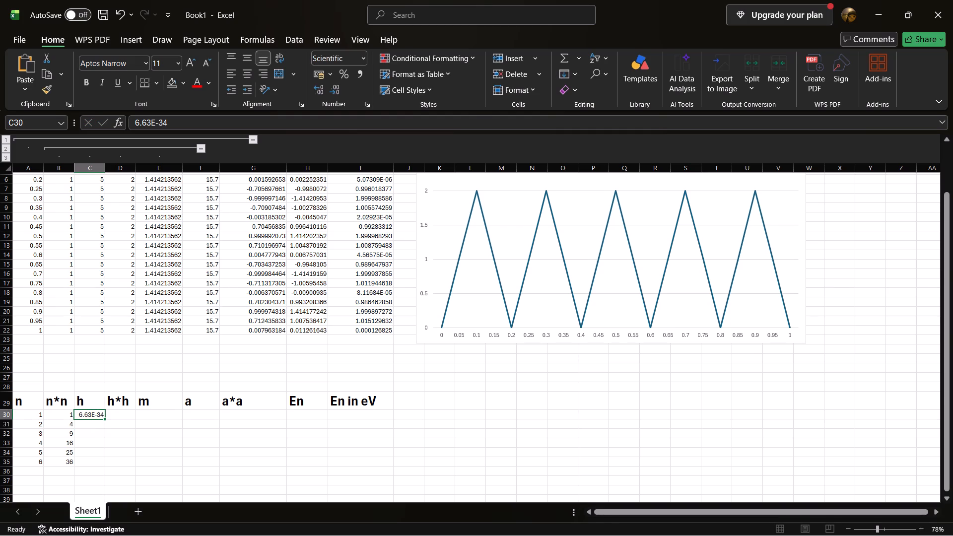
pyautogui.moveTo(103, 417); pyautogui.dragTo(103, 466)
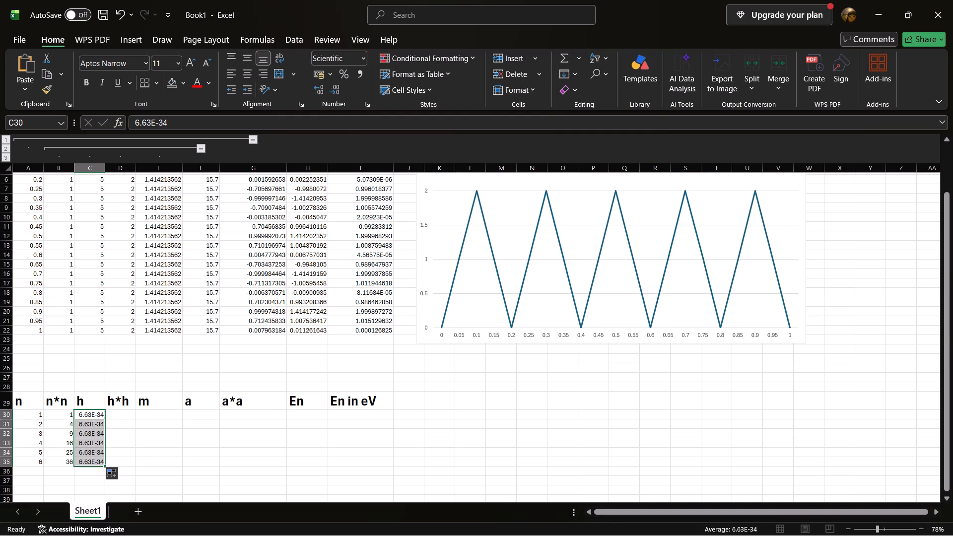
# Enter the h*h formula =(C30*C30) in D30.
pyautogui.click(123, 415)
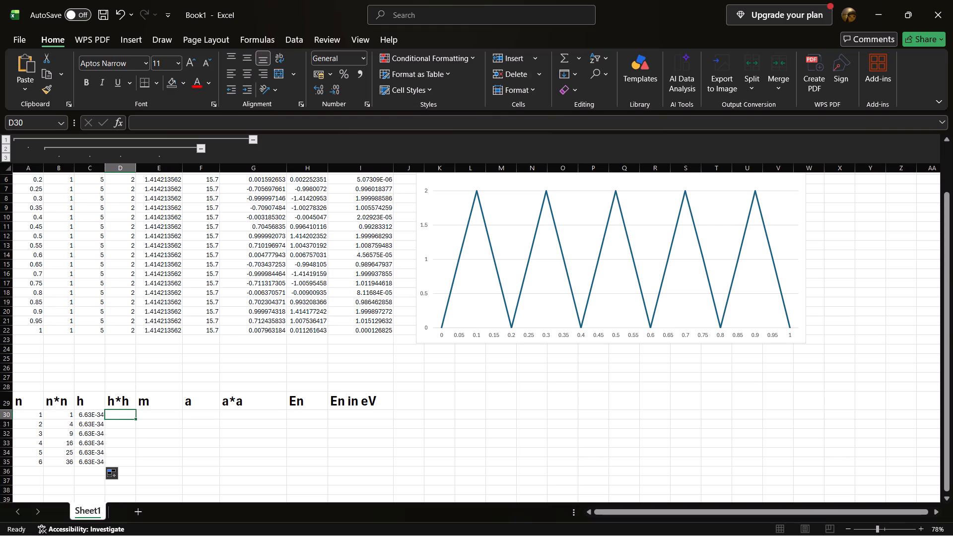
pyautogui.press('=')
pyautogui.click(123, 415)
pyautogui.hotkey('shift', '(')
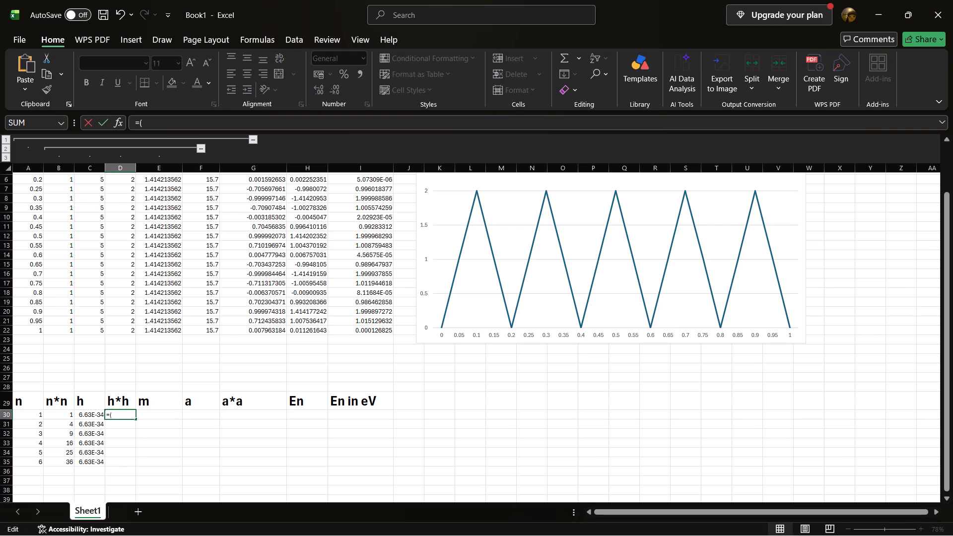
pyautogui.click(90, 414)
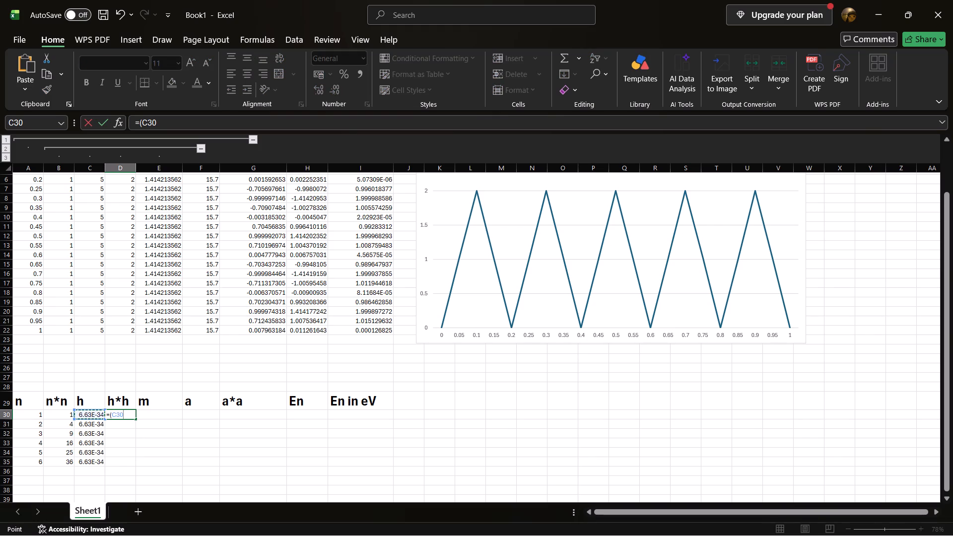
pyautogui.hotkey('shift', '*')
pyautogui.click(93, 413)
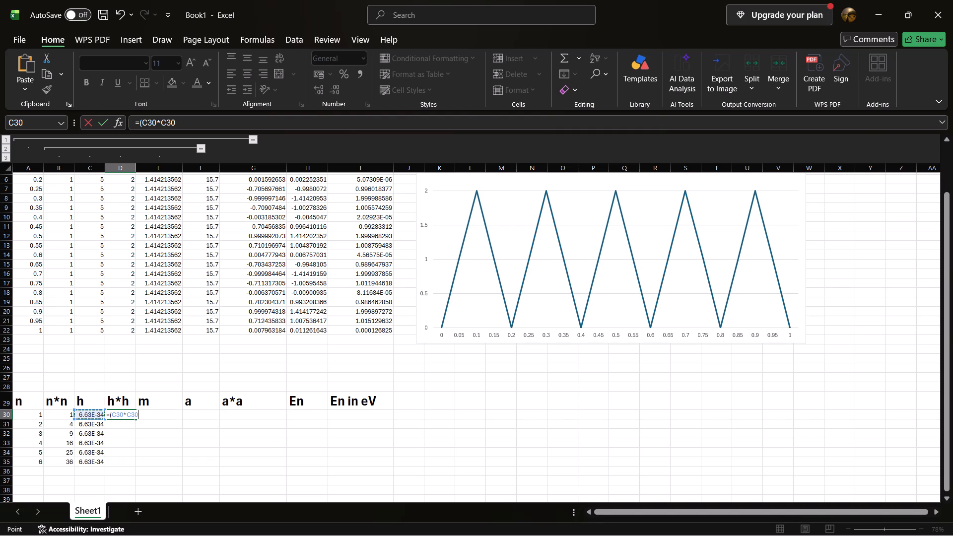
pyautogui.hotkey('shift', ')')
# Widen column D slightly to give the h*h values more room.
pyautogui.scroll(3, 134, 348)
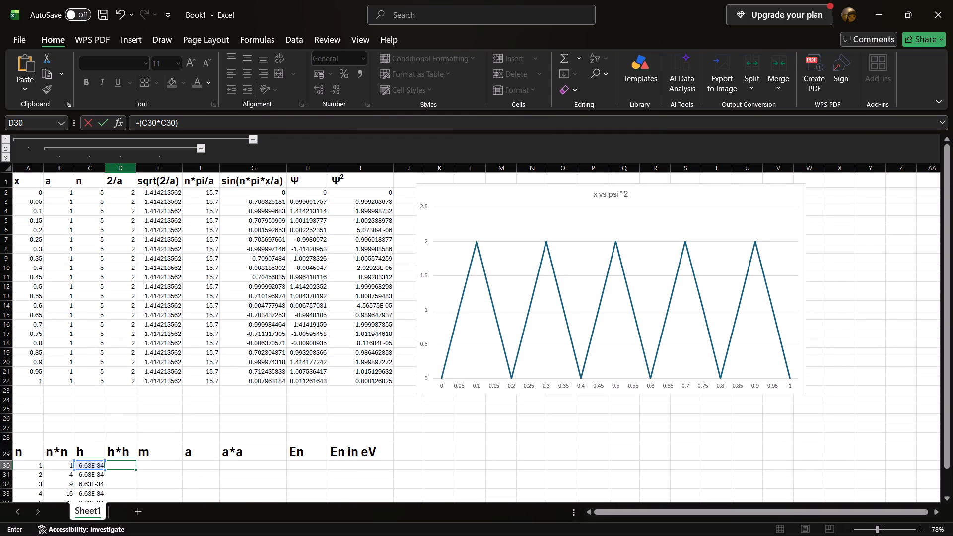
pyautogui.click(135, 170)
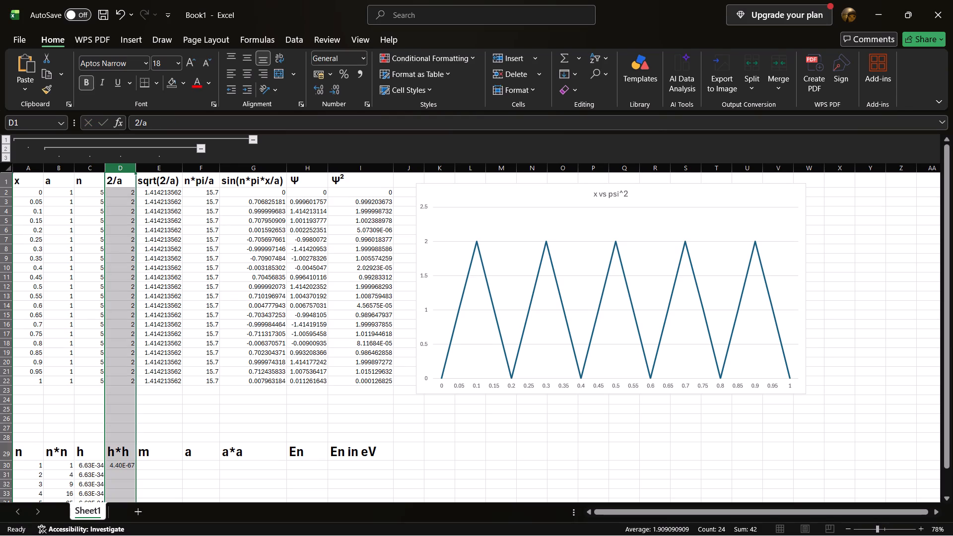
pyautogui.moveTo(135, 170); pyautogui.dragTo(140, 170)
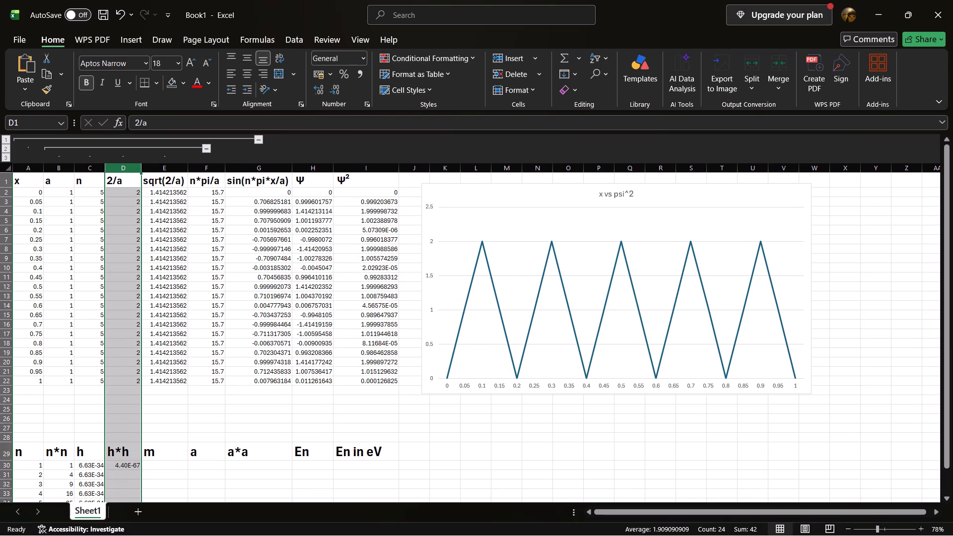
pyautogui.click(140, 170)
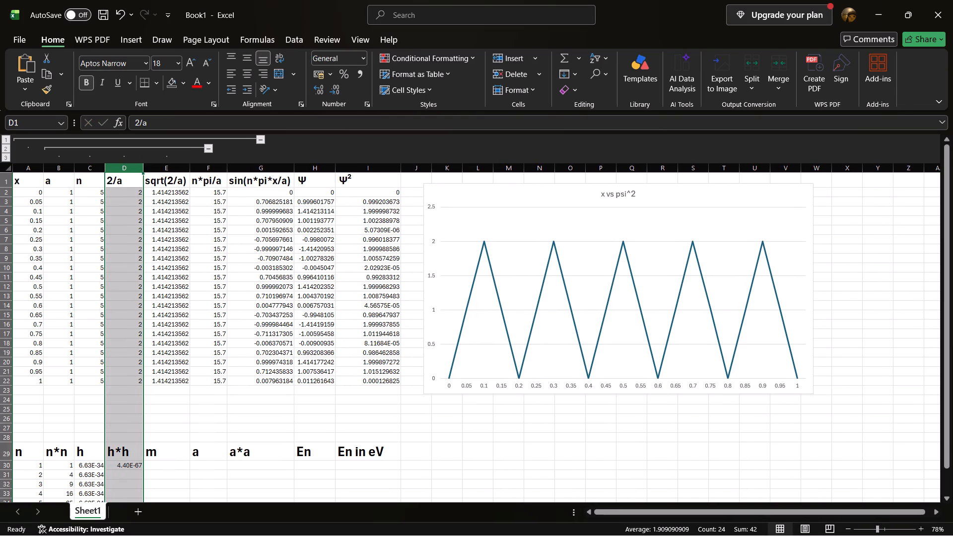
# Fill the h*h formula from D30 down through D35.
pyautogui.click(129, 470)
pyautogui.click(136, 465)
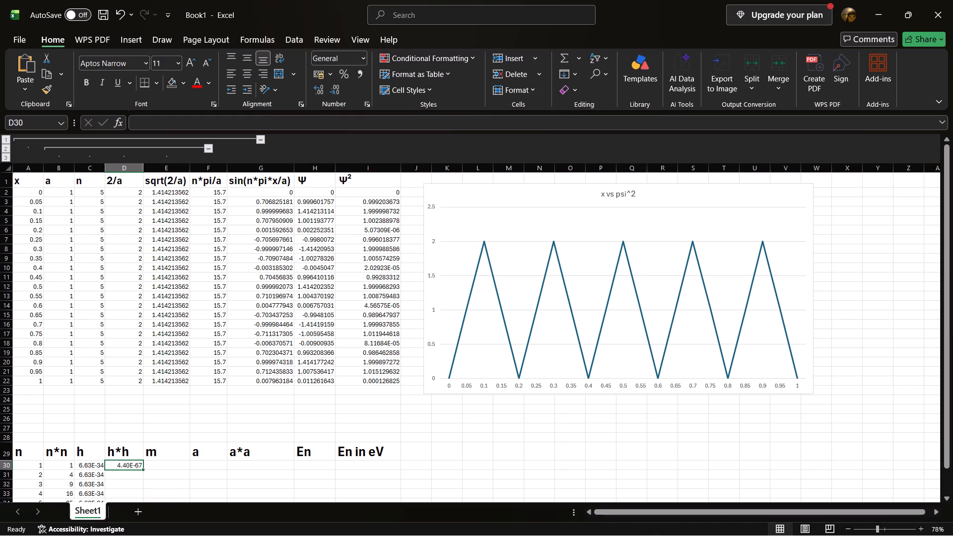
pyautogui.scroll(-3, 136, 465)
pyautogui.moveTo(143, 350); pyautogui.dragTo(137, 397)
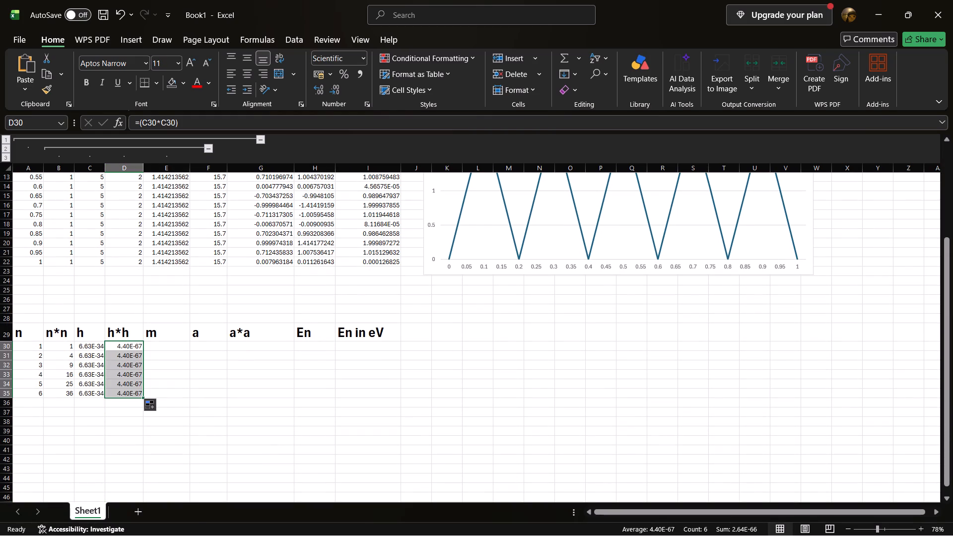
pyautogui.click(123, 349)
pyautogui.click(89, 345)
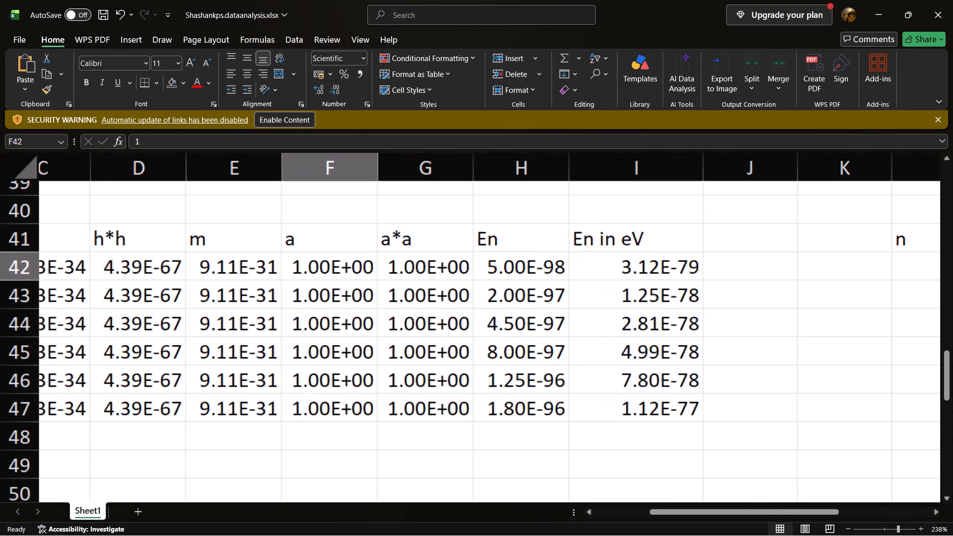
pyautogui.click(278, 273)
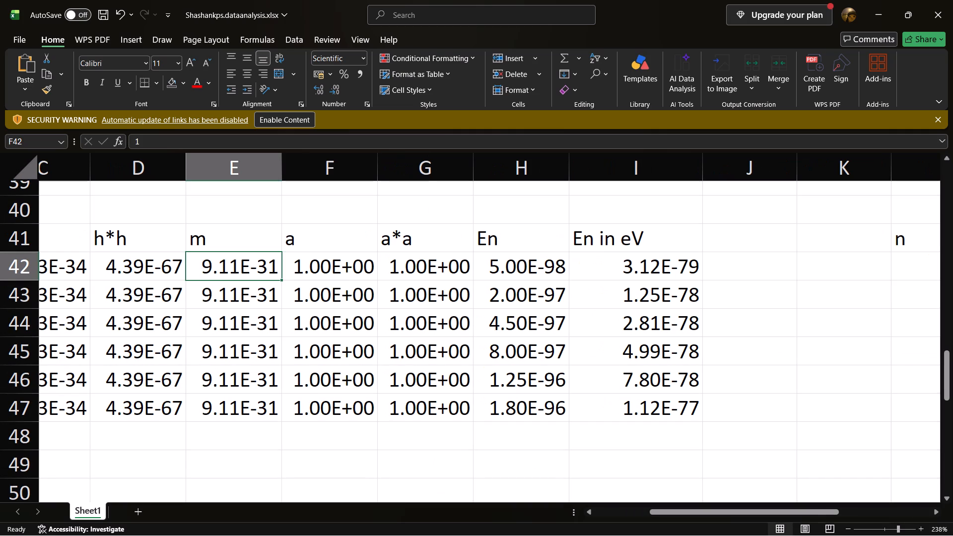
pyautogui.click(424, 271)
pyautogui.click(559, 270)
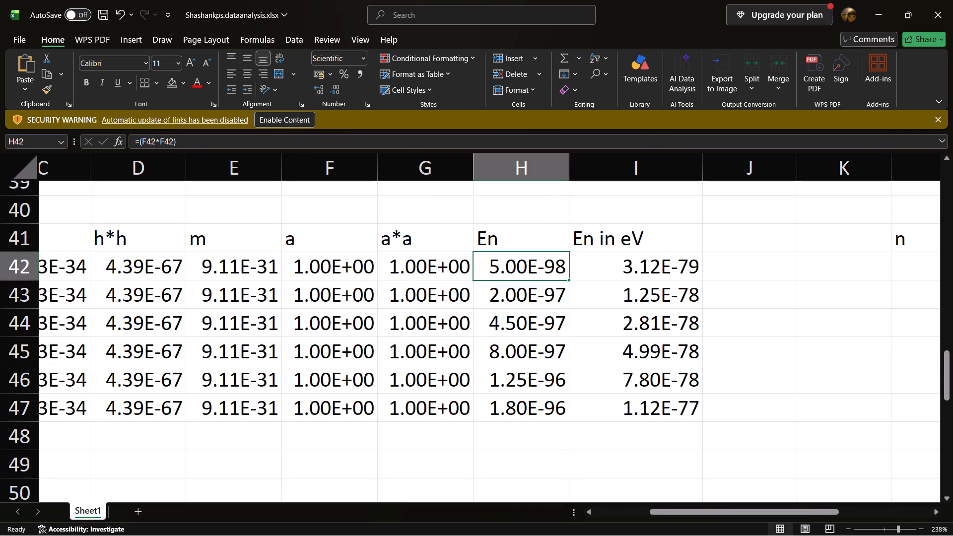
pyautogui.click(614, 274)
pyautogui.click(257, 268)
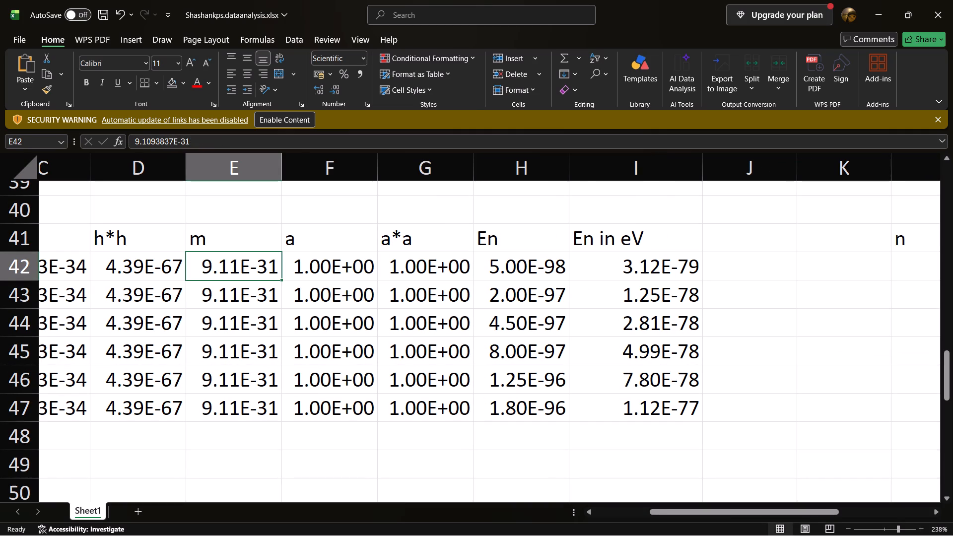
# Copy the a value 1 from F42 of the reference workbook and paste it into F30 of Book1.
pyautogui.click(341, 274)
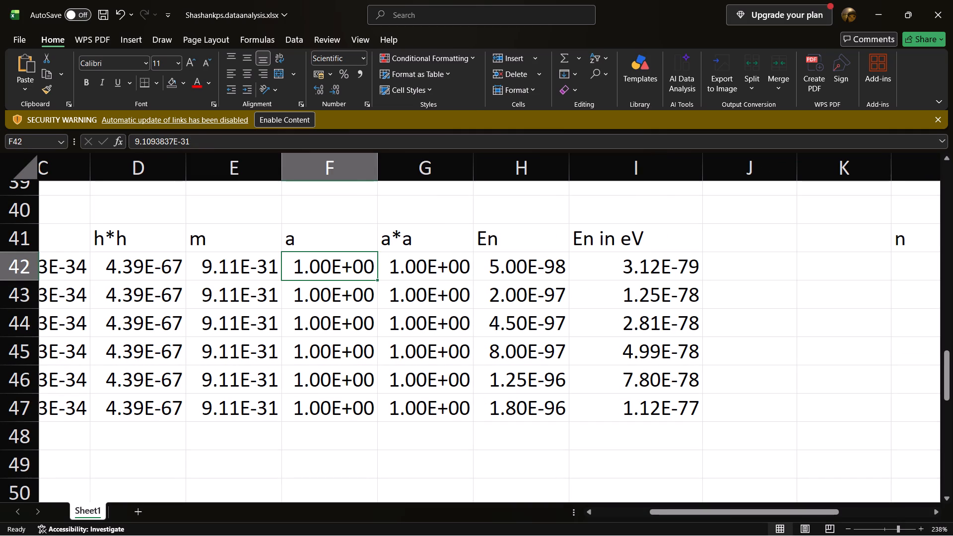
pyautogui.hotkey('ctrl', 'c')
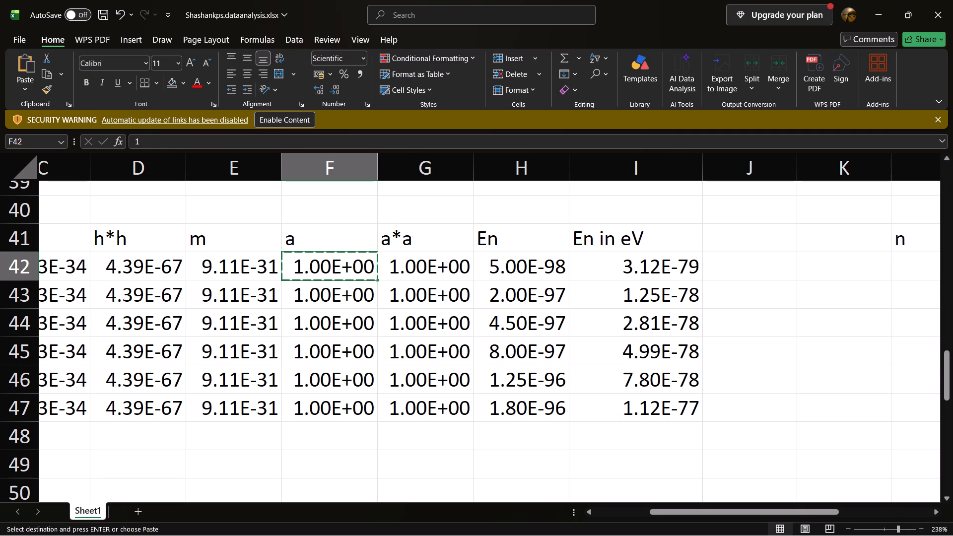
pyautogui.hotkey('ctrl', 'c')
pyautogui.hotkey('alt', 'Tab')
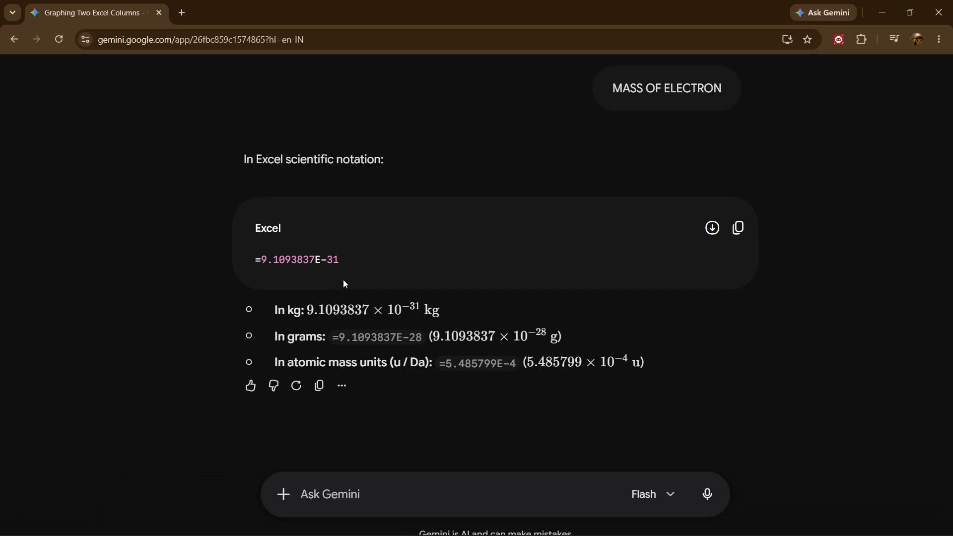
pyautogui.hotkey('alt', 'Tab')
pyautogui.hotkey('alt', 'Tab')
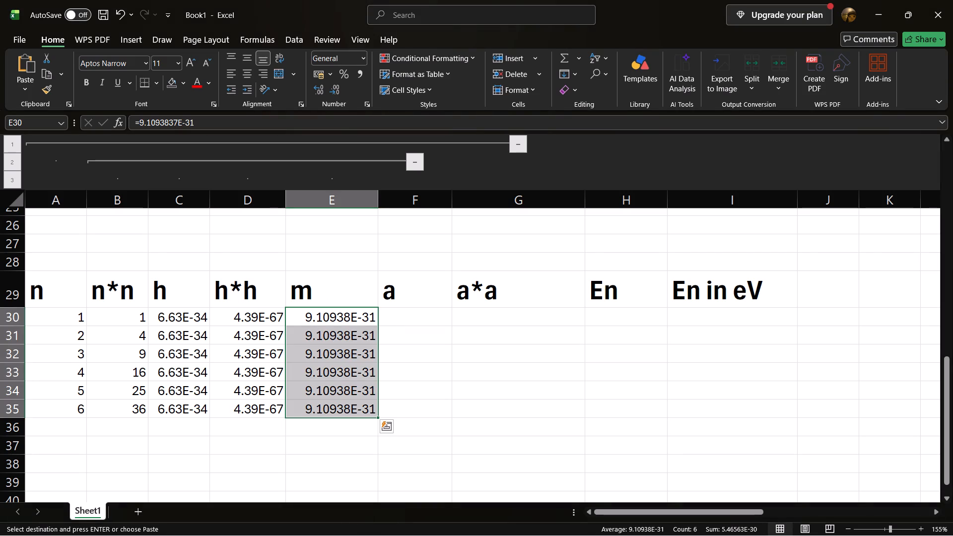
pyautogui.click(394, 315)
pyautogui.press('Return')
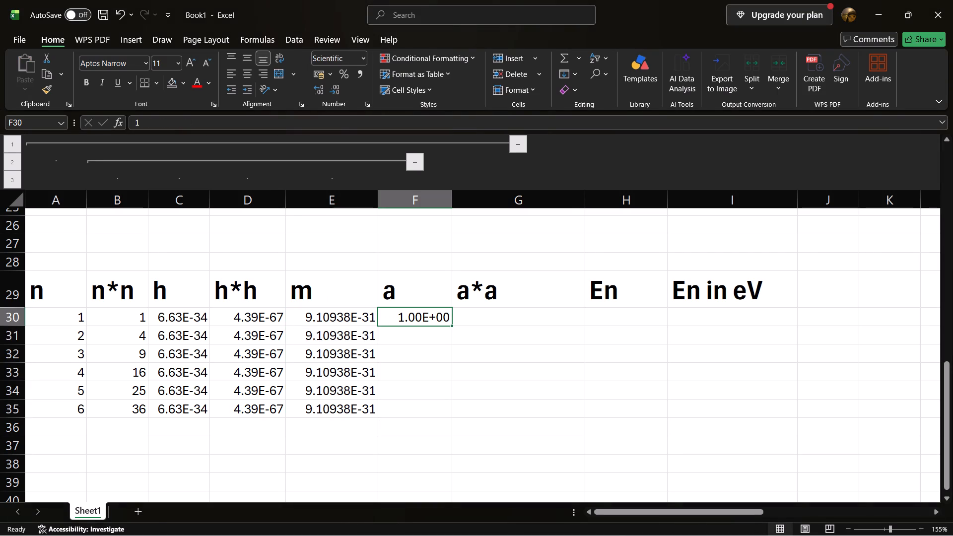
# Fill the a value from F30 down through F35.
pyautogui.click(473, 324)
pyautogui.click(449, 320)
pyautogui.moveTo(451, 326); pyautogui.dragTo(451, 334)
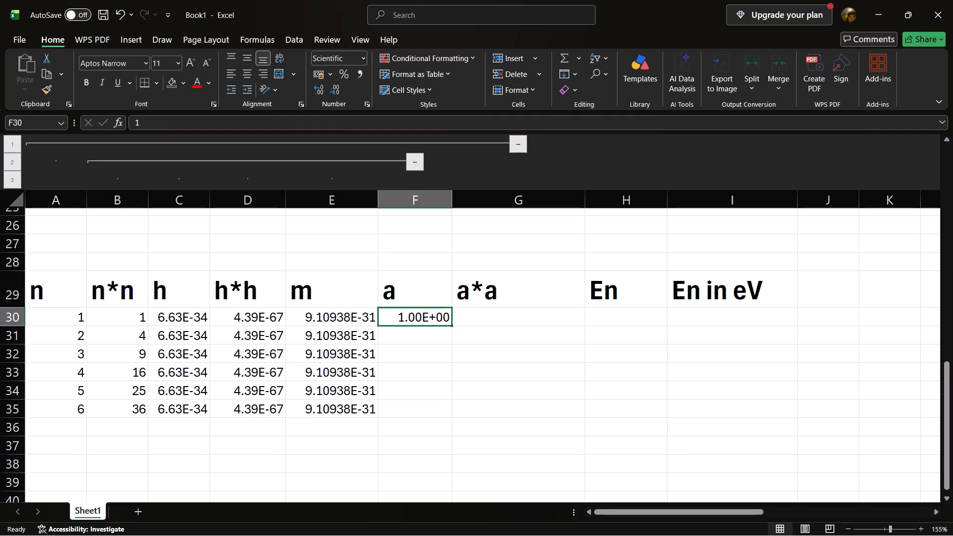
pyautogui.moveTo(451, 334); pyautogui.dragTo(449, 409)
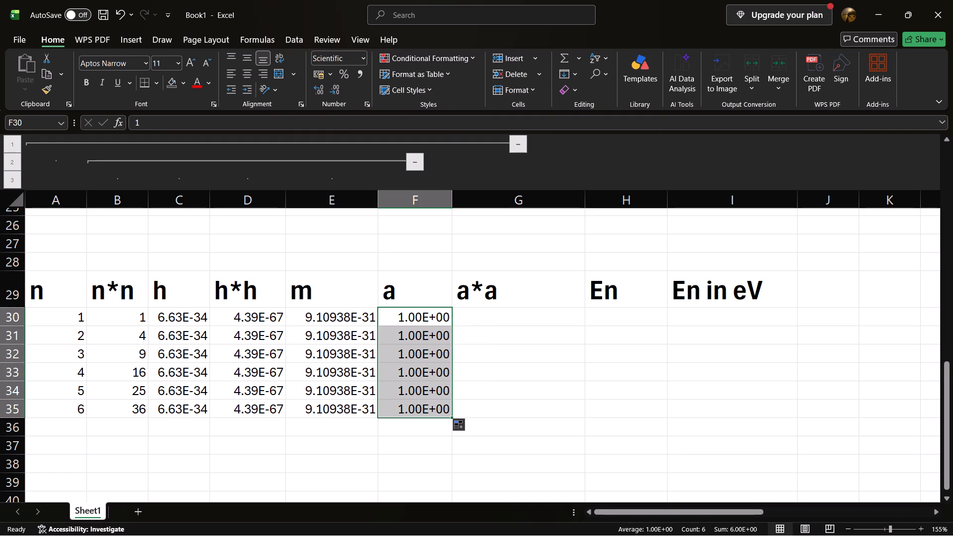
# Enter the a*a formula =(F30*F30) in G30 of Book1.
pyautogui.click(506, 321)
pyautogui.hotkey('alt', 'Tab')
pyautogui.hotkey('alt', 'Tab')
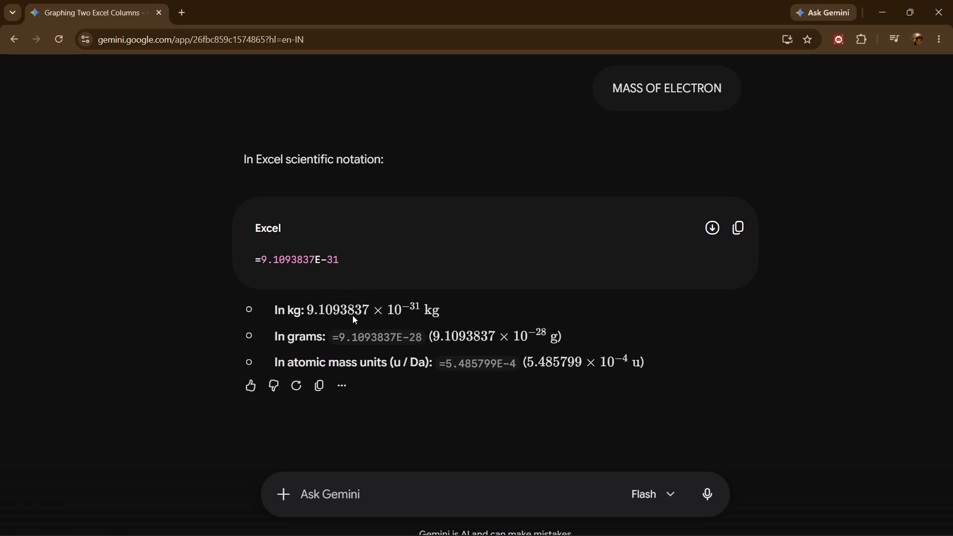
pyautogui.hotkey('alt', 'Tab')
pyautogui.hotkey('alt', 'Tab')
pyautogui.hotkey('alt', 'Tab')
pyautogui.hotkey('alt', 'Tab')
pyautogui.hotkey('alt', 'Tab')
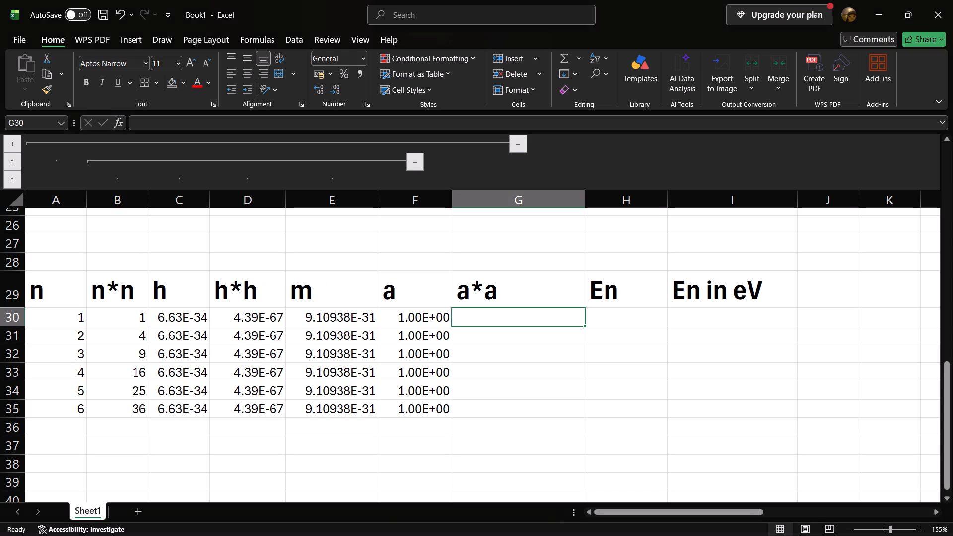
pyautogui.press('=')
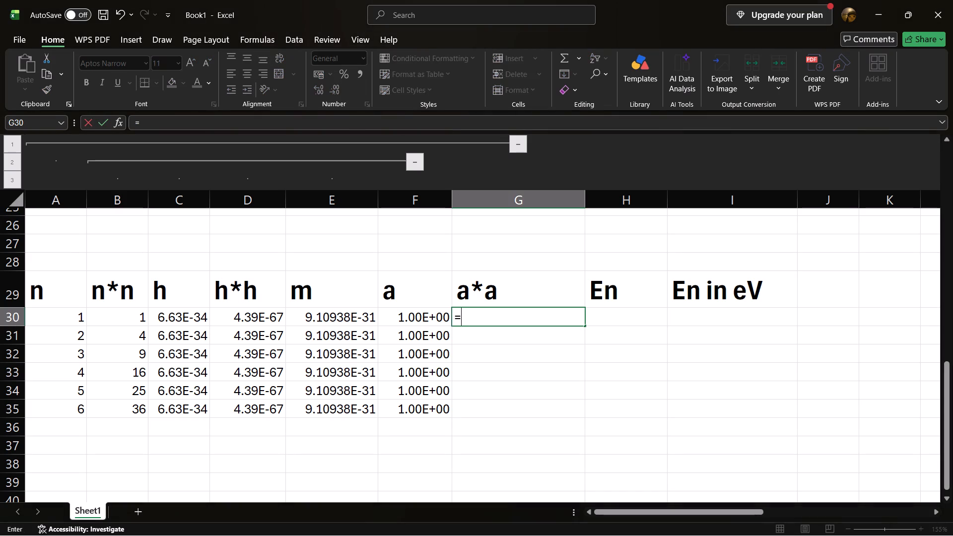
pyautogui.hotkey('shift', '(')
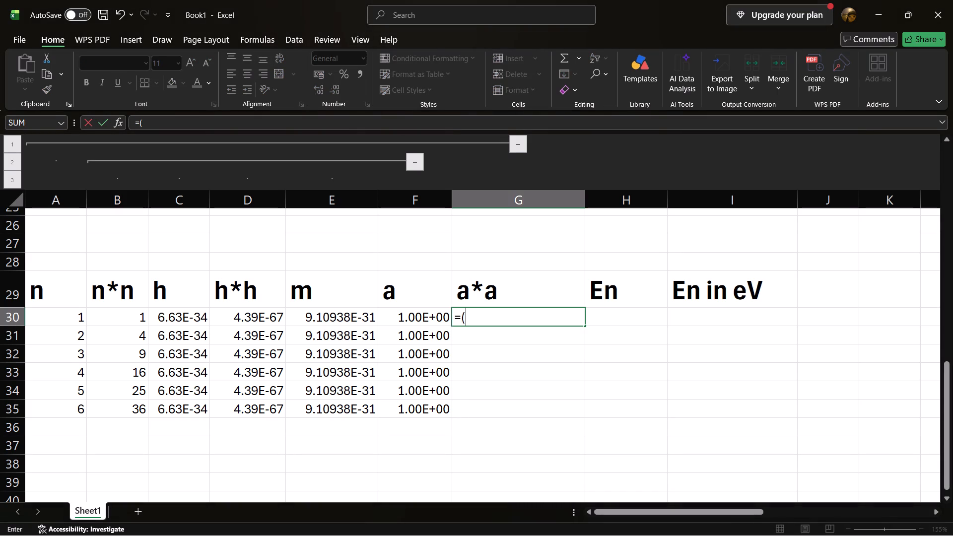
pyautogui.click(420, 321)
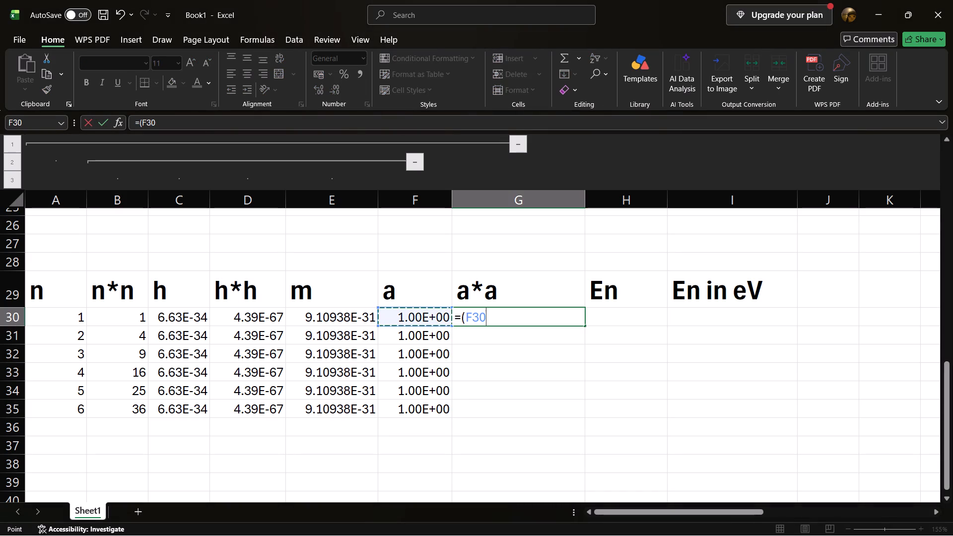
pyautogui.hotkey('shift', '*')
pyautogui.click(429, 318)
pyautogui.hotkey('shift', ')')
pyautogui.press('Return')
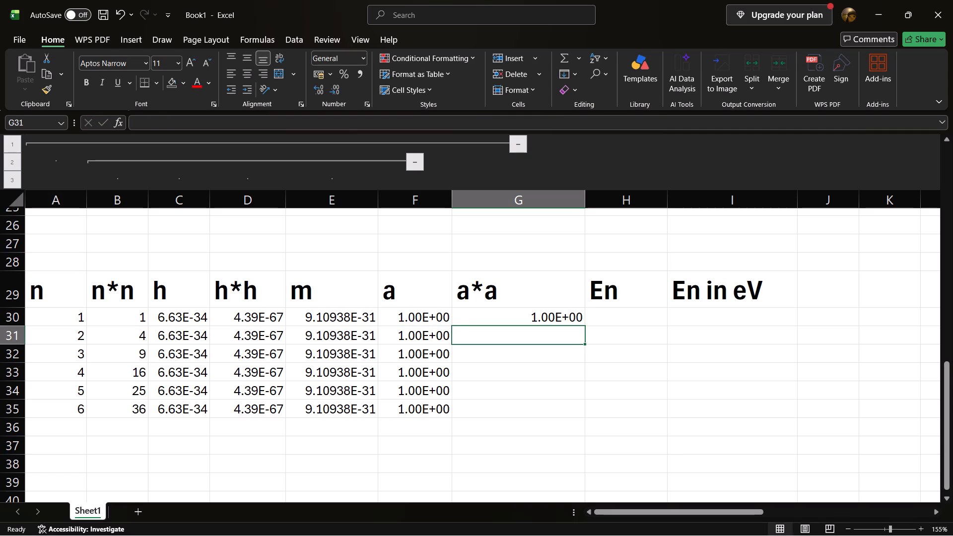
# Fill the a*a formula from G30 down through G35.
pyautogui.click(574, 317)
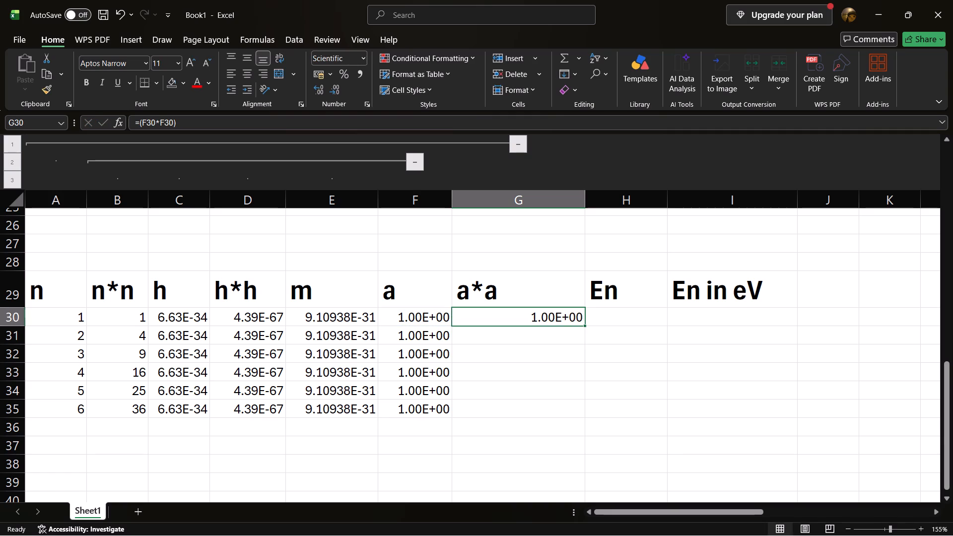
pyautogui.moveTo(584, 327); pyautogui.dragTo(587, 417)
# Switch to the reference workbook and examine the En formula in H42 and the columns it refers to.
pyautogui.hotkey('alt', 'Tab')
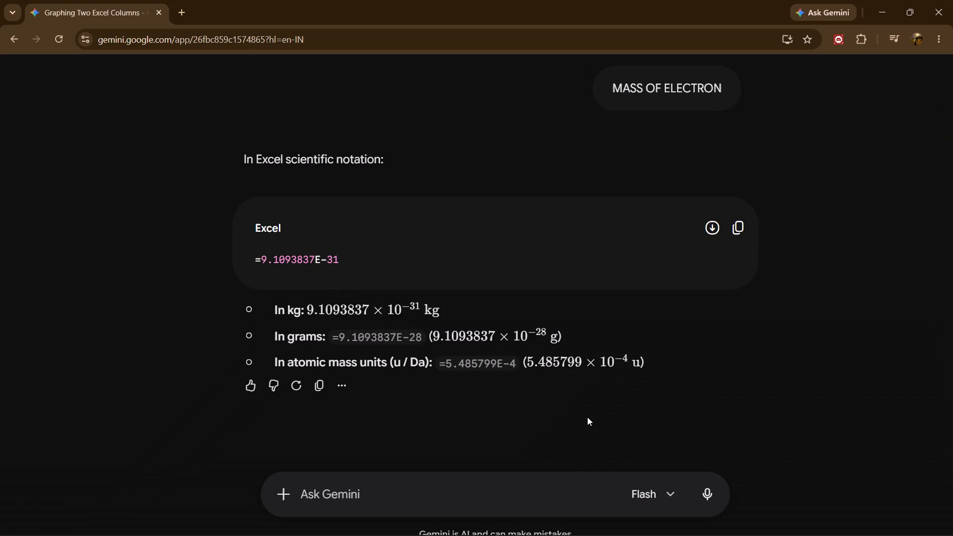
pyautogui.hotkey('alt', 'Tab')
pyautogui.hotkey('alt', 'Tab')
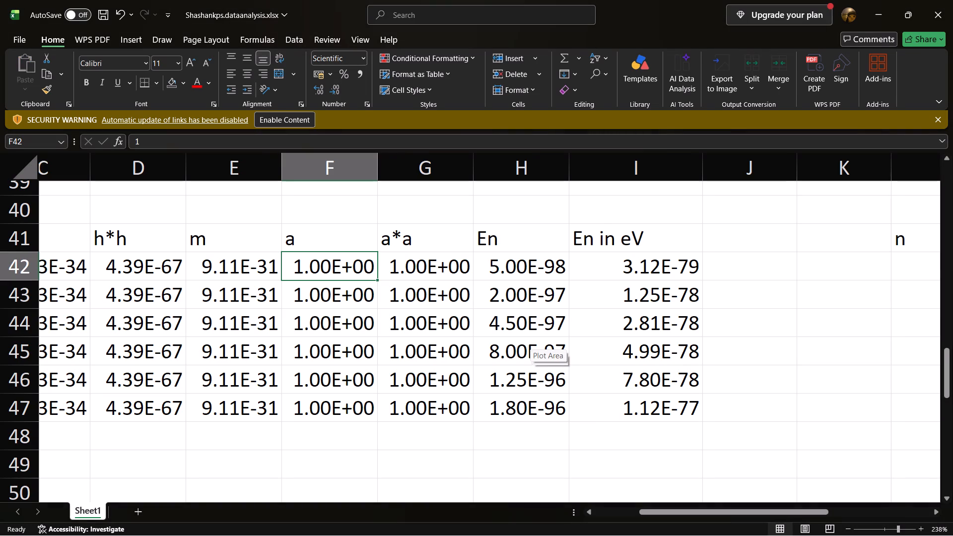
pyautogui.click(525, 279)
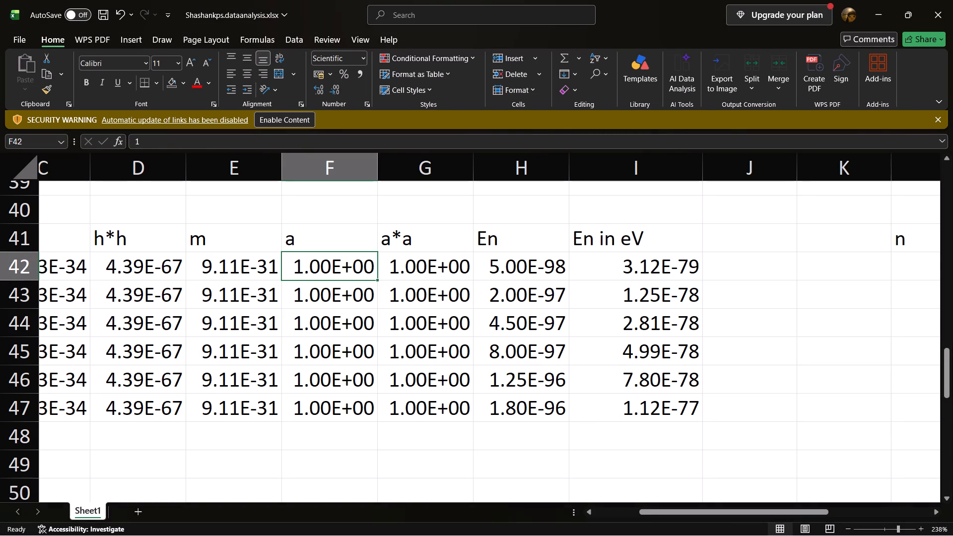
pyautogui.hscroll(4, 258, 282)
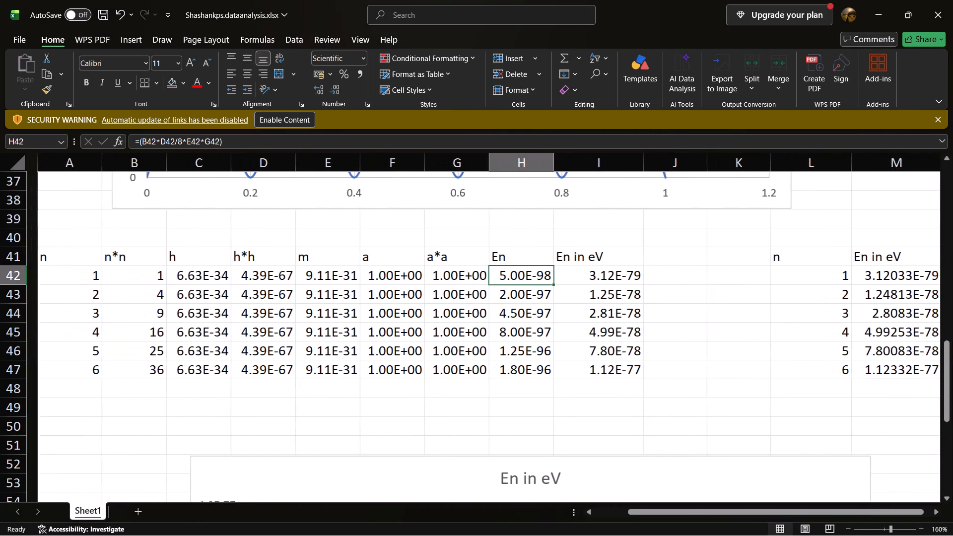
pyautogui.hscroll(1, 258, 282)
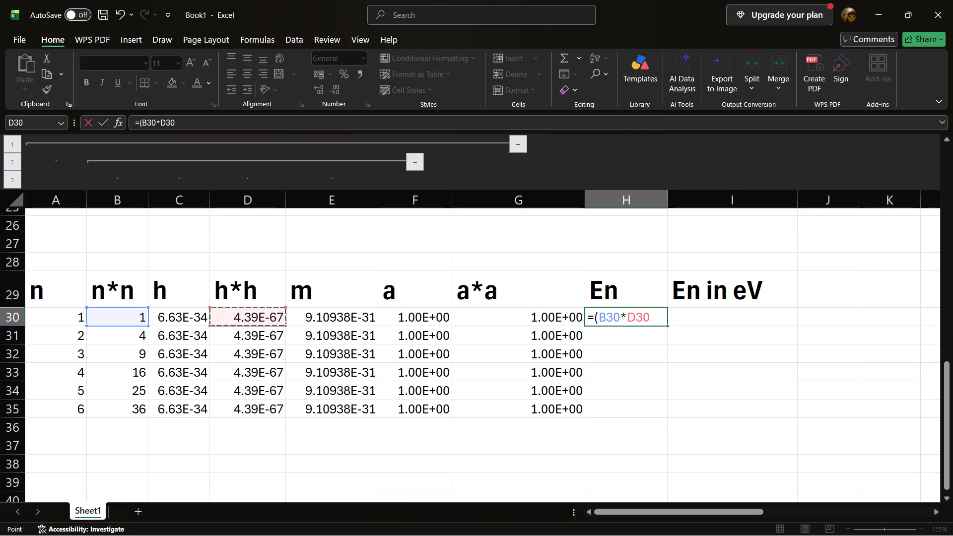
pyautogui.press('/')
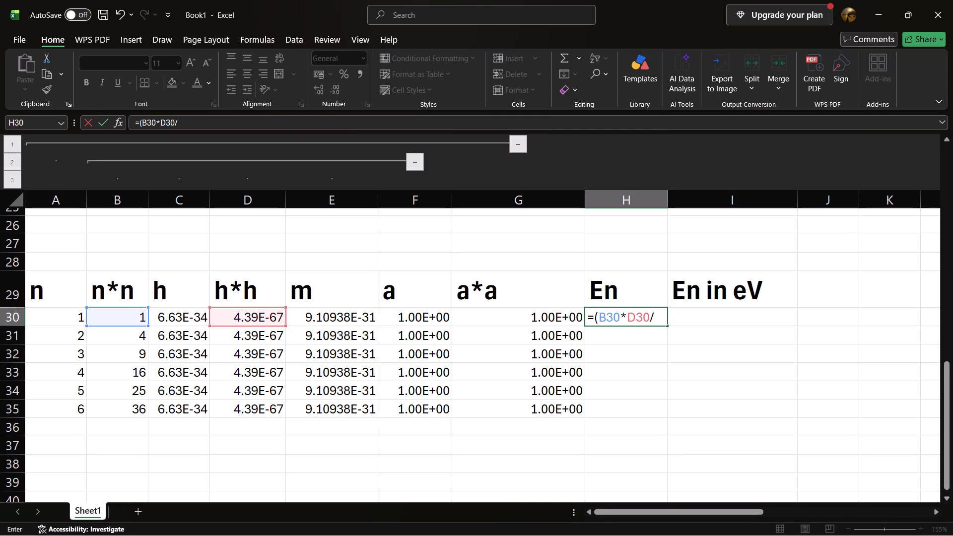
pyautogui.click(360, 319)
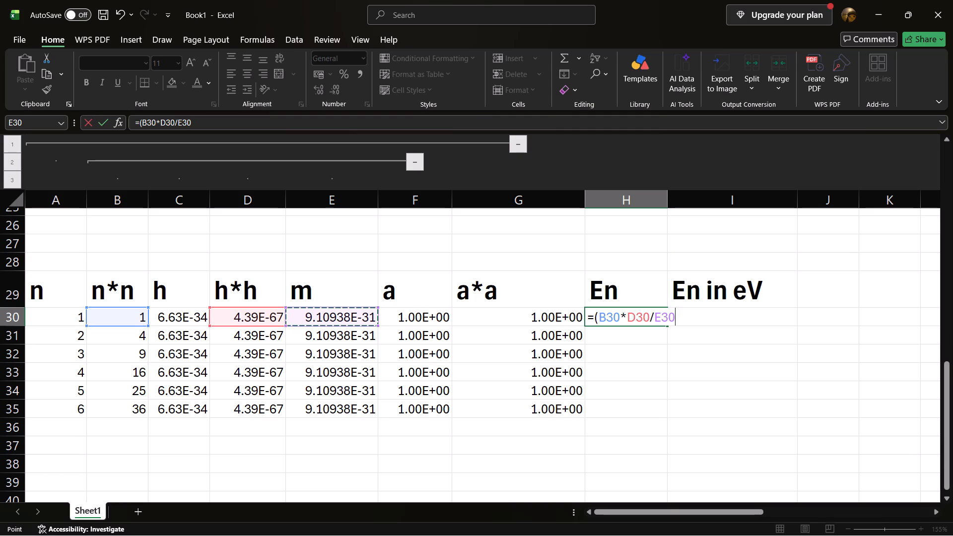
pyautogui.hotkey('shift', '*')
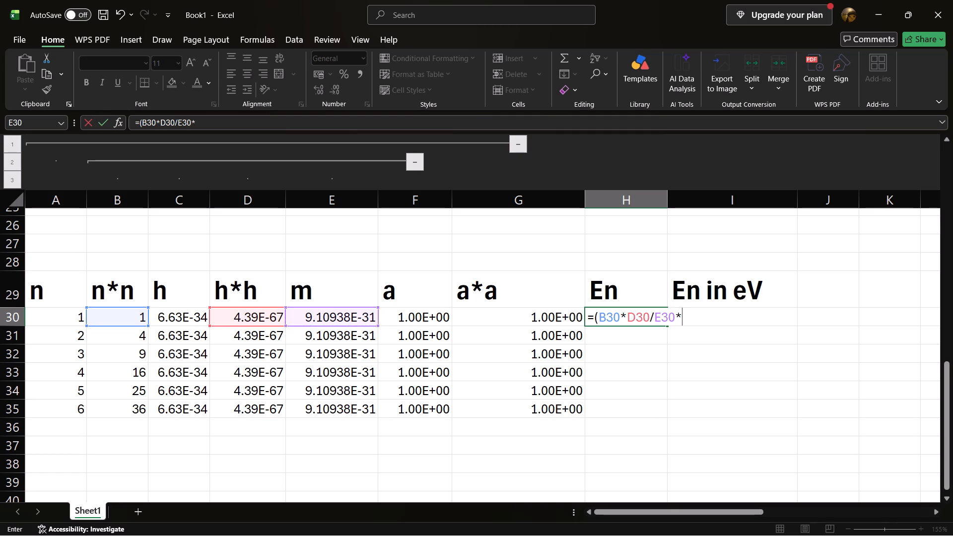
pyautogui.click(512, 324)
pyautogui.hotkey('alt', 'Tab')
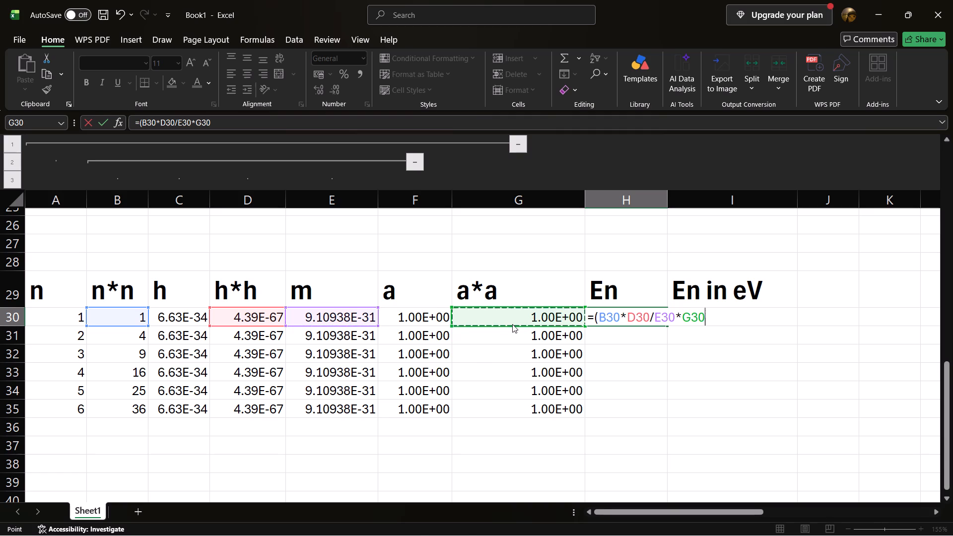
pyautogui.hotkey('alt', 'Tab')
pyautogui.hotkey('alt', 'Tab')
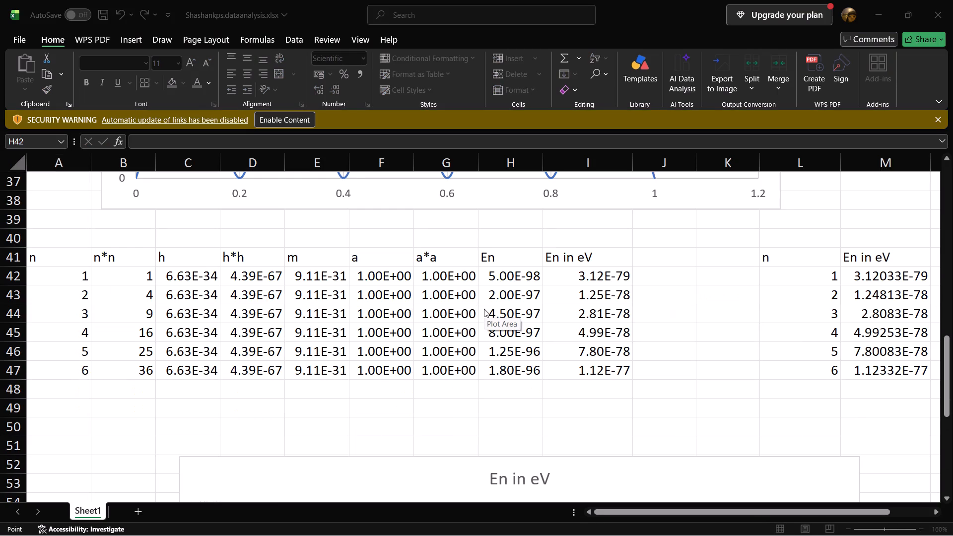
pyautogui.click(527, 275)
pyautogui.hotkey('alt', 'Tab')
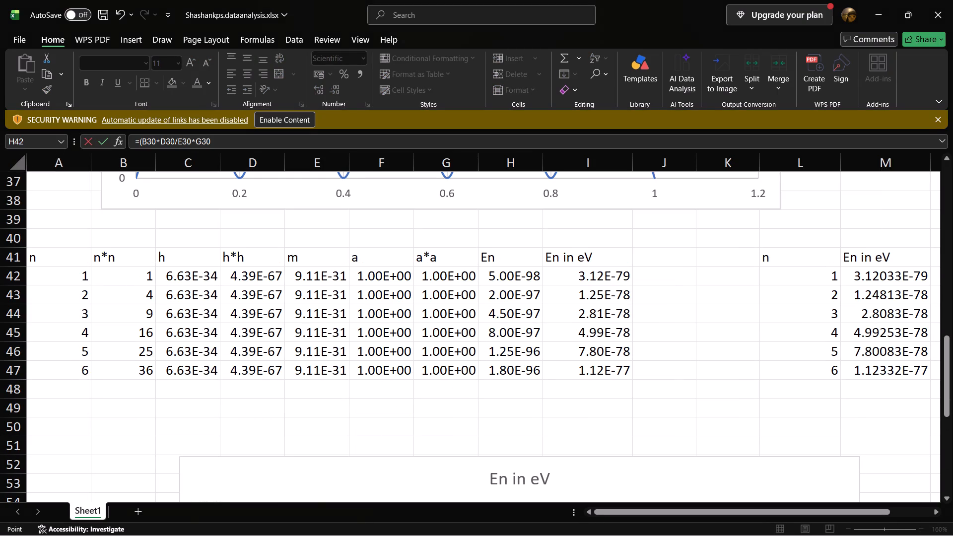
pyautogui.hotkey('alt', 'Tab')
pyautogui.hotkey('alt', 'Tab')
pyautogui.hotkey('alt', 'Tab')
pyautogui.hotkey('alt', 'Tab')
pyautogui.hotkey('alt', 'Tab')
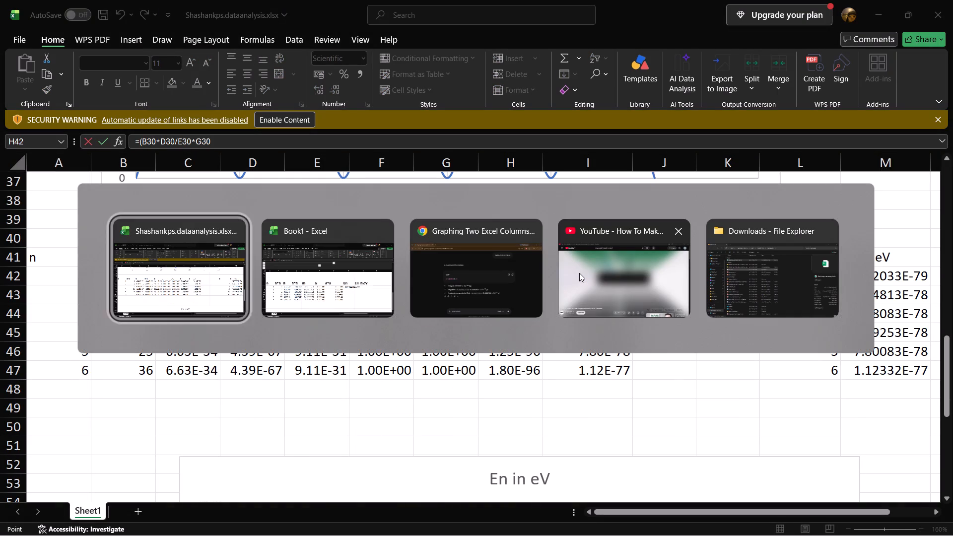
pyautogui.click(873, 0)
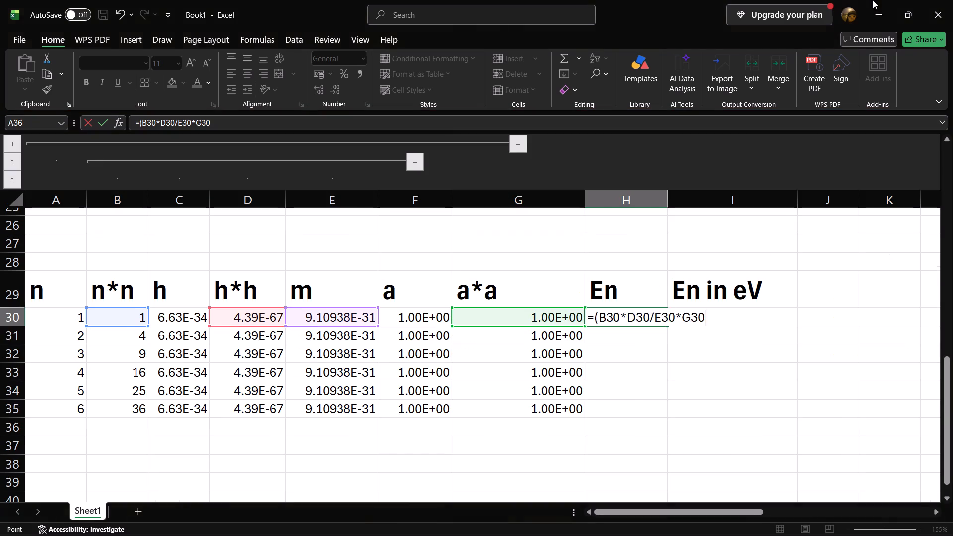
pyautogui.hotkey('shift', ')')
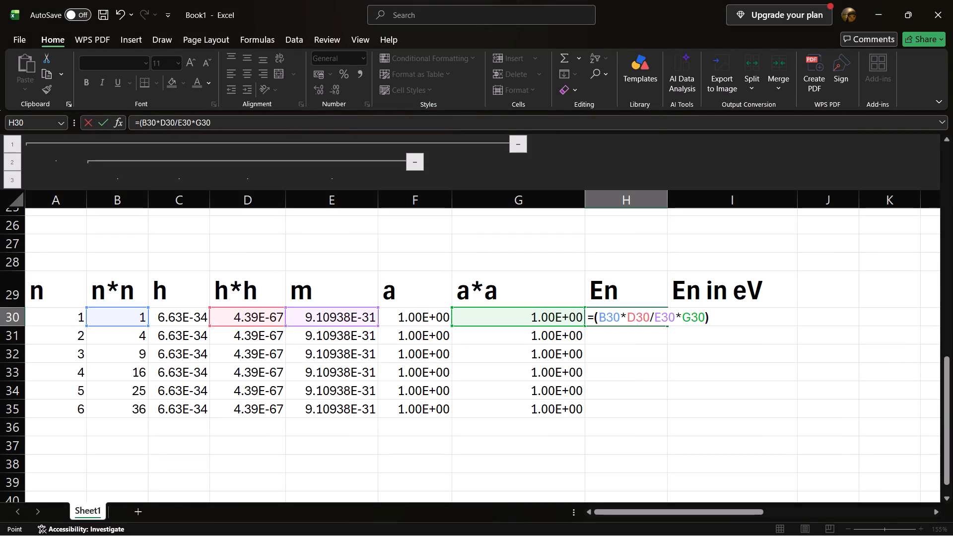
pyautogui.press('Return')
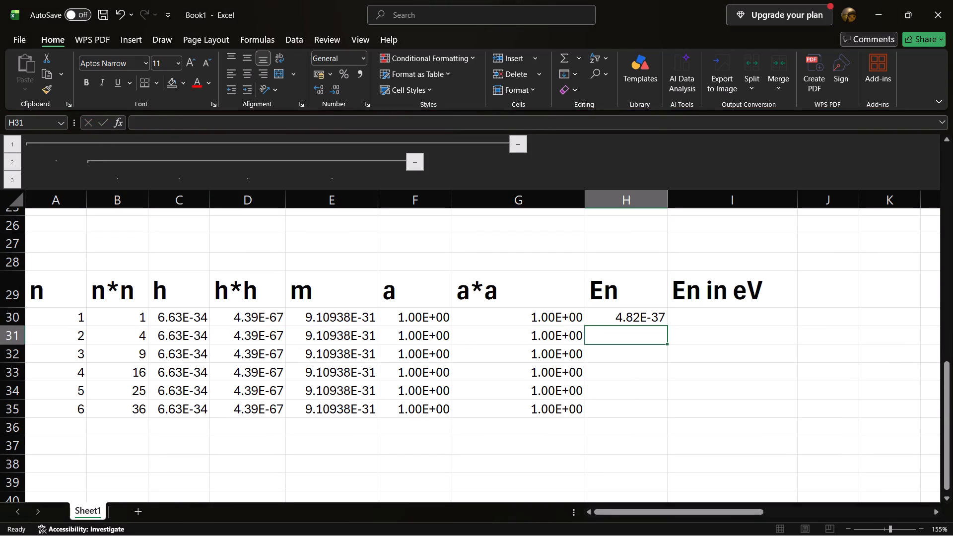
# Compare H30 with the reference workbook's En cell, and fill the En formula from H30 down through H35 in Book1.
pyautogui.hotkey('alt', 'Tab')
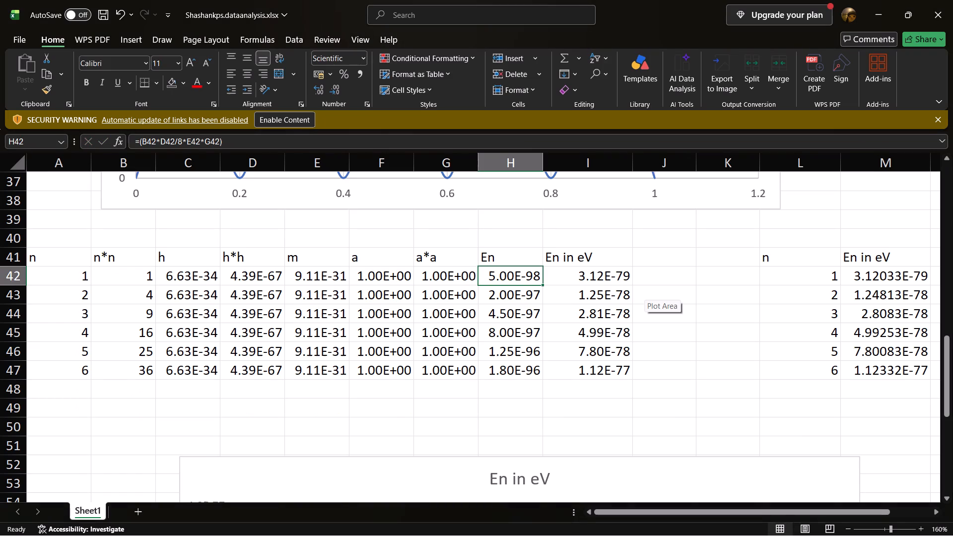
pyautogui.hotkey('alt', 'Tab')
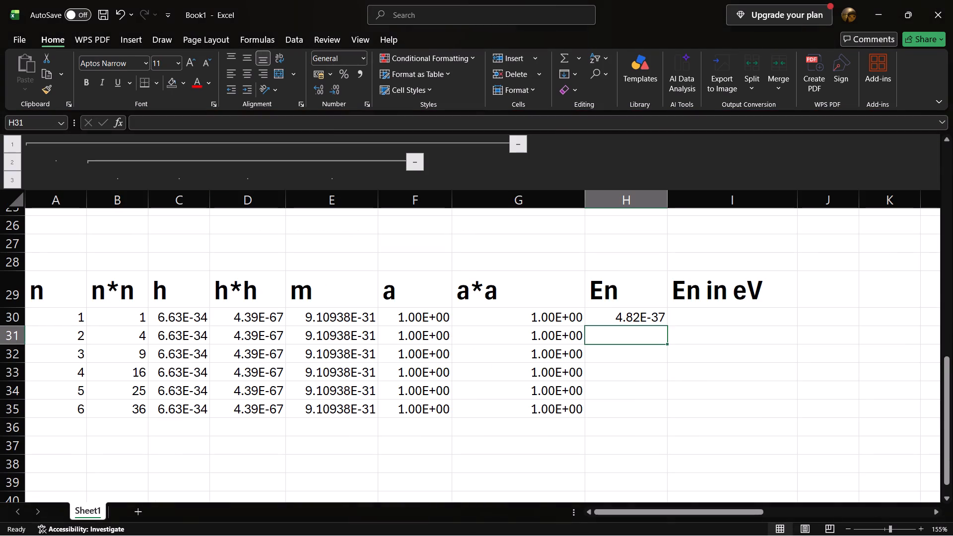
pyautogui.hotkey('alt', 'Tab')
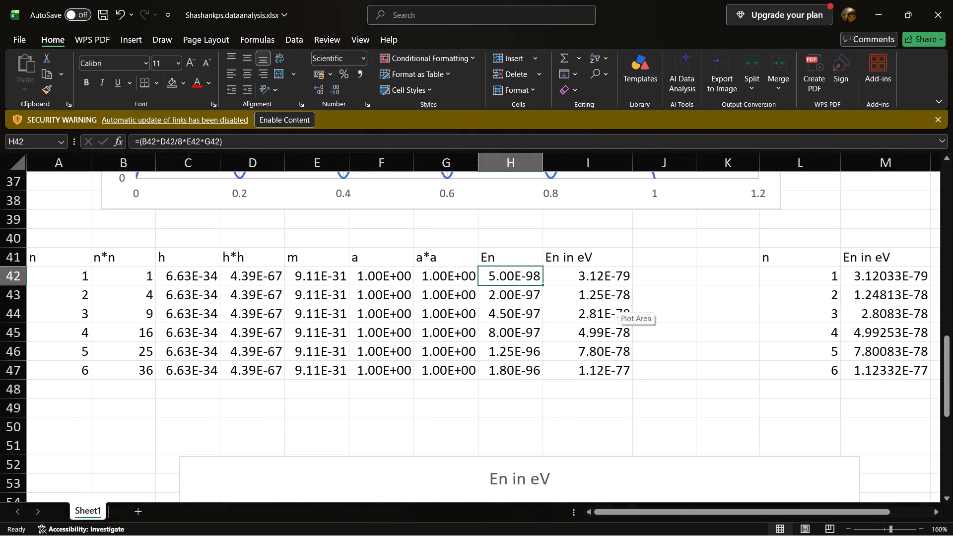
pyautogui.hotkey('alt', 'Tab')
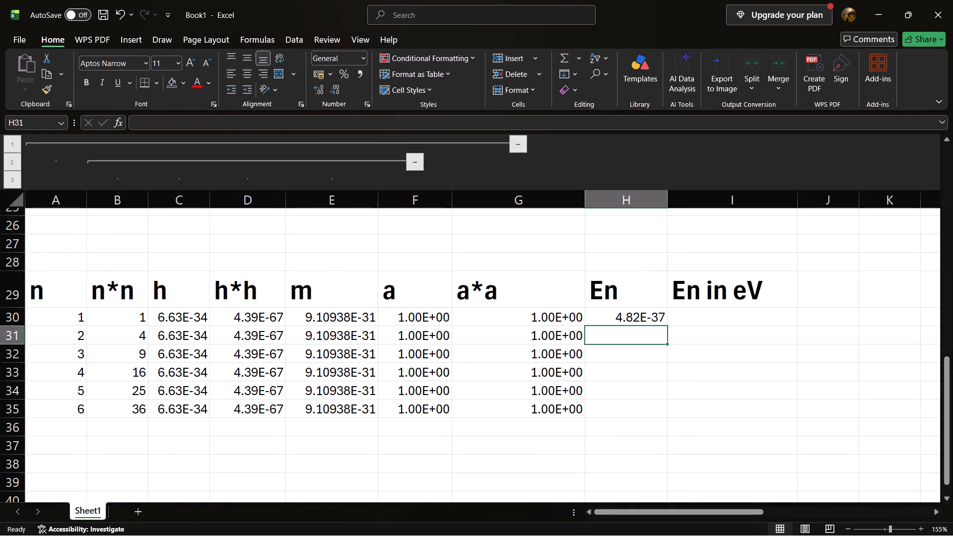
pyautogui.click(671, 315)
pyautogui.click(656, 316)
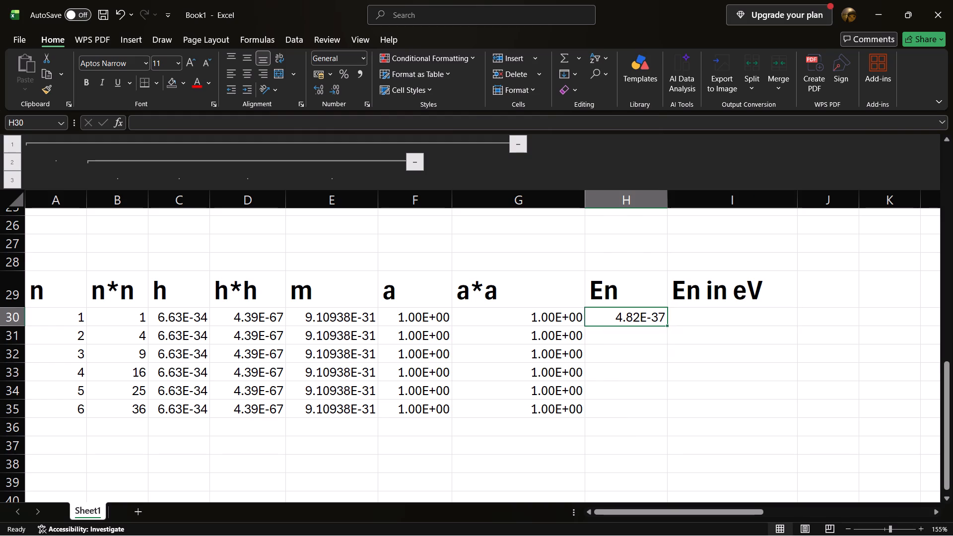
pyautogui.moveTo(666, 326); pyautogui.dragTo(661, 421)
# In the reference workbook, copy the constant 1.602176634E-19 from the En in eV formula in I43.
pyautogui.hotkey('alt', 'Tab')
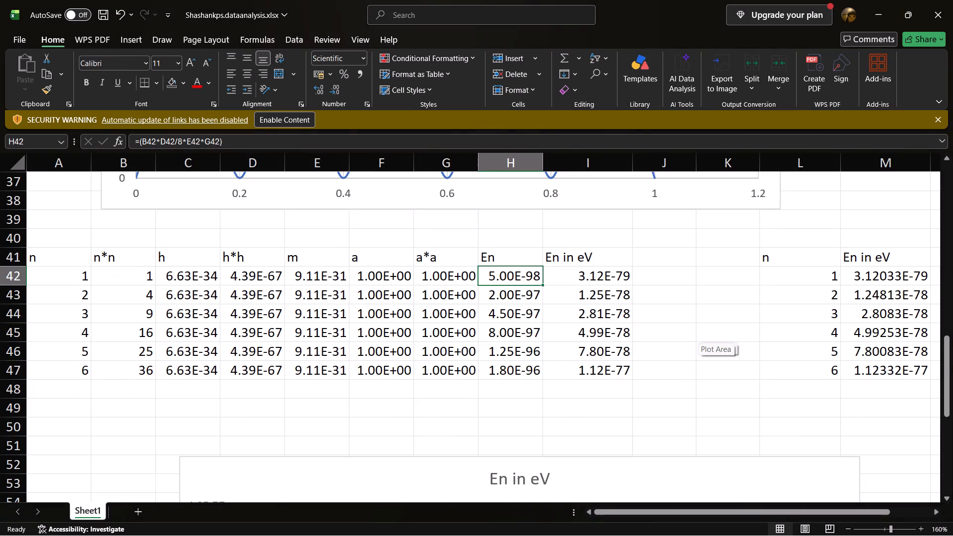
pyautogui.click(609, 282)
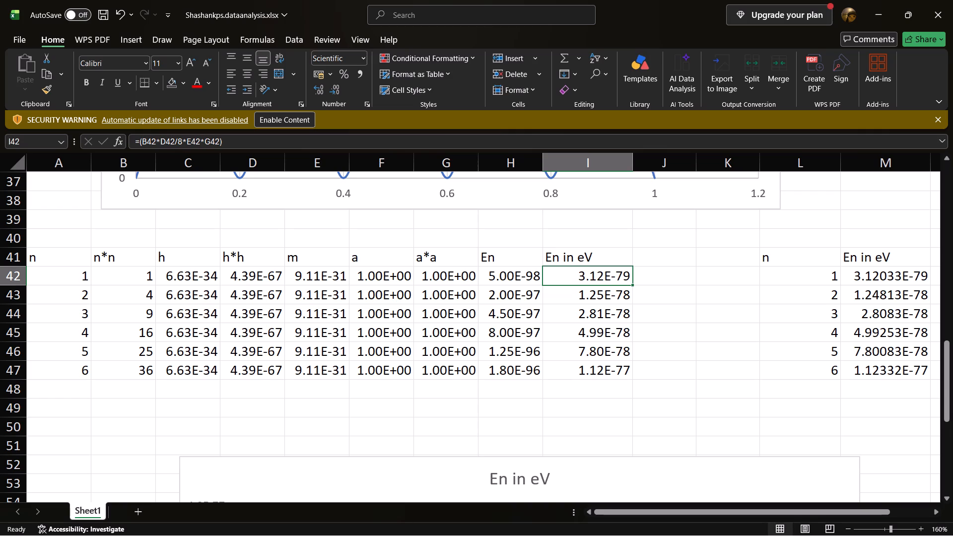
pyautogui.click(609, 282)
pyautogui.click(592, 305)
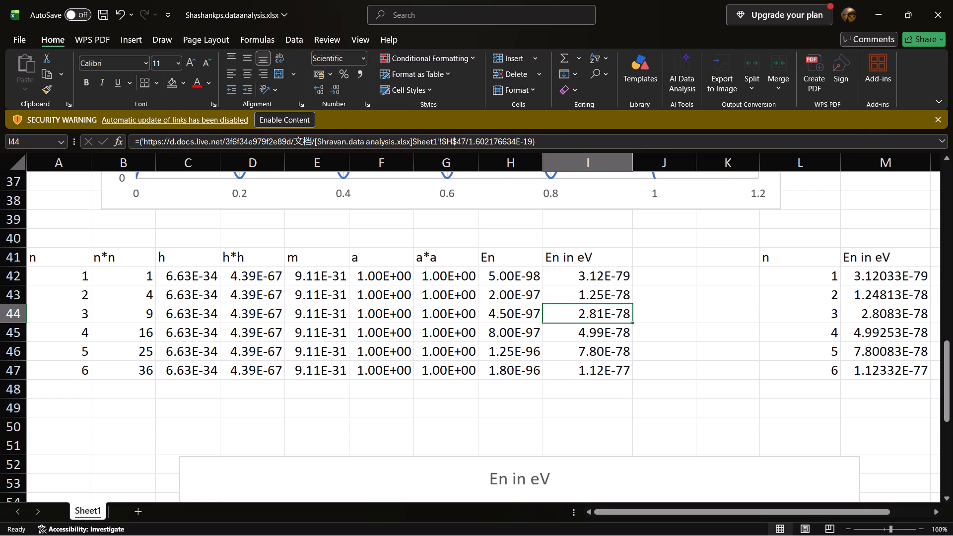
pyautogui.click(595, 282)
pyautogui.click(595, 294)
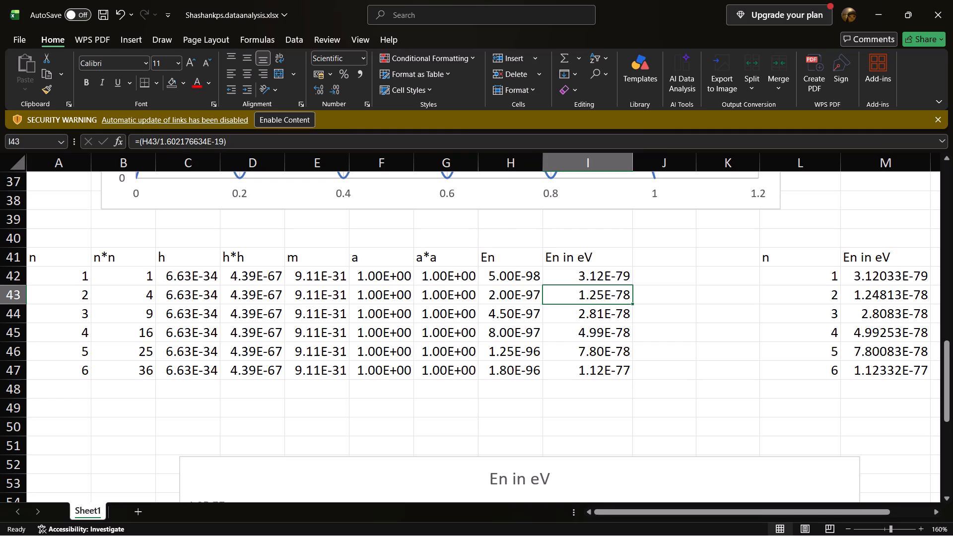
pyautogui.click(231, 140)
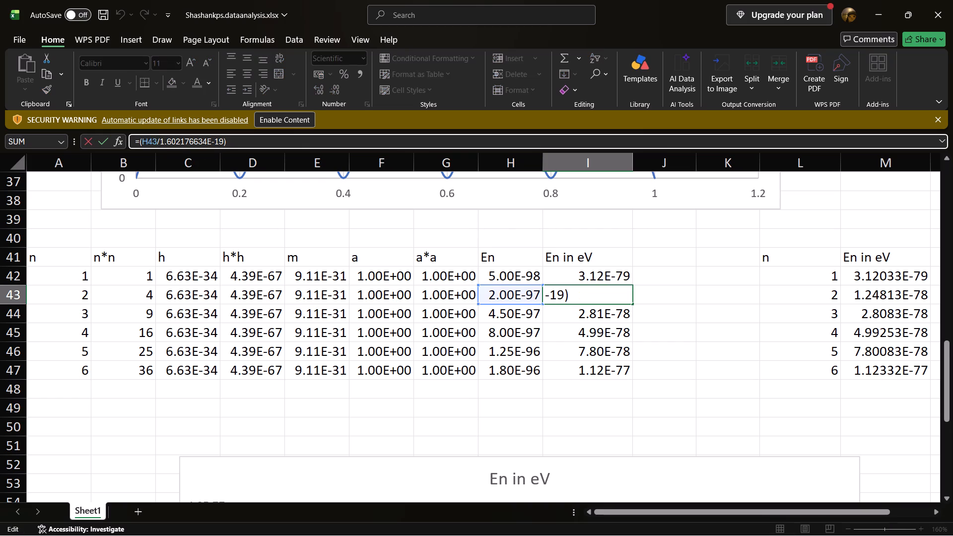
pyautogui.moveTo(223, 141); pyautogui.dragTo(163, 142)
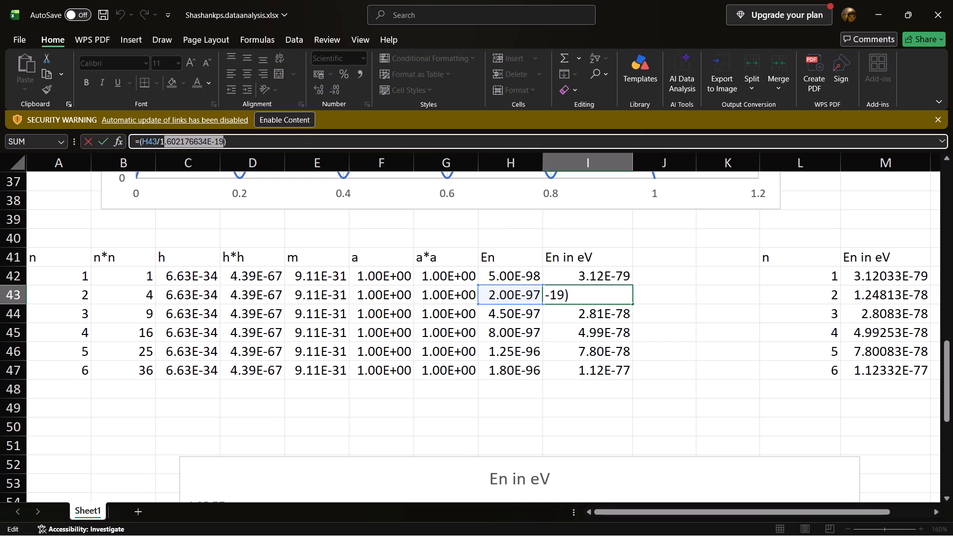
pyautogui.moveTo(163, 142); pyautogui.dragTo(161, 142)
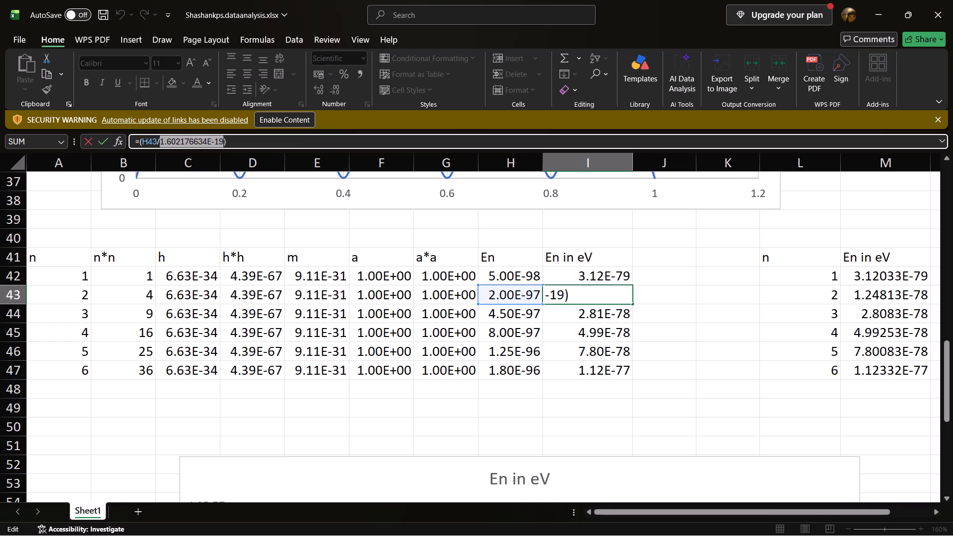
pyautogui.moveTo(161, 142); pyautogui.dragTo(164, 142)
pyautogui.click(163, 141)
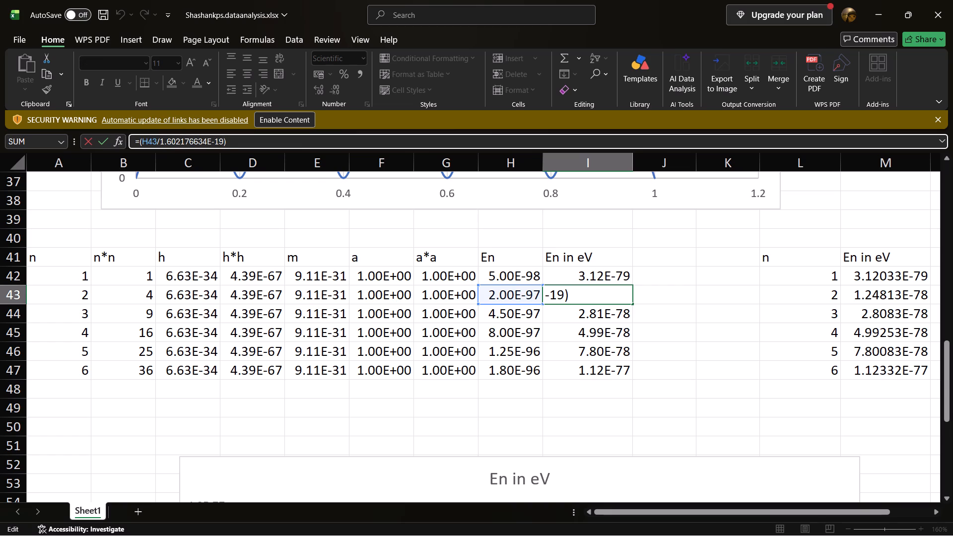
pyautogui.moveTo(160, 141); pyautogui.dragTo(220, 139)
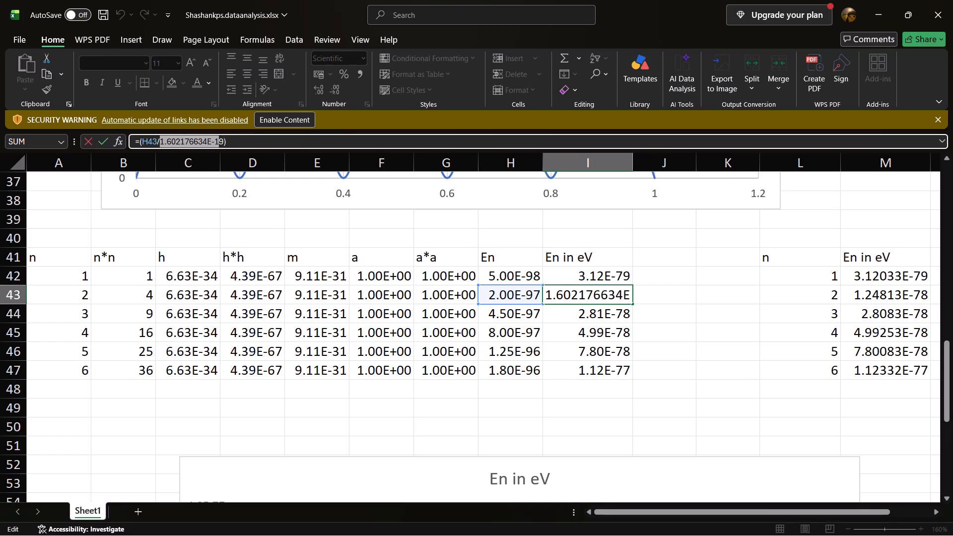
pyautogui.moveTo(220, 139); pyautogui.dragTo(222, 138)
pyautogui.hotkey('ctrl', 'c')
pyautogui.keyDown('ctrl'); pyautogui.click(222, 138); pyautogui.keyUp('ctrl')
pyautogui.hotkey('alt', 'Tab')
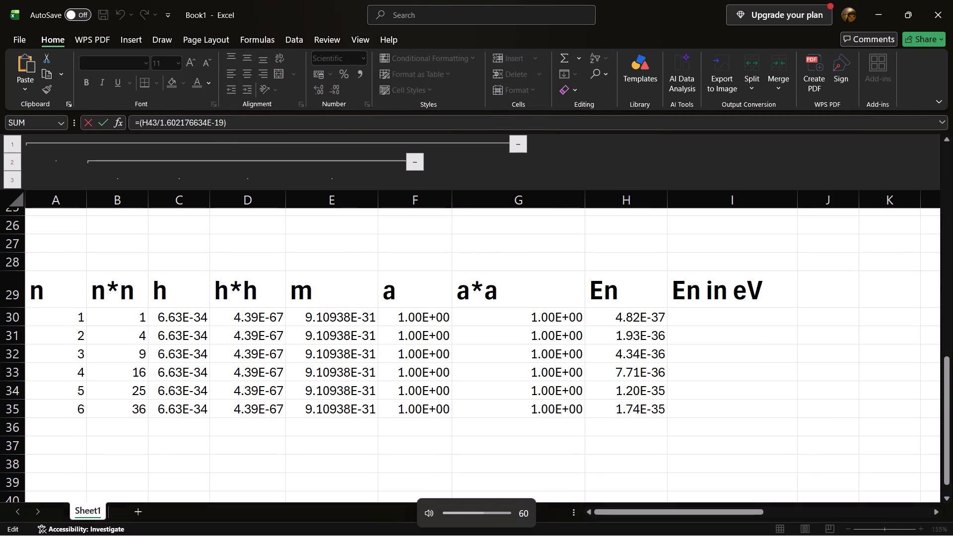
pyautogui.click(699, 317)
# Examine the reference workbook's energy table and its En in eV chart.
pyautogui.scroll(-1, 699, 317)
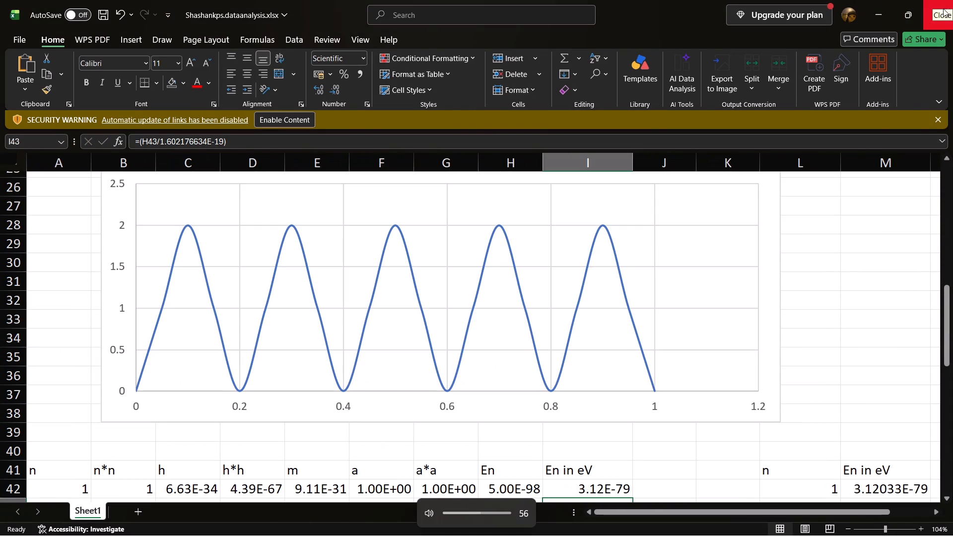
pyautogui.scroll(-5, 643, 334)
pyautogui.scroll(1, 643, 334)
pyautogui.scroll(-1, 624, 411)
pyautogui.scroll(1, 624, 411)
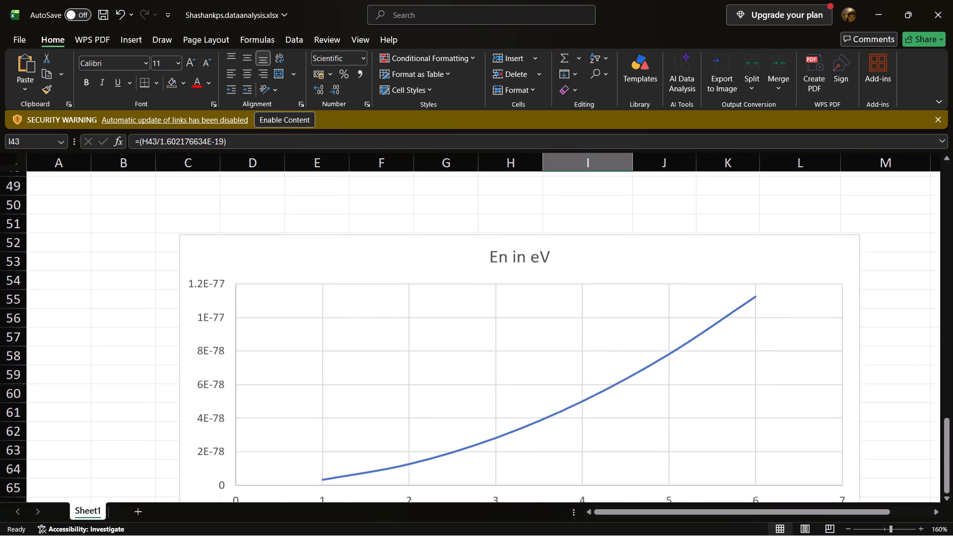
pyautogui.scroll(3, 624, 411)
pyautogui.scroll(-2, 624, 411)
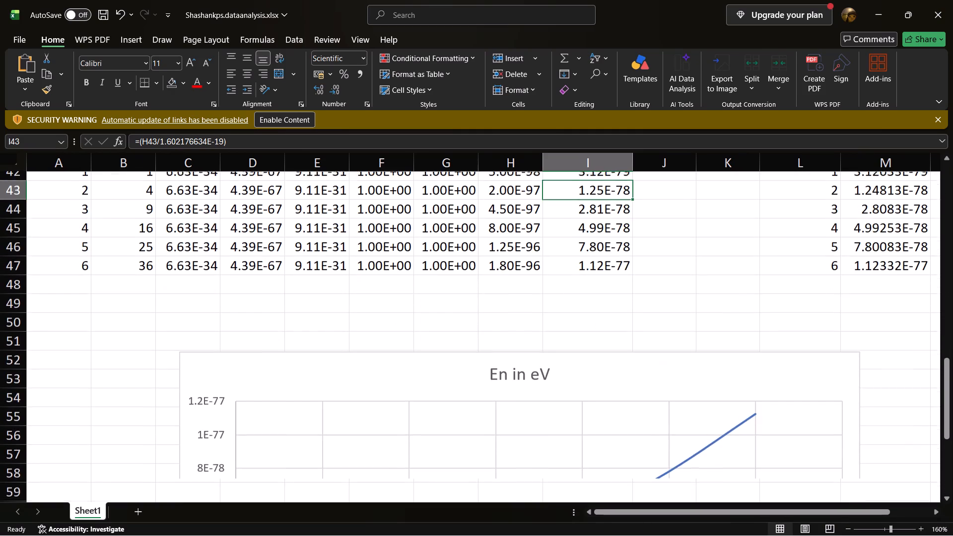
pyautogui.scroll(-2, 624, 411)
pyautogui.scroll(1, 624, 411)
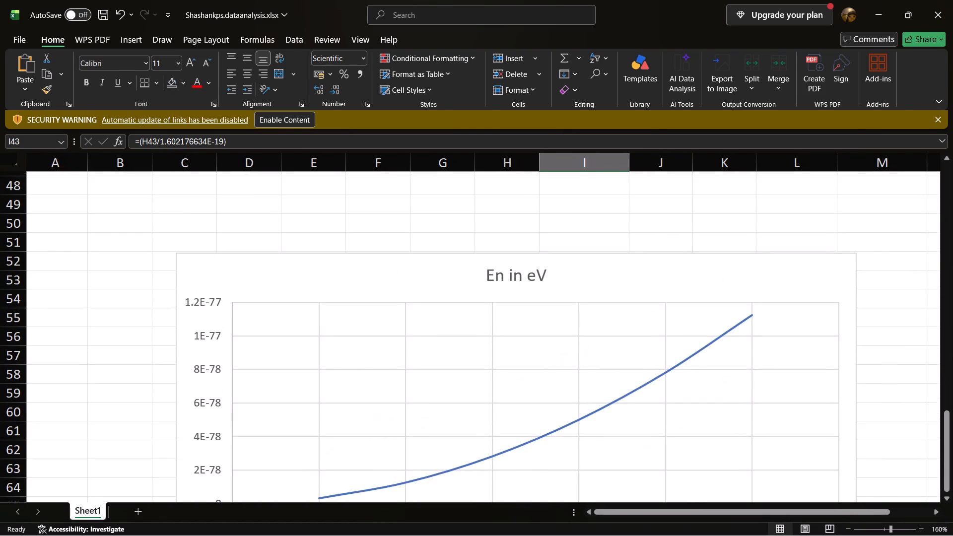
pyautogui.scroll(1, 624, 411)
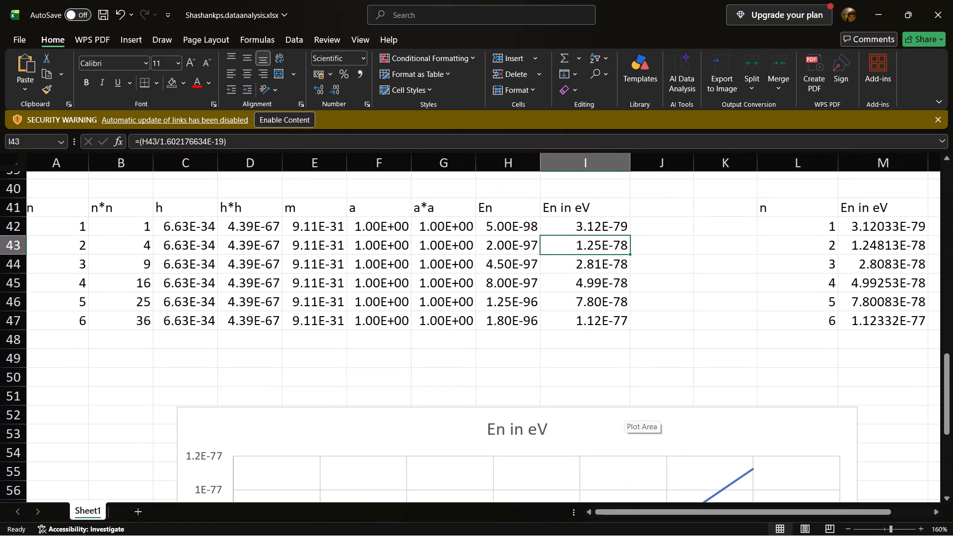
# Close the reference workbook without saving changes.
pyautogui.click(952, 0)
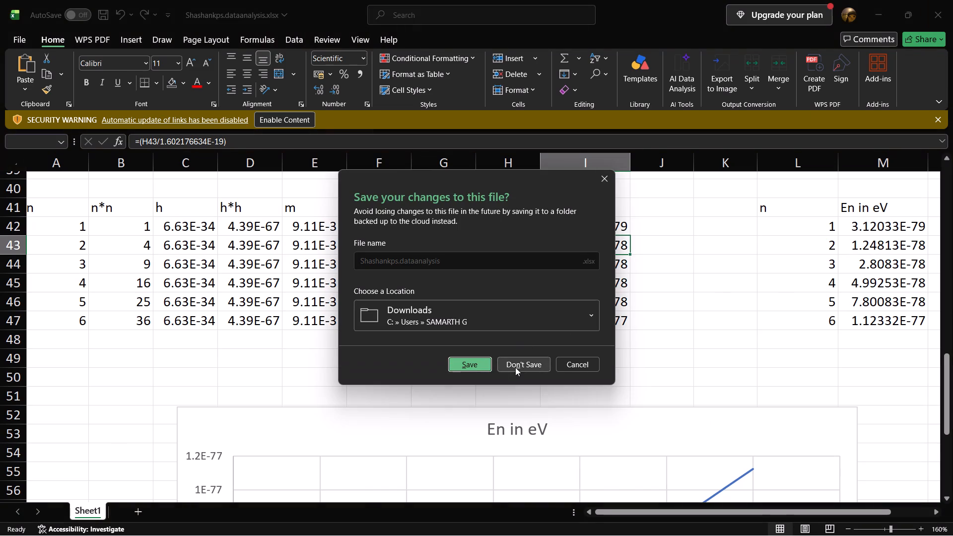
pyautogui.click(515, 367)
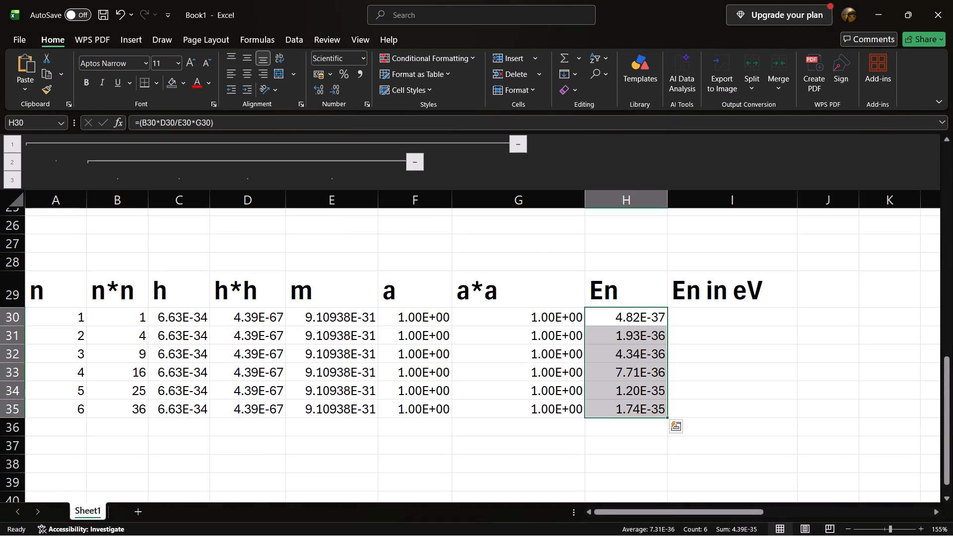
# Enter the En in eV formula =(H30/1.602176634E-19) in I30 of Book1, reusing the copied constant.
pyautogui.click(733, 315)
pyautogui.press('=')
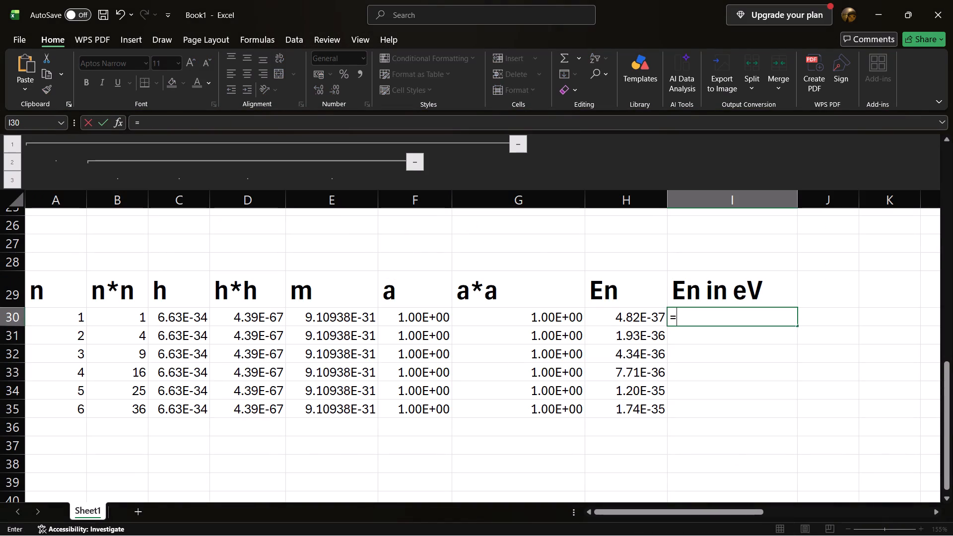
pyautogui.hotkey('shift', '(')
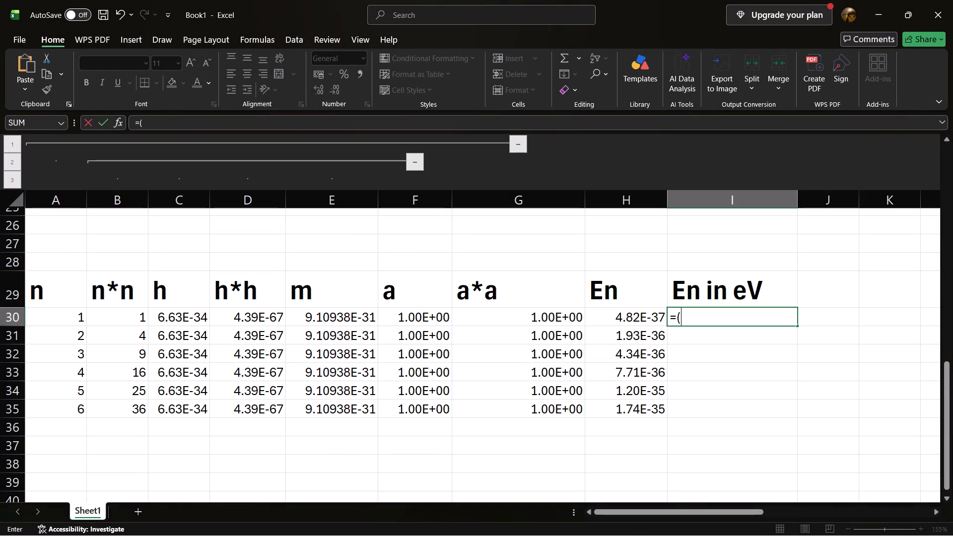
pyautogui.click(609, 316)
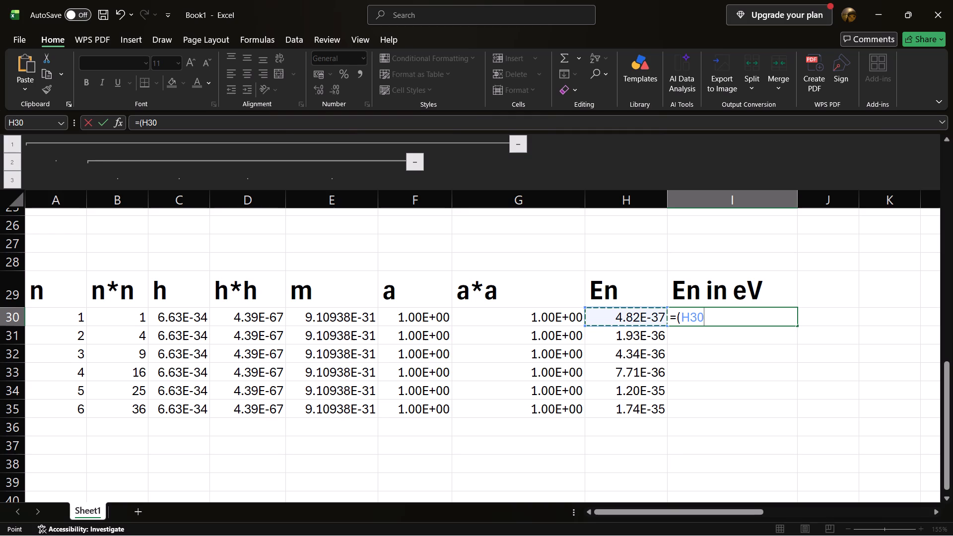
pyautogui.press('/')
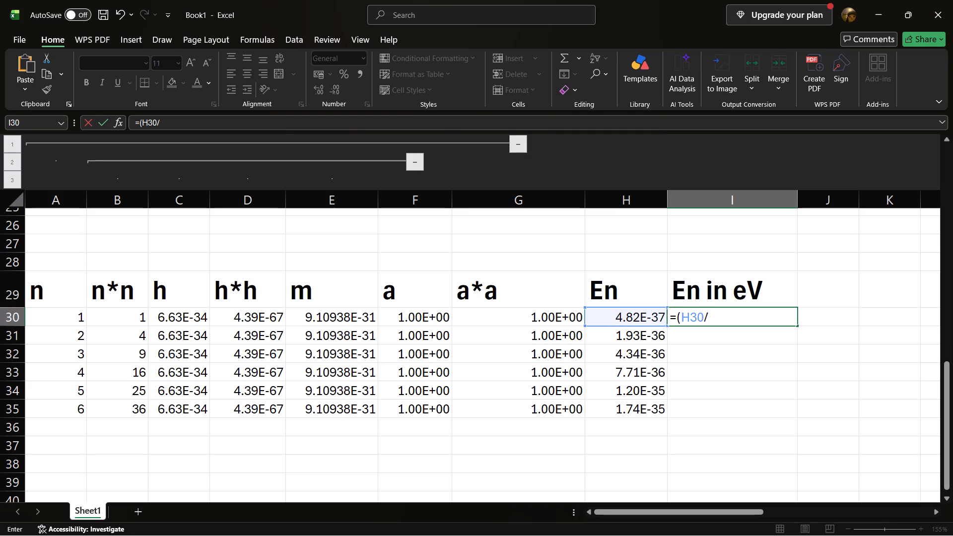
pyautogui.hotkey('ctrl', 'v')
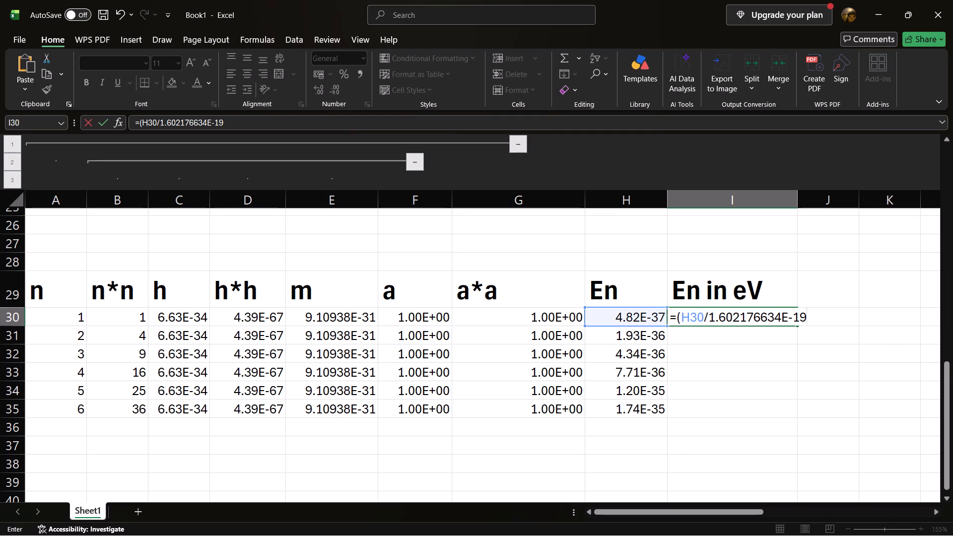
pyautogui.hotkey('shift', ')')
pyautogui.press('Return')
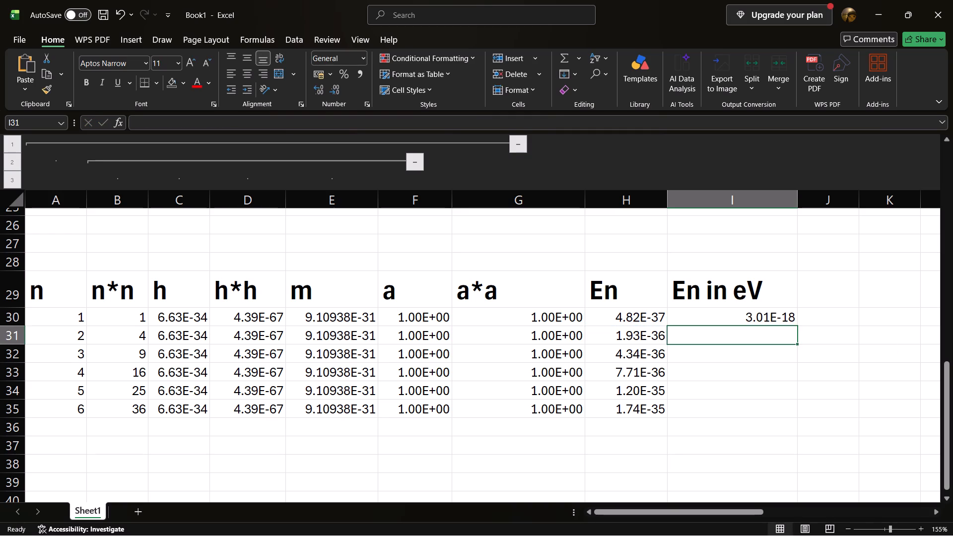
# Fill the En in eV formula from I30 down through I35.
pyautogui.click(777, 320)
pyautogui.moveTo(797, 324); pyautogui.dragTo(789, 421)
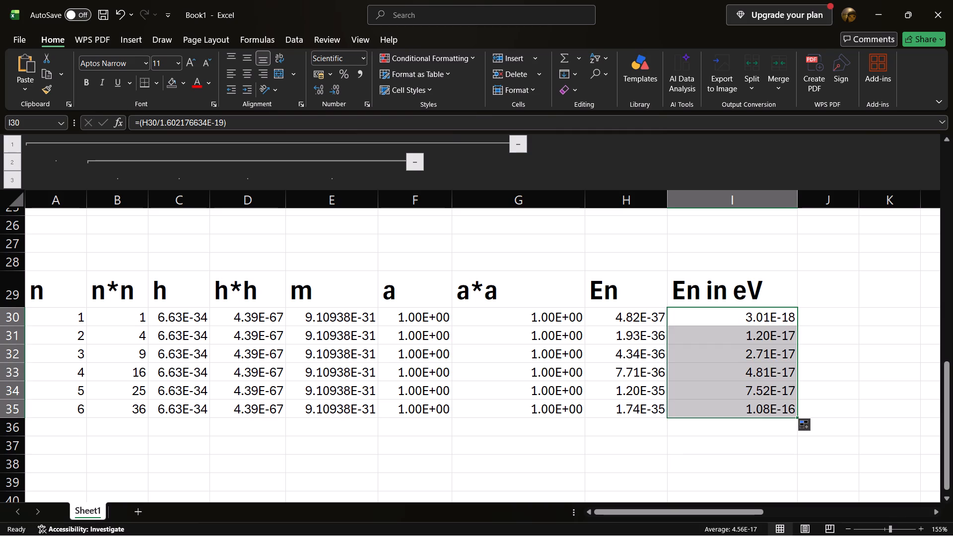
pyautogui.click(818, 262)
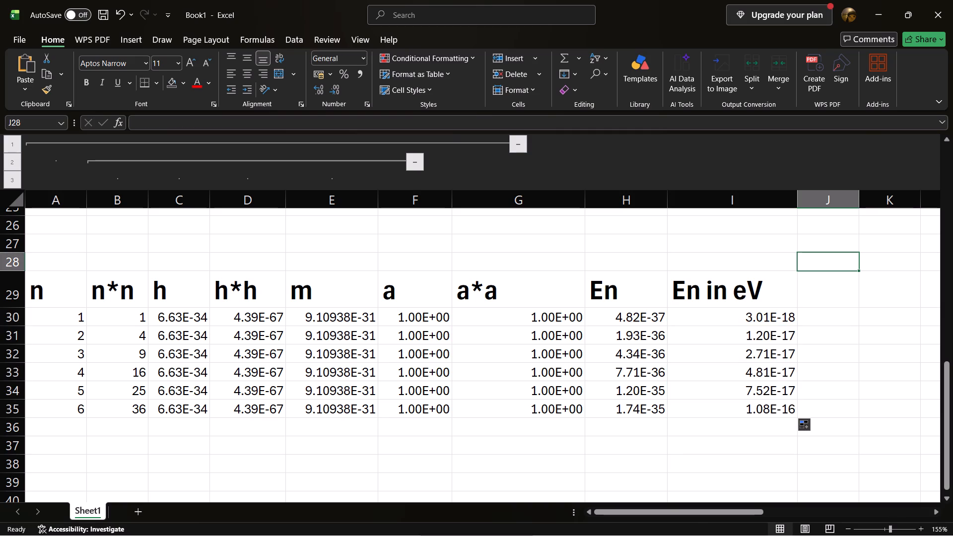
# Review the x vs psi^2 chart and the two tables in Book1.
pyautogui.scroll(2, 381, 331)
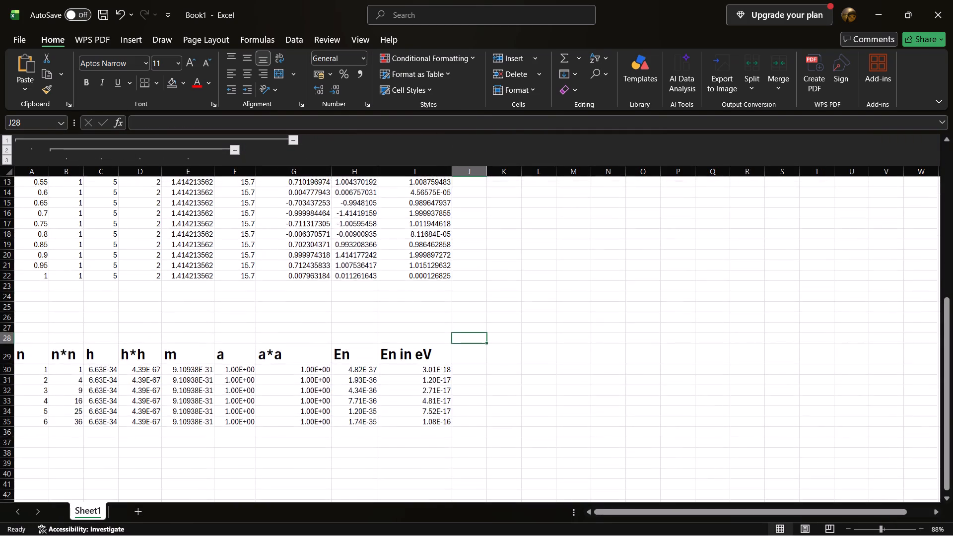
pyautogui.scroll(3, 381, 331)
pyautogui.click(565, 309)
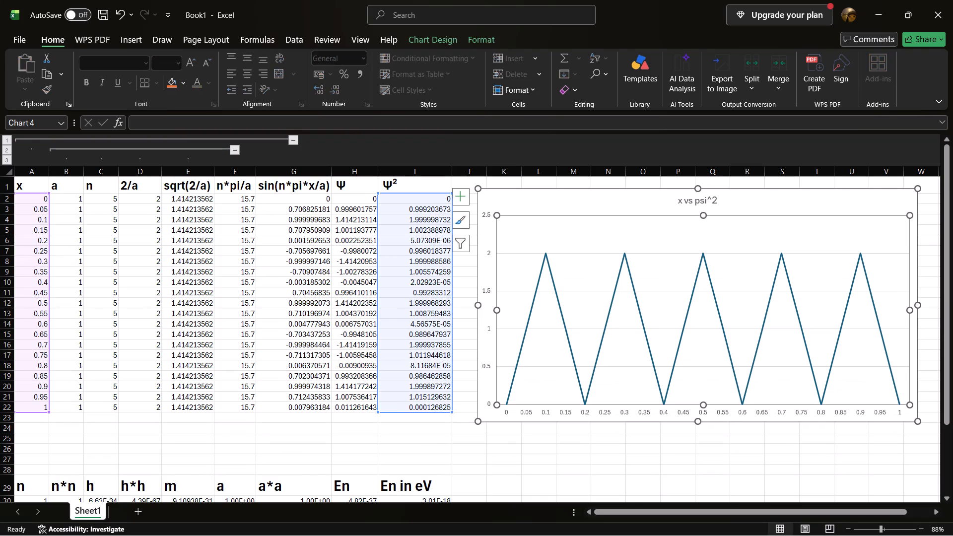
pyautogui.click(433, 452)
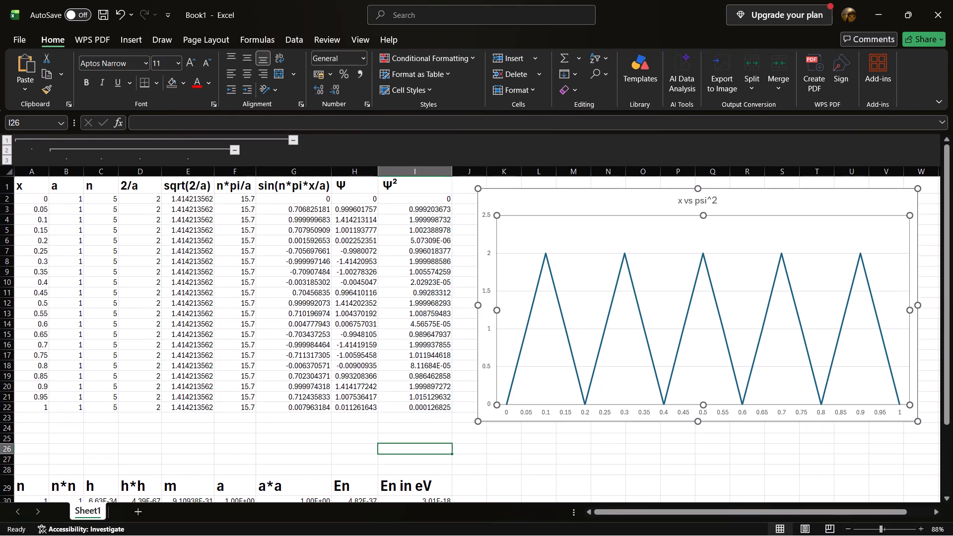
pyautogui.click(613, 456)
pyautogui.scroll(-2, 613, 456)
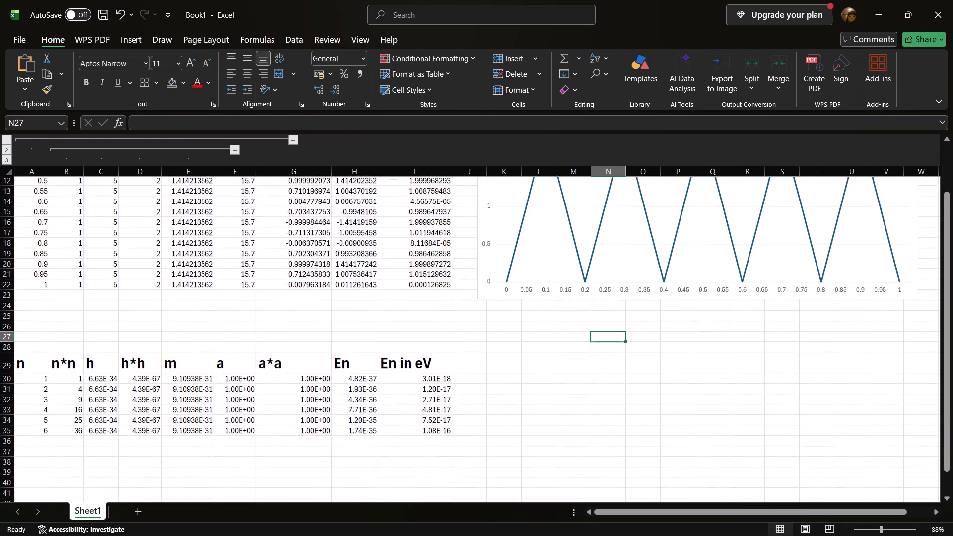
pyautogui.scroll(-1, 613, 437)
# Insert an empty line chart and place it beside the energy table, below the x vs psi^2 chart.
pyautogui.click(498, 380)
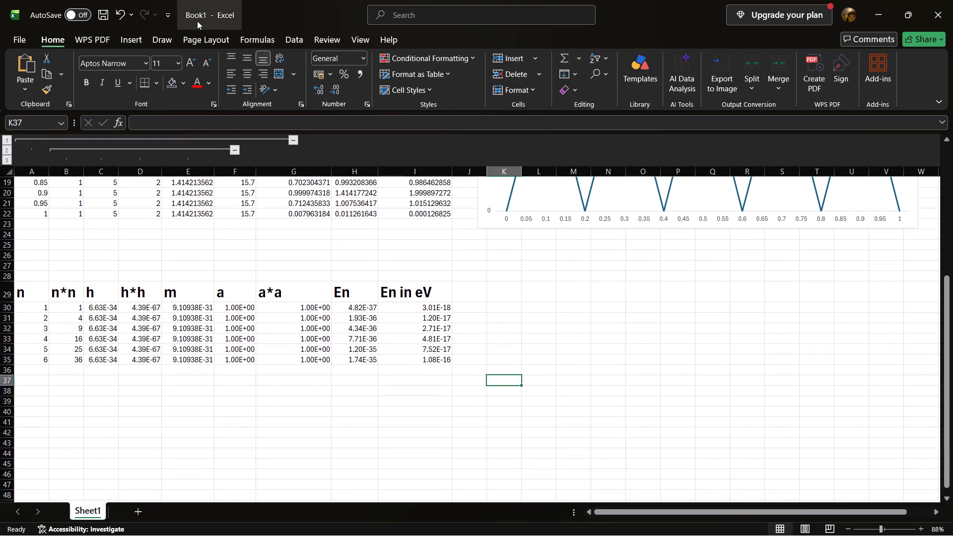
pyautogui.click(133, 41)
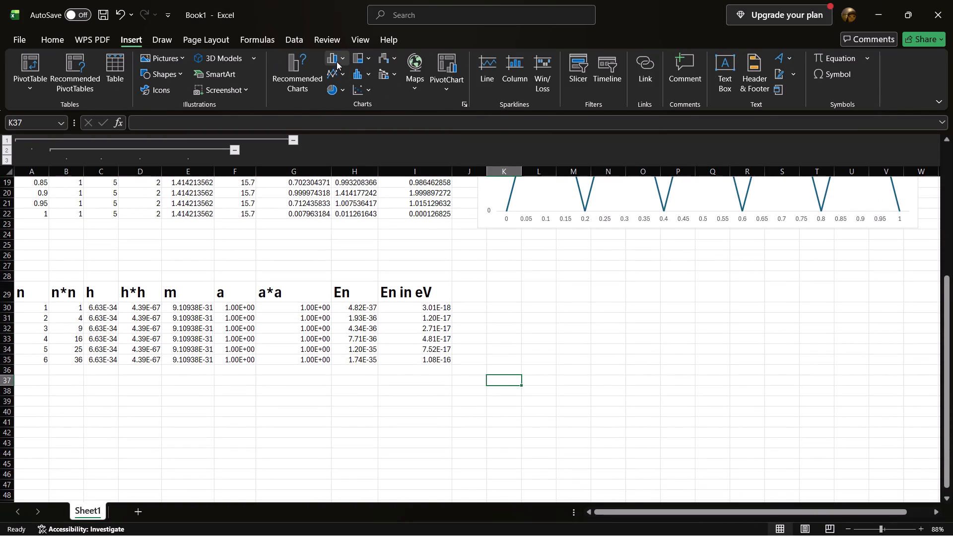
pyautogui.click(342, 71)
pyautogui.click(348, 104)
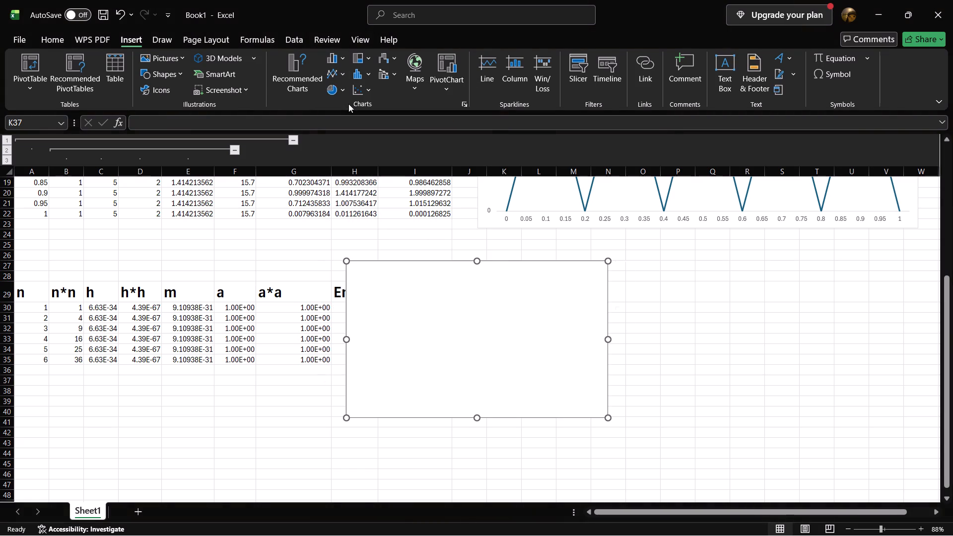
pyautogui.moveTo(485, 304); pyautogui.dragTo(676, 293)
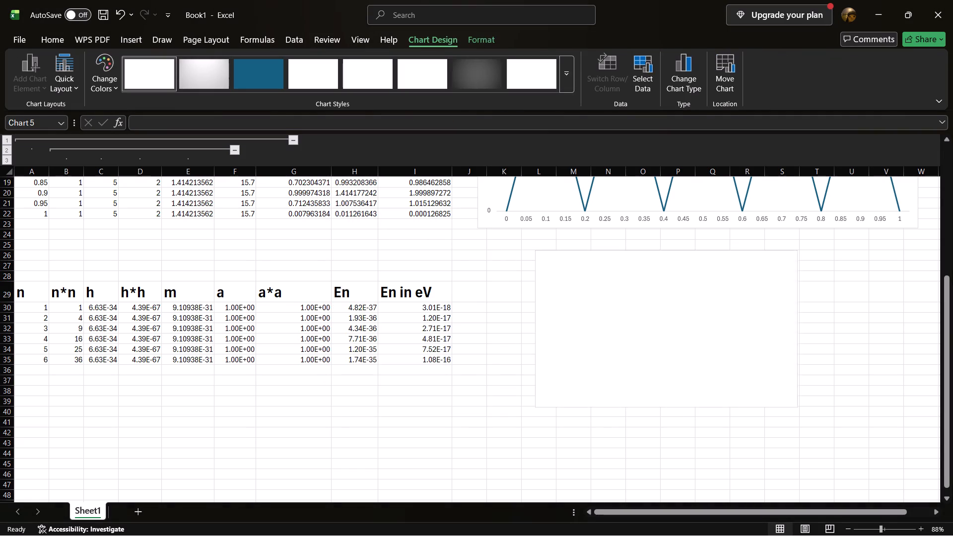
pyautogui.moveTo(676, 293); pyautogui.dragTo(677, 294)
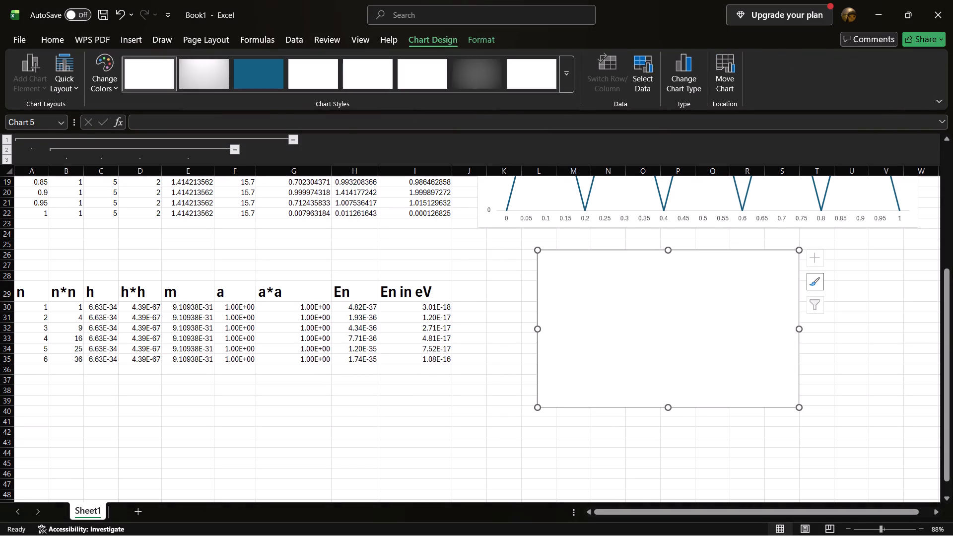
# Start a new data series for the empty line chart and take its name from the En in eV header, I29.
pyautogui.rightClick(639, 298)
pyautogui.click(644, 67)
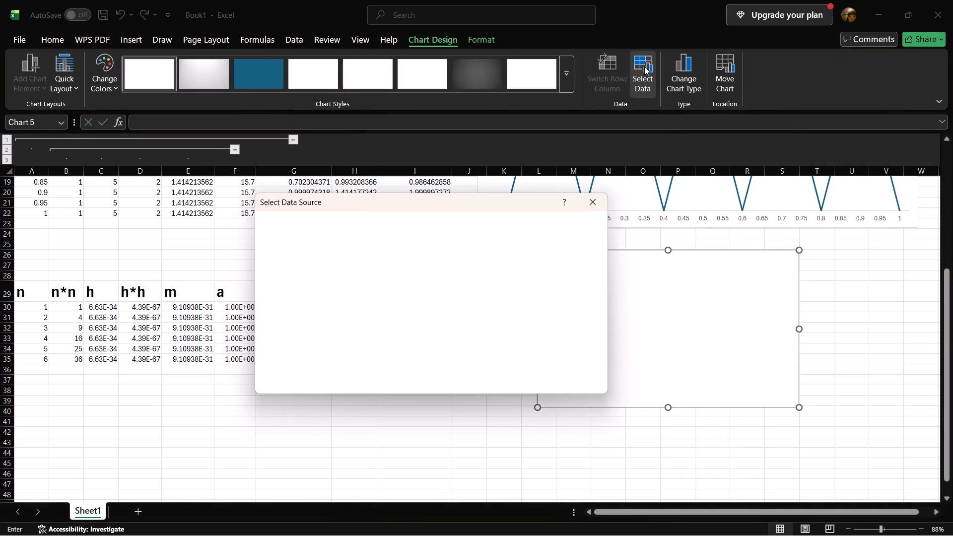
pyautogui.click(289, 295)
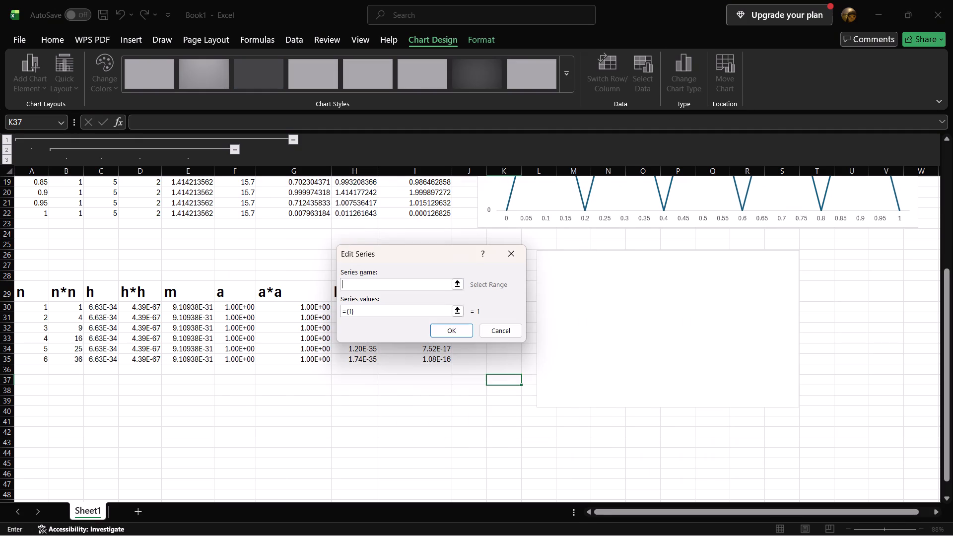
pyautogui.moveTo(445, 256); pyautogui.dragTo(629, 213)
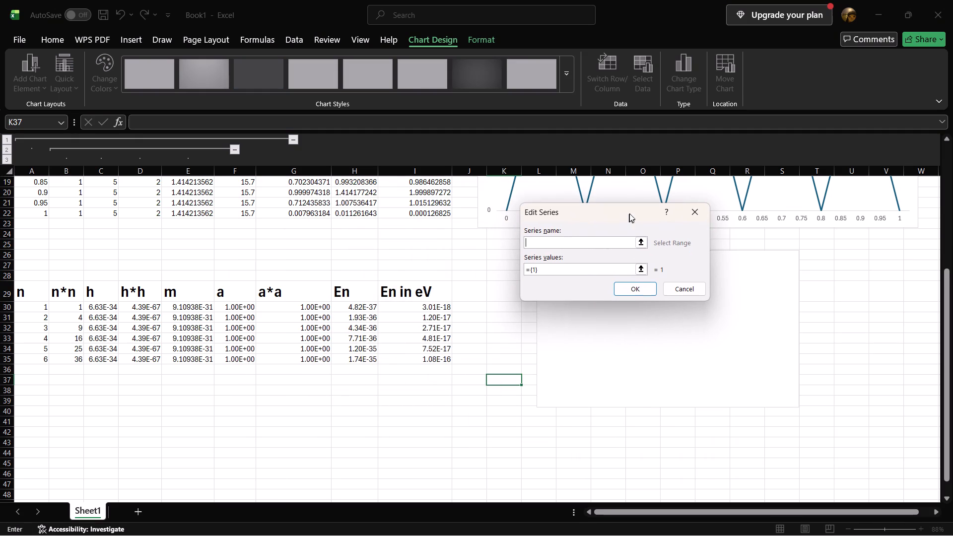
pyautogui.click(433, 295)
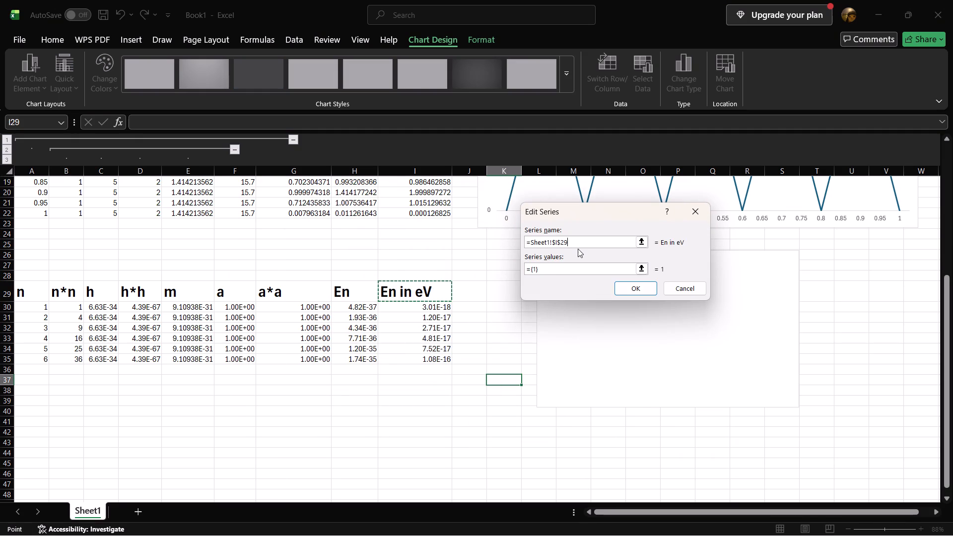
pyautogui.click(578, 247)
pyautogui.moveTo(578, 244); pyautogui.dragTo(551, 244)
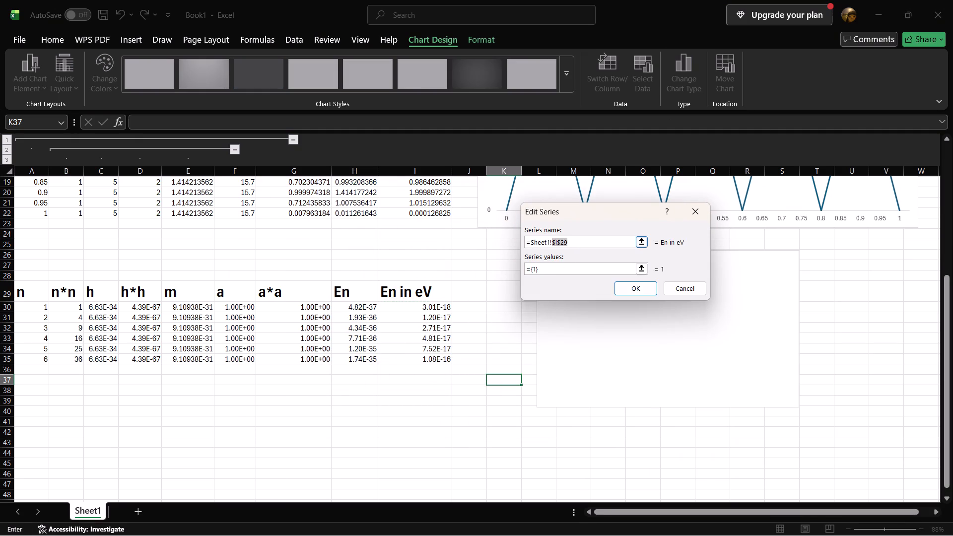
pyautogui.moveTo(551, 244); pyautogui.dragTo(569, 244)
# Set the new series' values to I30:I35 and apply the data source to the line chart.
pyautogui.moveTo(566, 263); pyautogui.dragTo(550, 265)
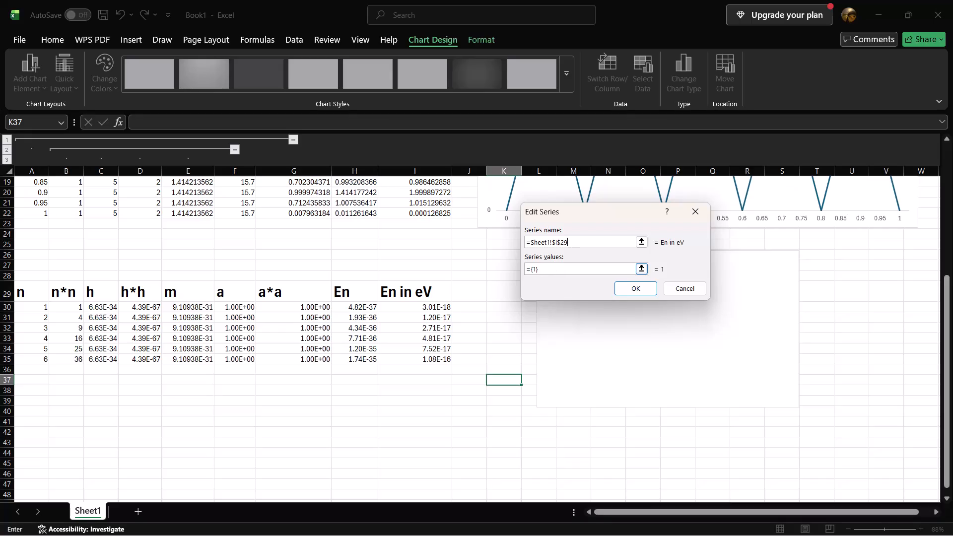
pyautogui.moveTo(550, 265); pyautogui.dragTo(549, 265)
pyautogui.click(549, 265)
pyautogui.moveTo(549, 265); pyautogui.dragTo(525, 266)
pyautogui.press('BackSpace')
pyautogui.moveTo(418, 307); pyautogui.dragTo(434, 321)
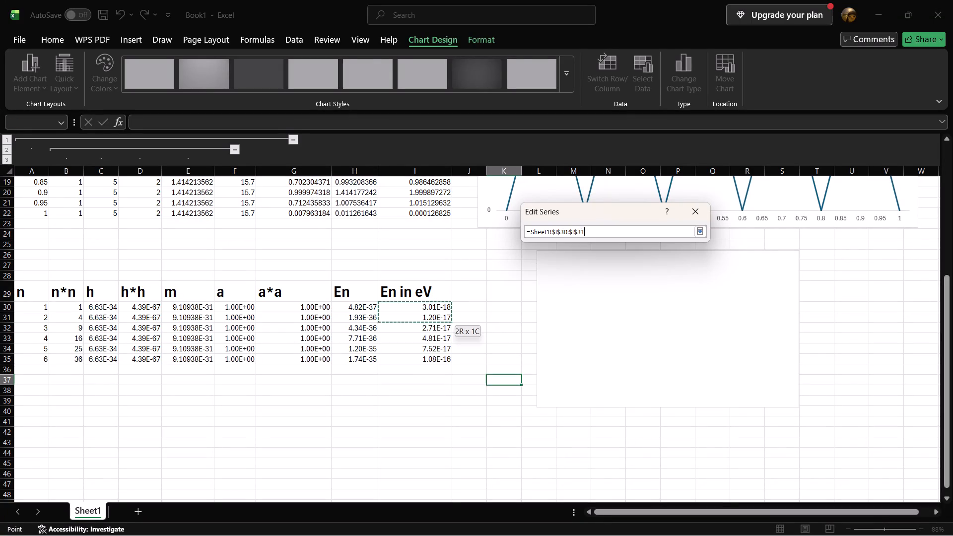
pyautogui.moveTo(434, 321); pyautogui.dragTo(441, 356)
pyautogui.click(638, 293)
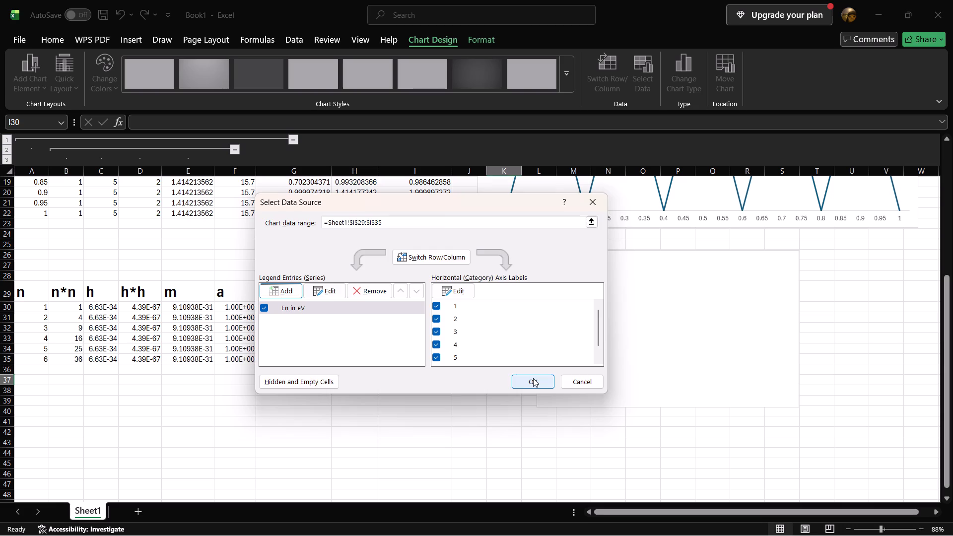
pyautogui.click(533, 378)
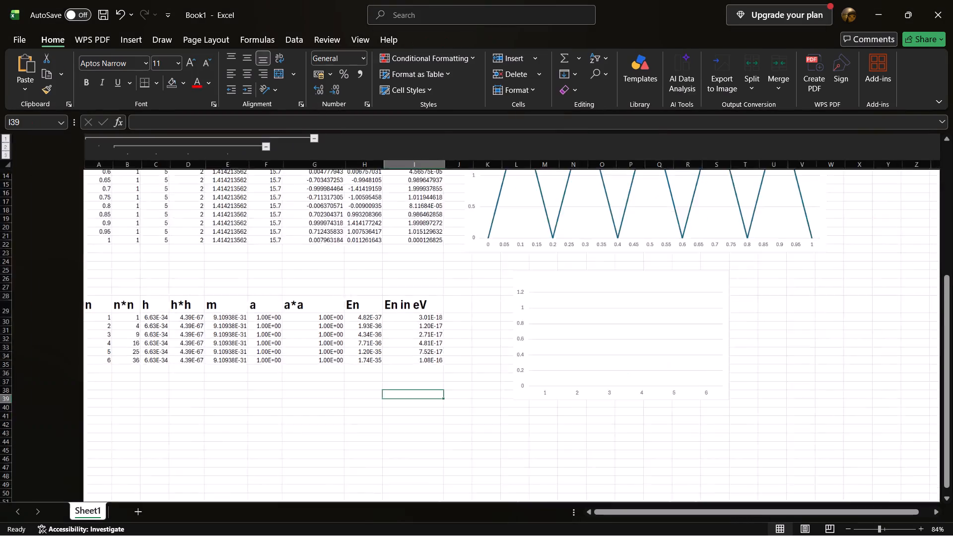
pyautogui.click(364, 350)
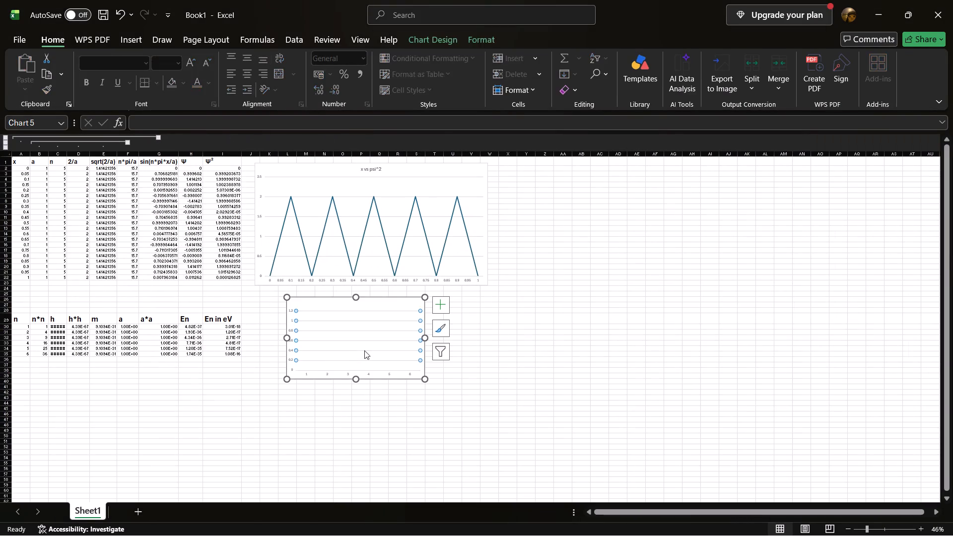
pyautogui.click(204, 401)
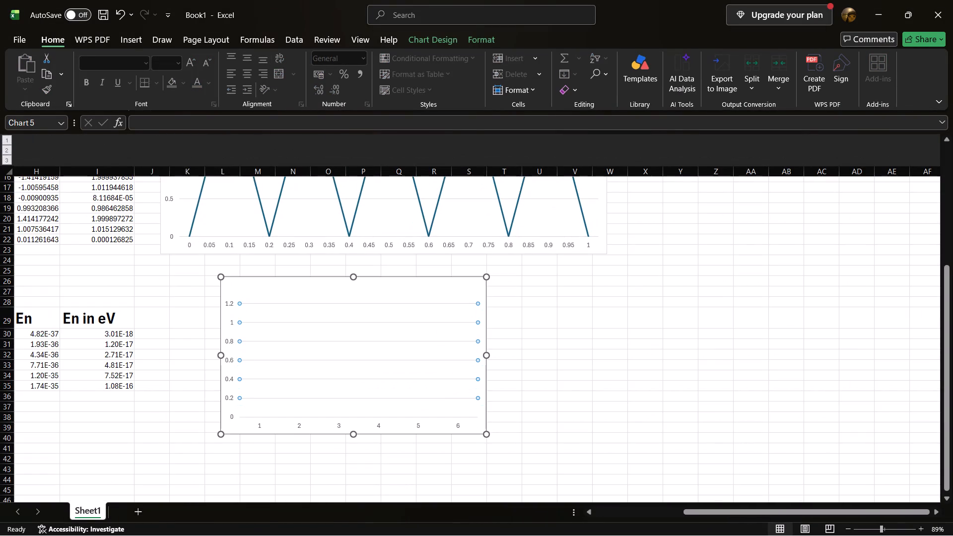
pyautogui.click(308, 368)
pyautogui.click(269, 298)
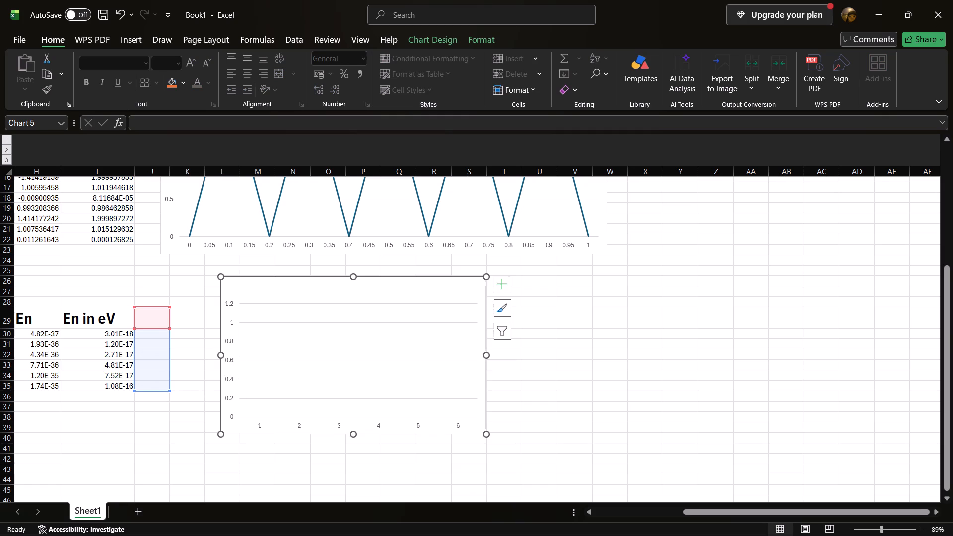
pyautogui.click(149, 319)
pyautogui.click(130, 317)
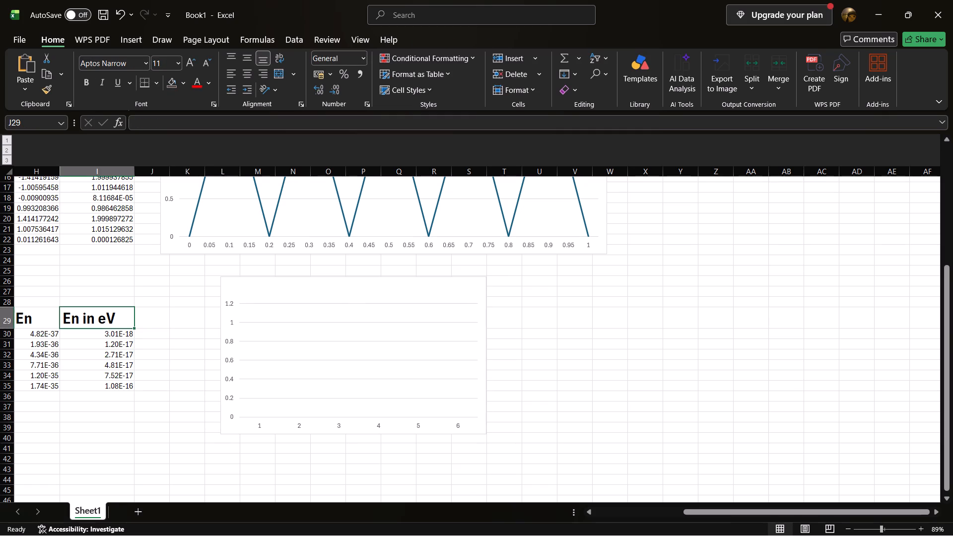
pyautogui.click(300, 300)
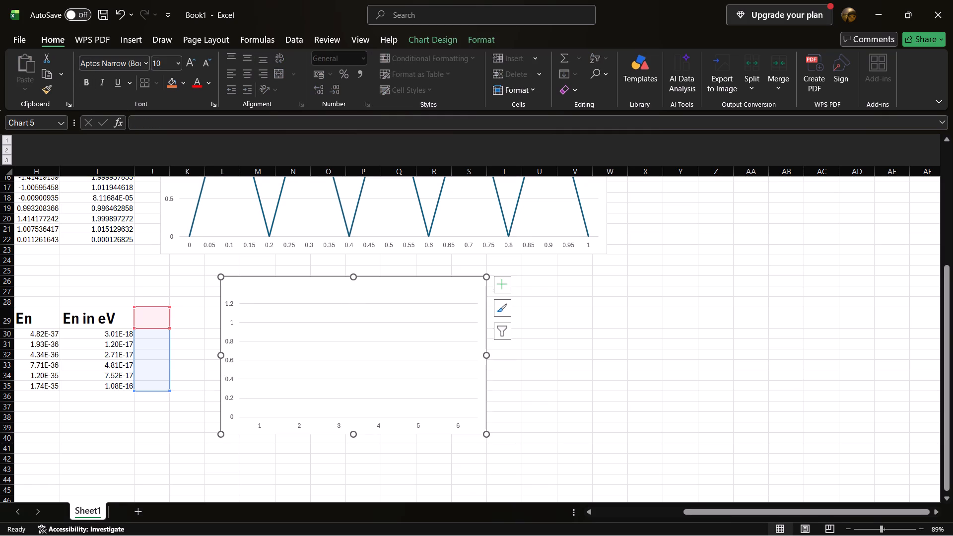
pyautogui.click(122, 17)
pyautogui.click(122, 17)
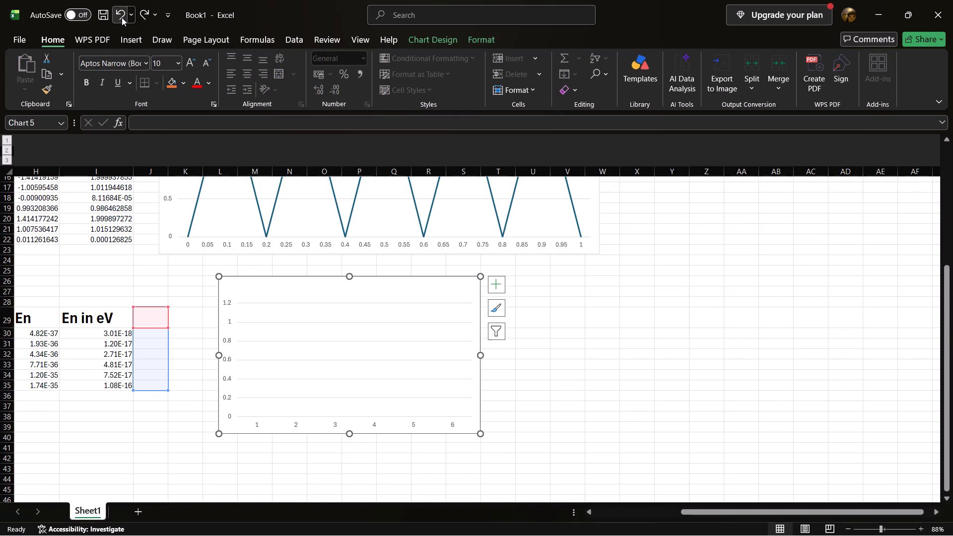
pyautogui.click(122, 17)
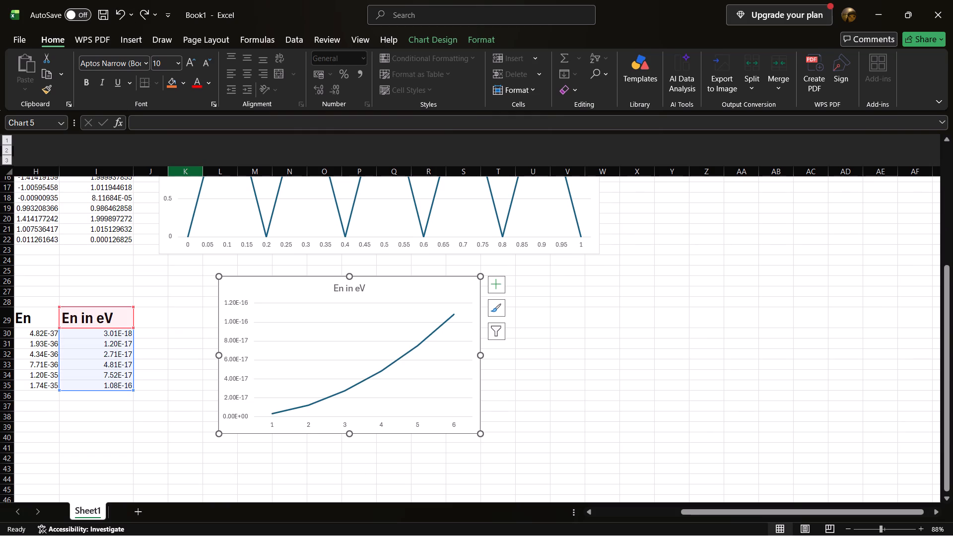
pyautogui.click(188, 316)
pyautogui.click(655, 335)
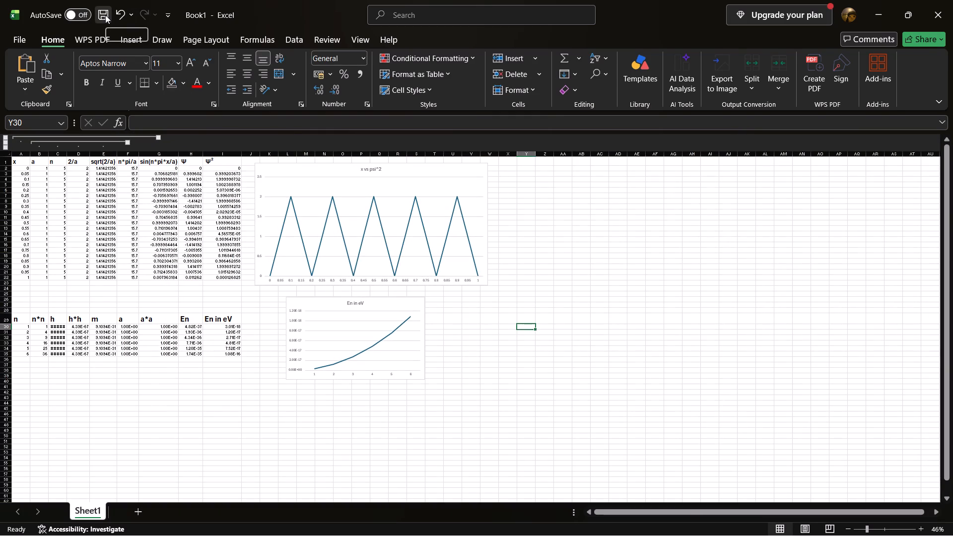
# Save the workbook as "data analysis" in the Downloads folder.
pyautogui.hotkey('ctrl', 'shift', 's')
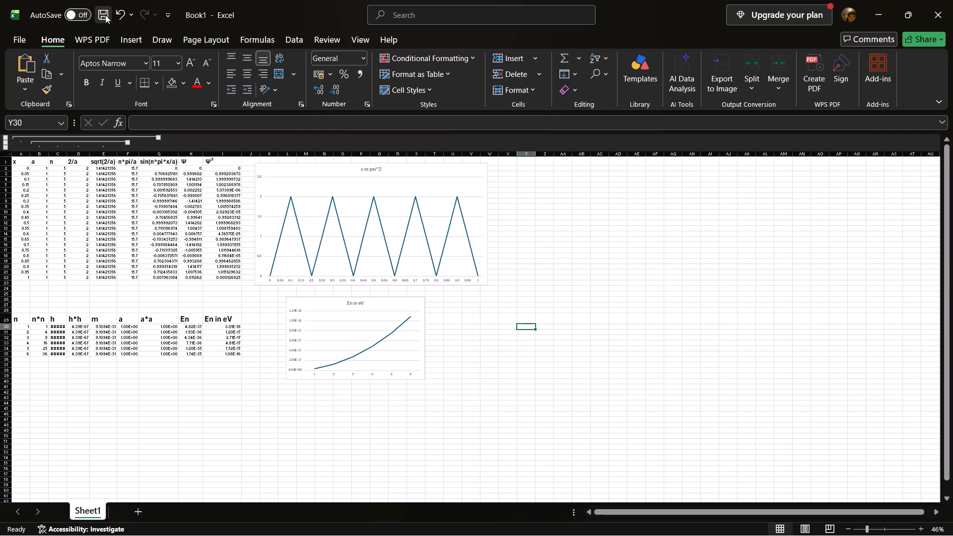
pyautogui.click(105, 15)
pyautogui.click(496, 248)
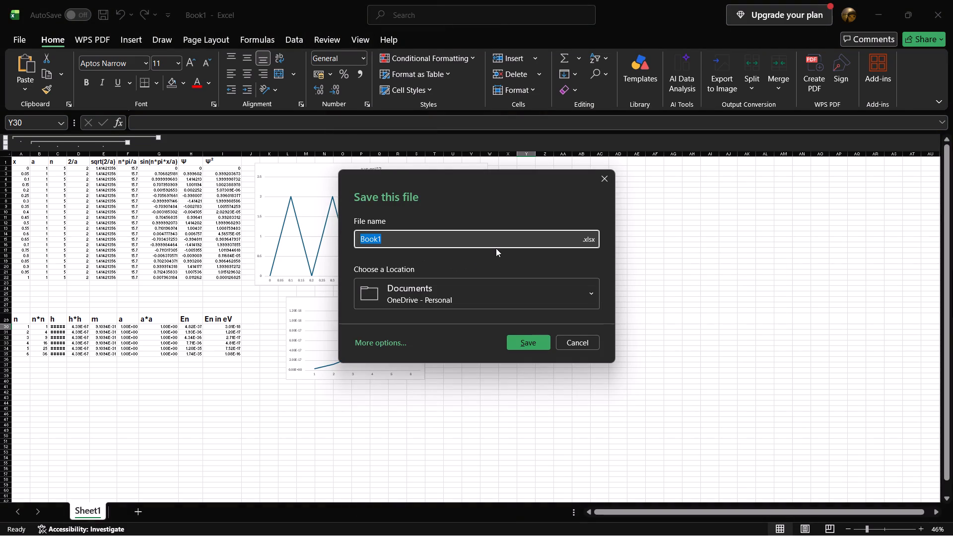
pyautogui.click(577, 288)
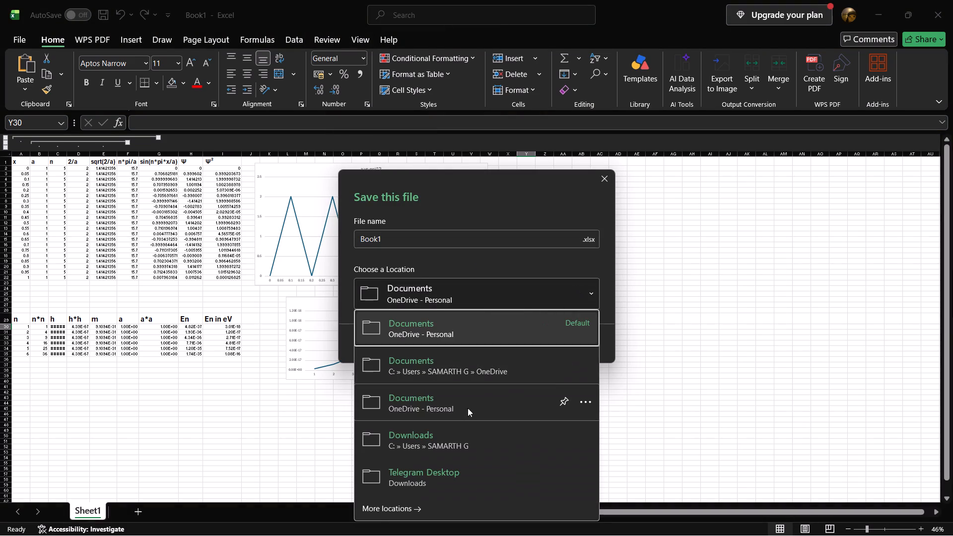
pyautogui.click(460, 451)
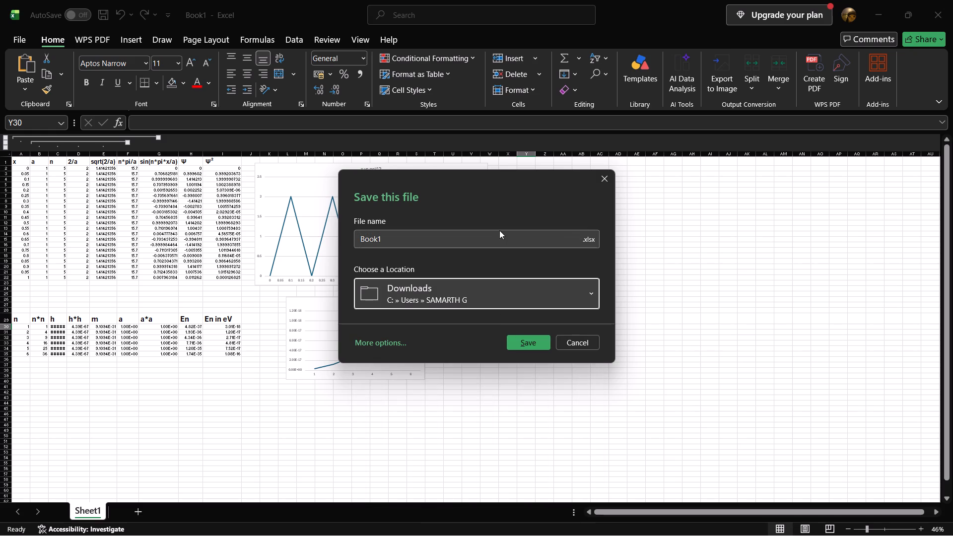
pyautogui.click(499, 230)
pyautogui.click(475, 236)
pyautogui.press('BackSpace')
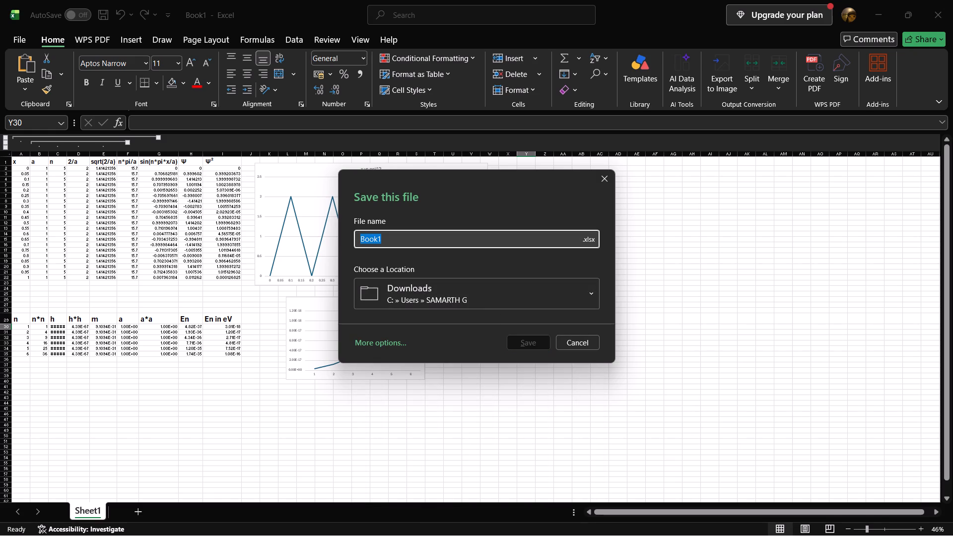
pyautogui.write('data n')
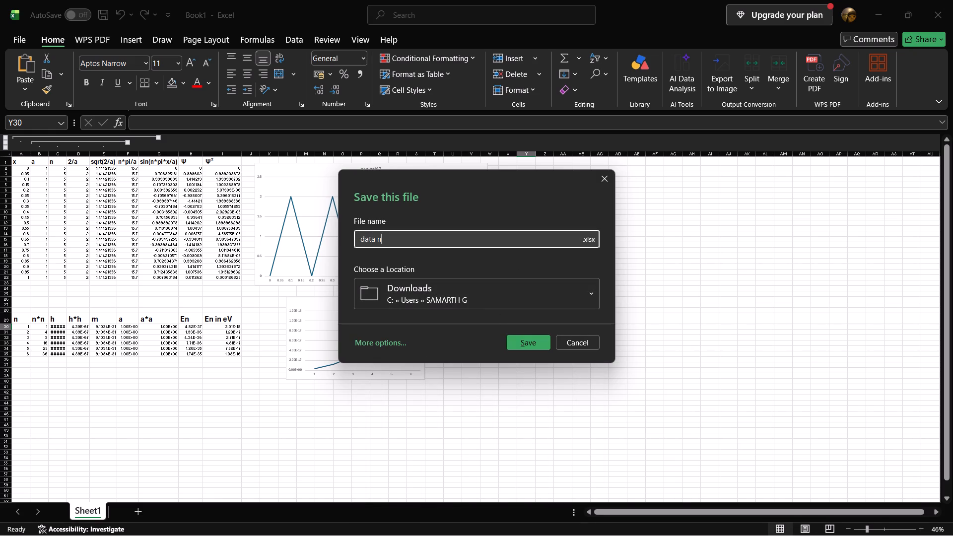
pyautogui.press('BackSpace')
pyautogui.press('BackSpace')
pyautogui.press('space')
pyautogui.write('a')
pyautogui.write('nalyu')
pyautogui.press('BackSpace')
pyautogui.write('sis')
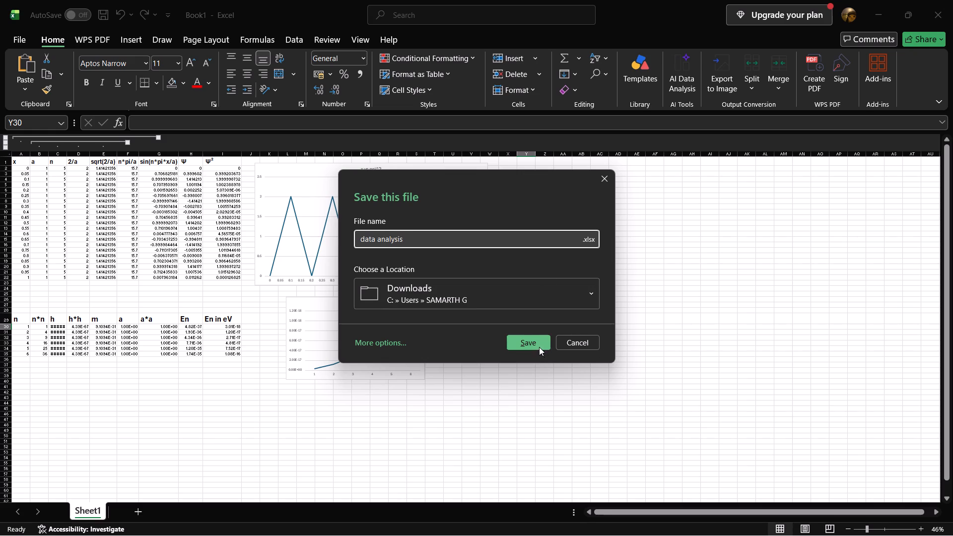
pyautogui.click(531, 346)
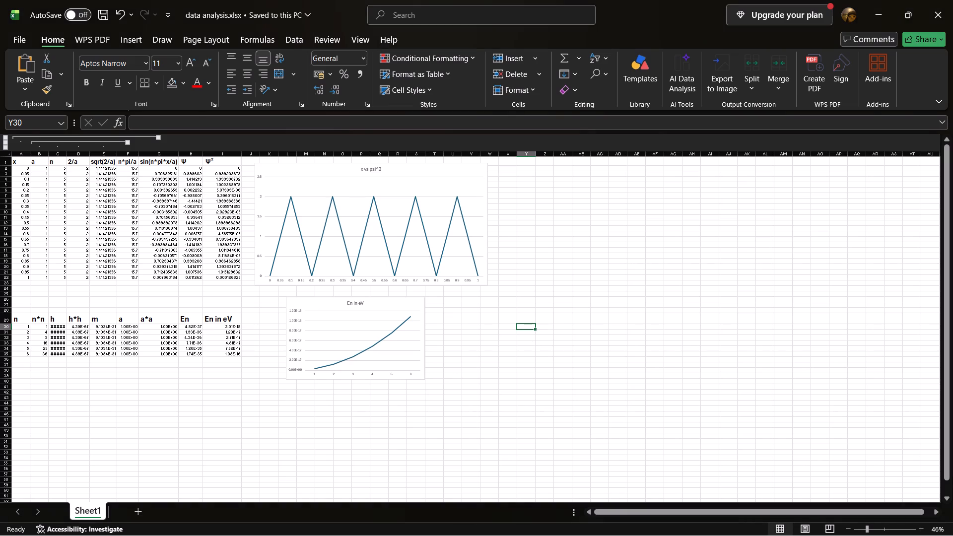
# Review both tables and the x vs psi^2 and En in eV charts in the saved workbook.
pyautogui.scroll(1, 531, 346)
pyautogui.hscroll(1, 531, 346)
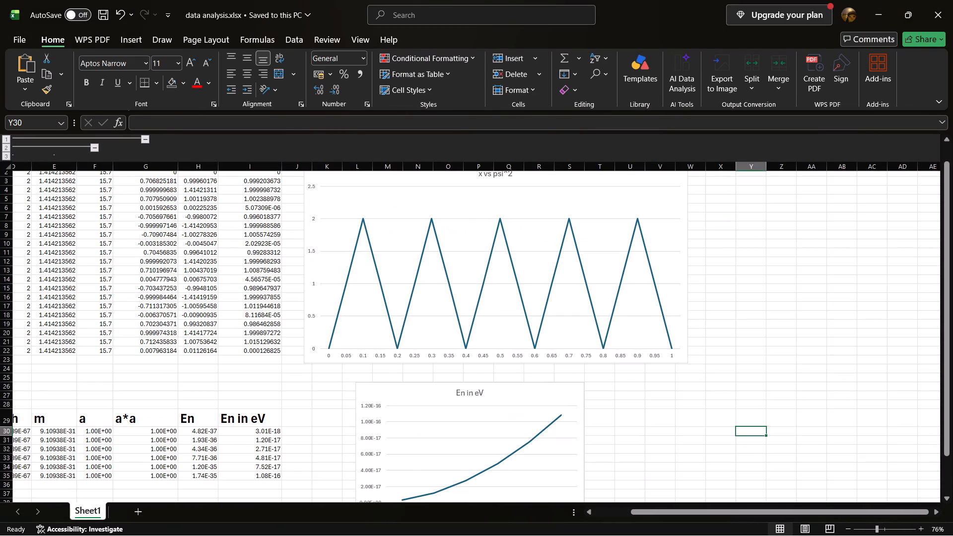
pyautogui.hscroll(2, 223, 247)
pyautogui.scroll(1, 223, 247)
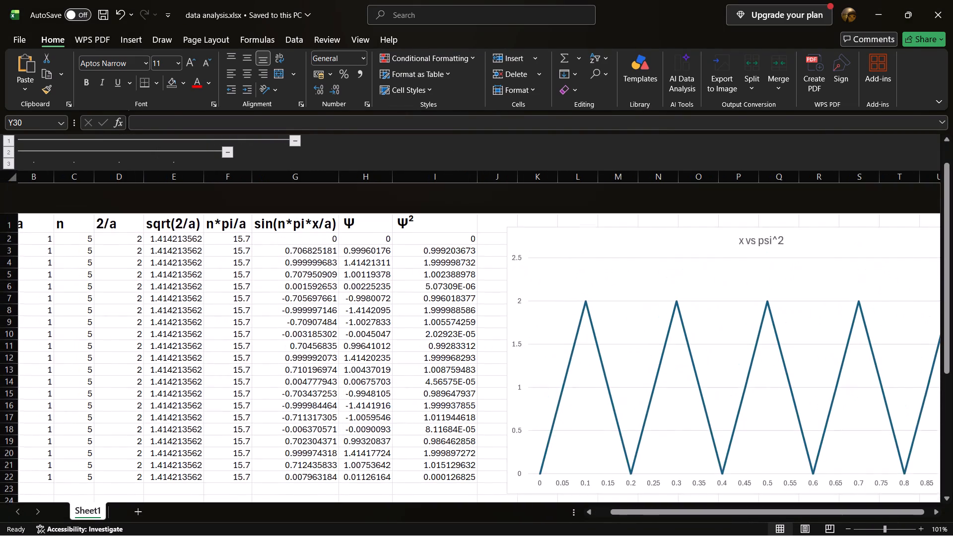
pyautogui.scroll(1, 223, 247)
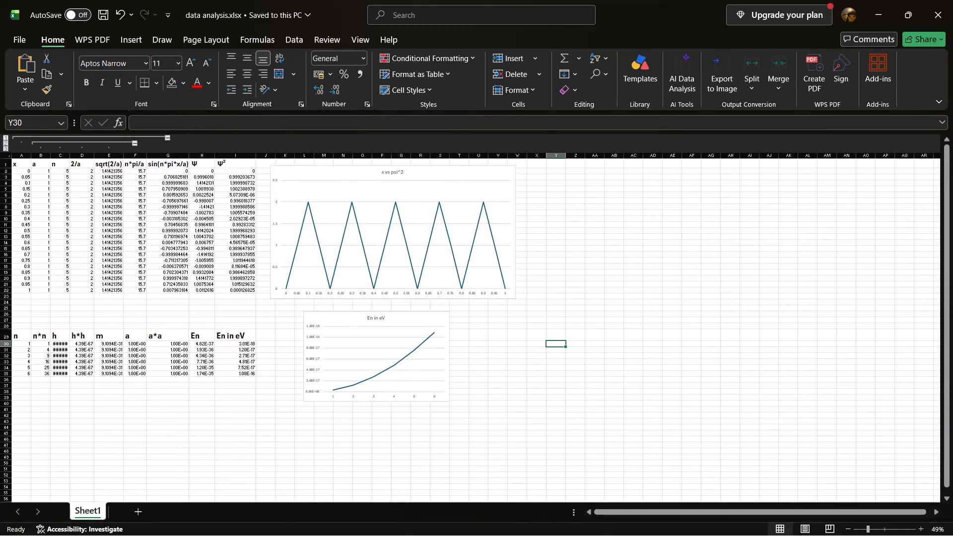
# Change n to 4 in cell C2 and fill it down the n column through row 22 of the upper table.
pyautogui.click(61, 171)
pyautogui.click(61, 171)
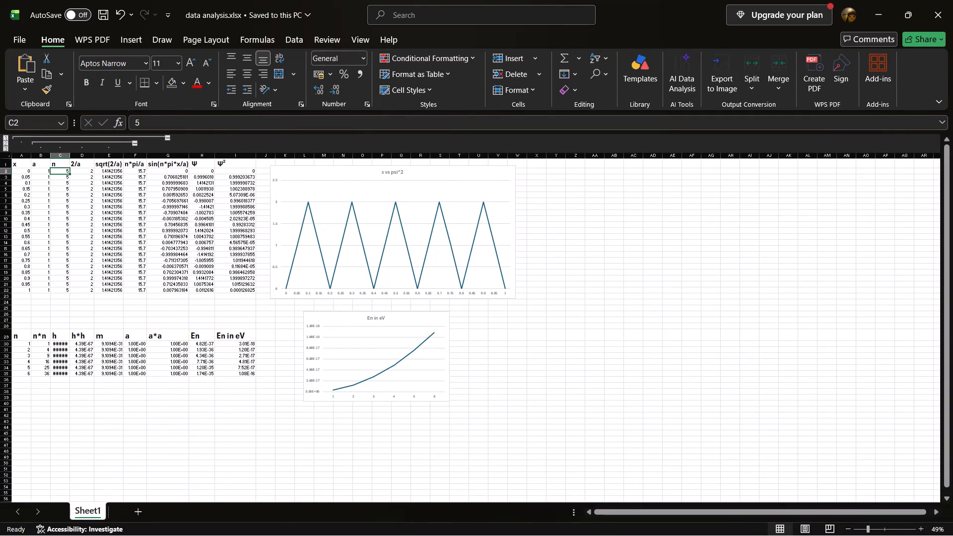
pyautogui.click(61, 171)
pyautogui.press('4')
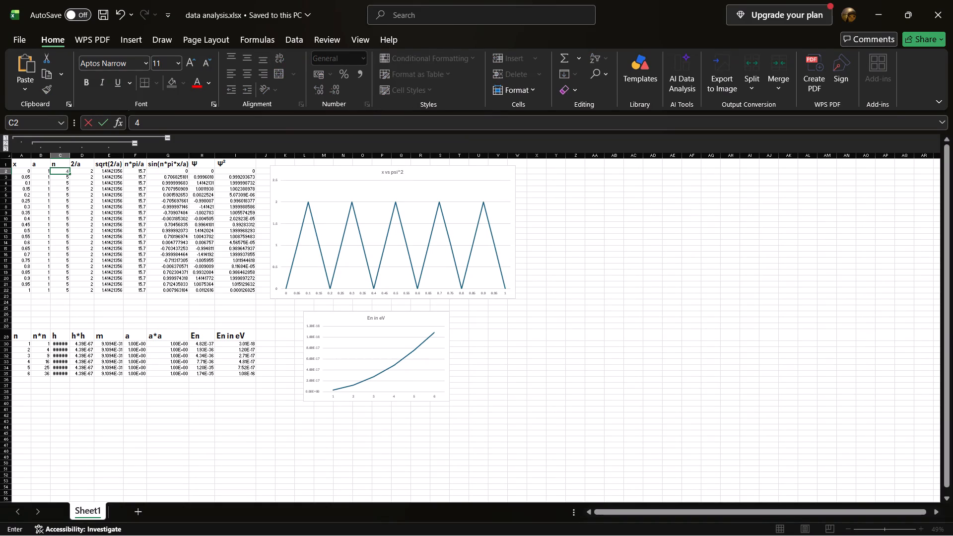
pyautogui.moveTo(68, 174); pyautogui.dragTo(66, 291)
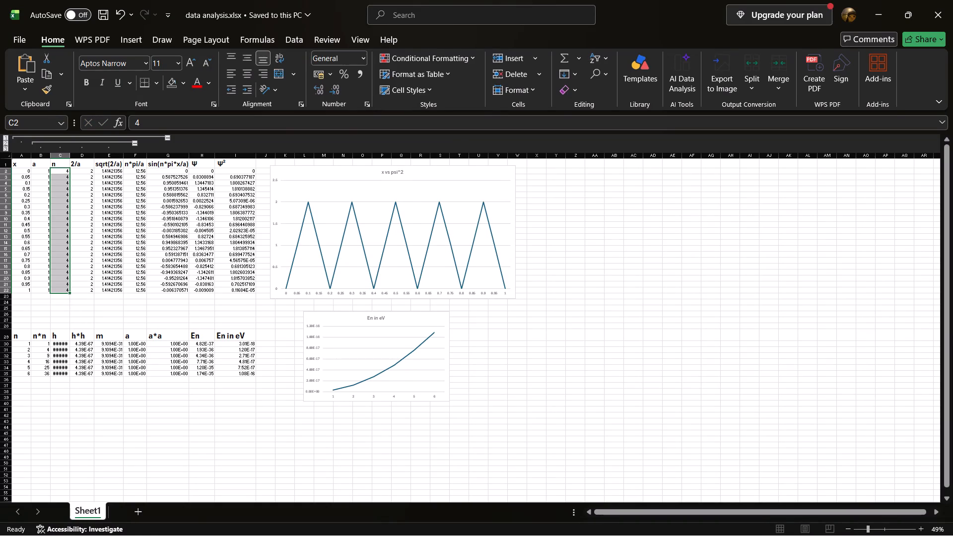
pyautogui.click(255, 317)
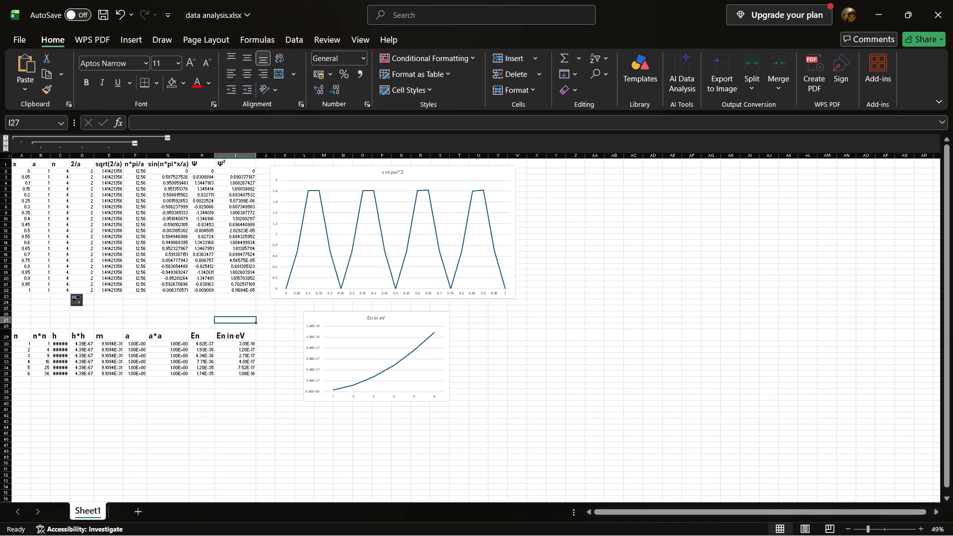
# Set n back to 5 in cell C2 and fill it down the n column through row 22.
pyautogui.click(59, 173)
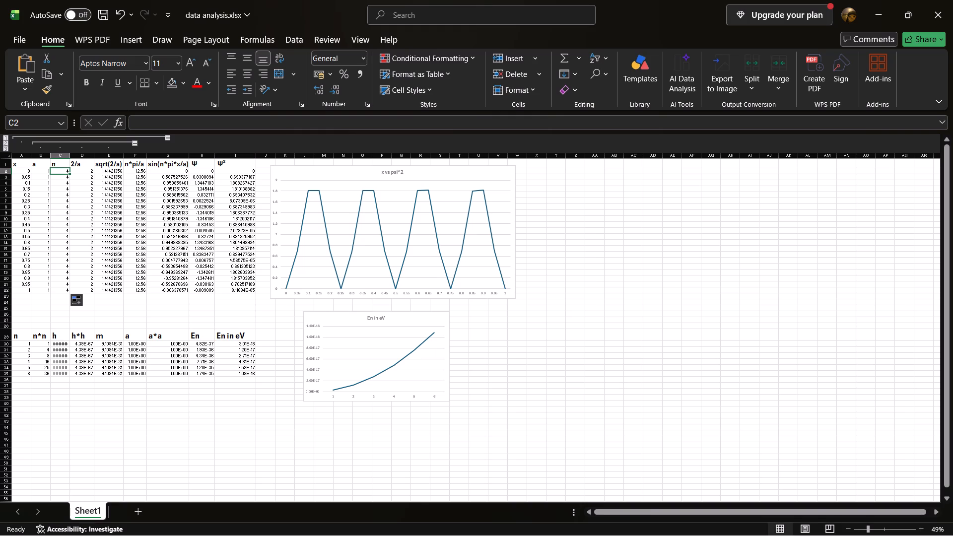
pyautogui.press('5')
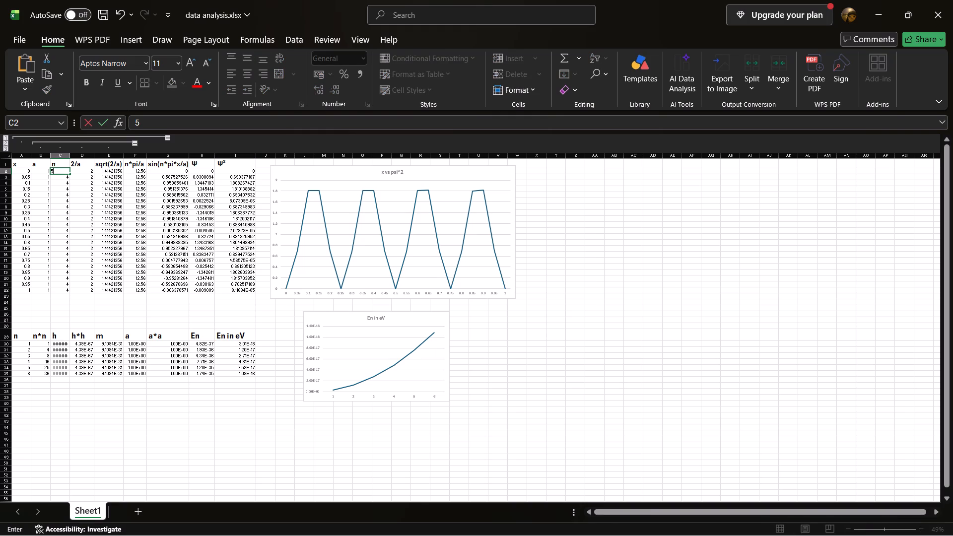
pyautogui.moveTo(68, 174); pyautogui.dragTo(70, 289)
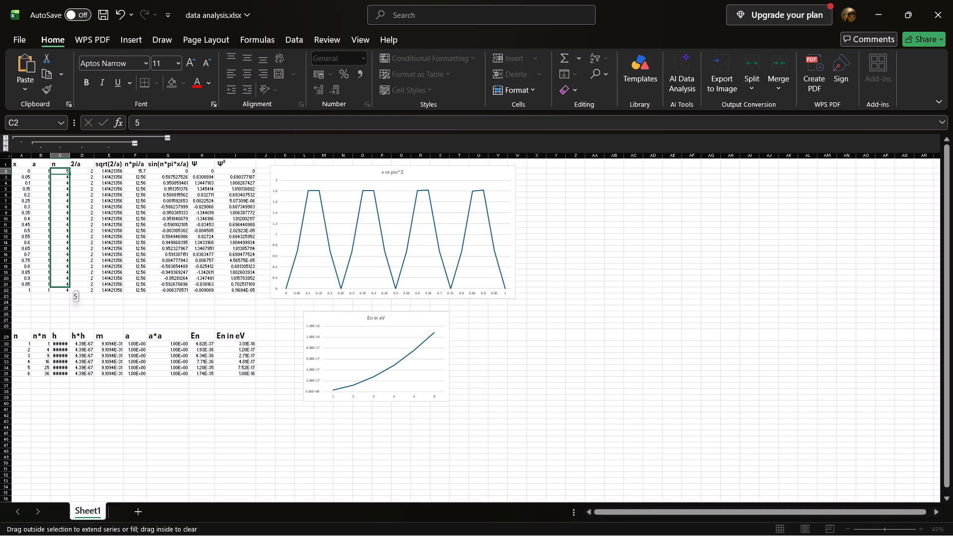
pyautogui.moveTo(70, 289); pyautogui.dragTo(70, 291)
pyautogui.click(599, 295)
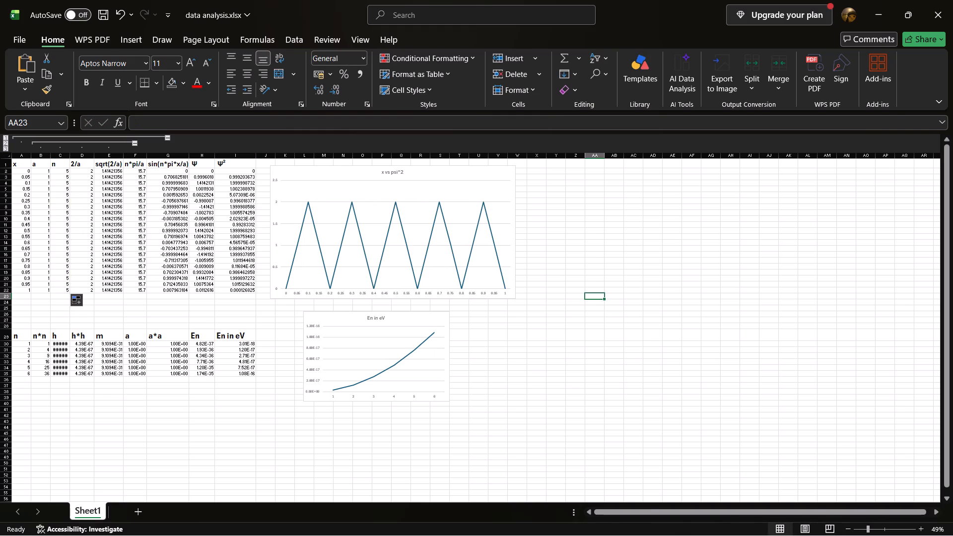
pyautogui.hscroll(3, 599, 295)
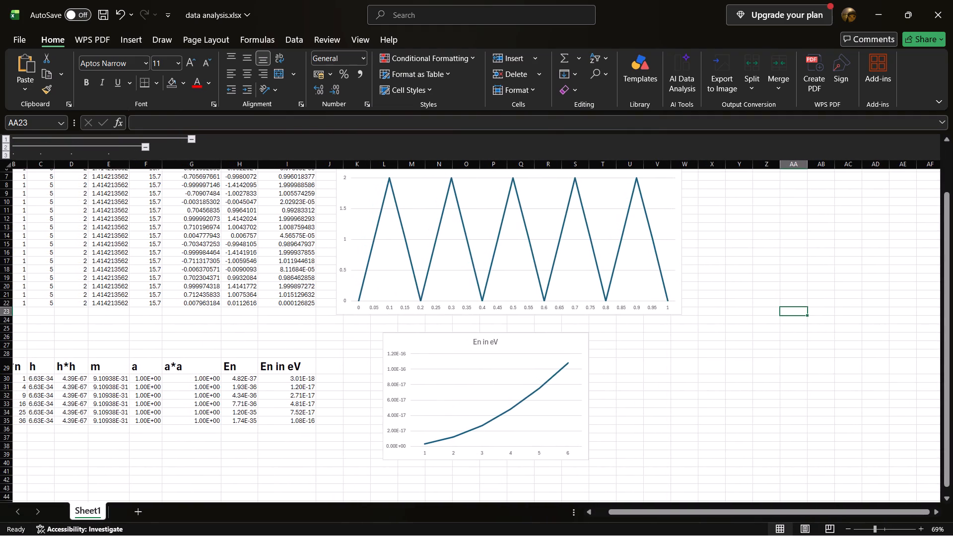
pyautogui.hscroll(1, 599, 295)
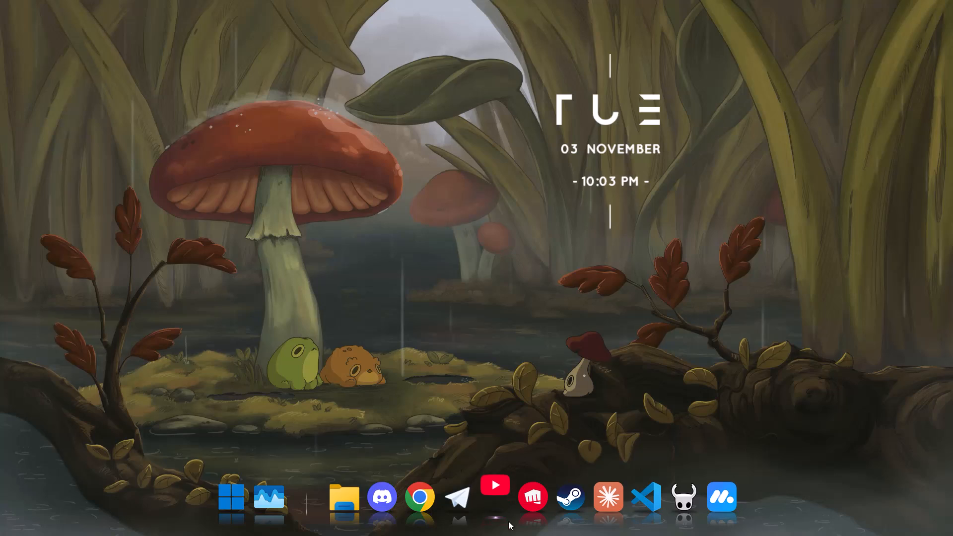
# Switch to File Explorer, open the Downloads folder in a maximized window and select the saved data analysis.xlsx workbook.
pyautogui.click(329, 505)
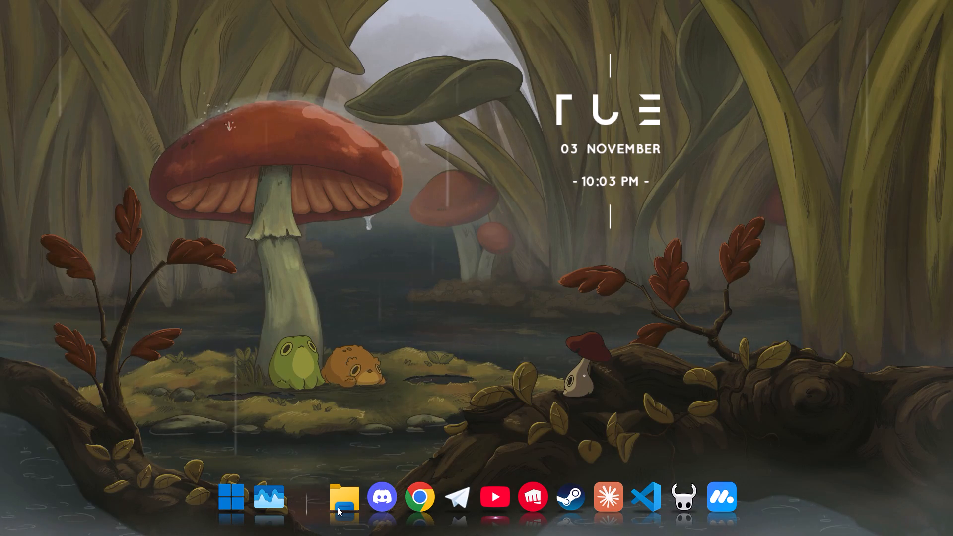
pyautogui.click(338, 507)
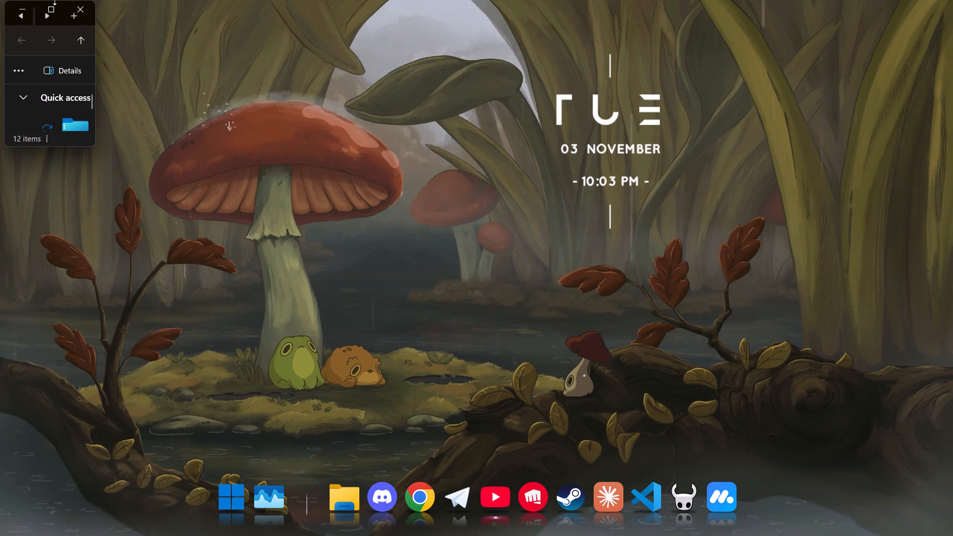
pyautogui.click(53, 4)
pyautogui.click(83, 263)
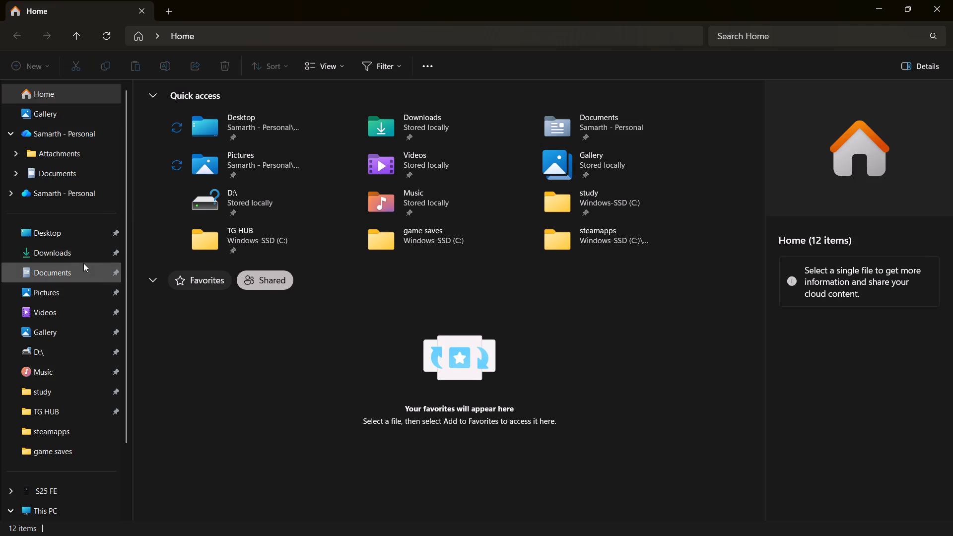
pyautogui.click(78, 245)
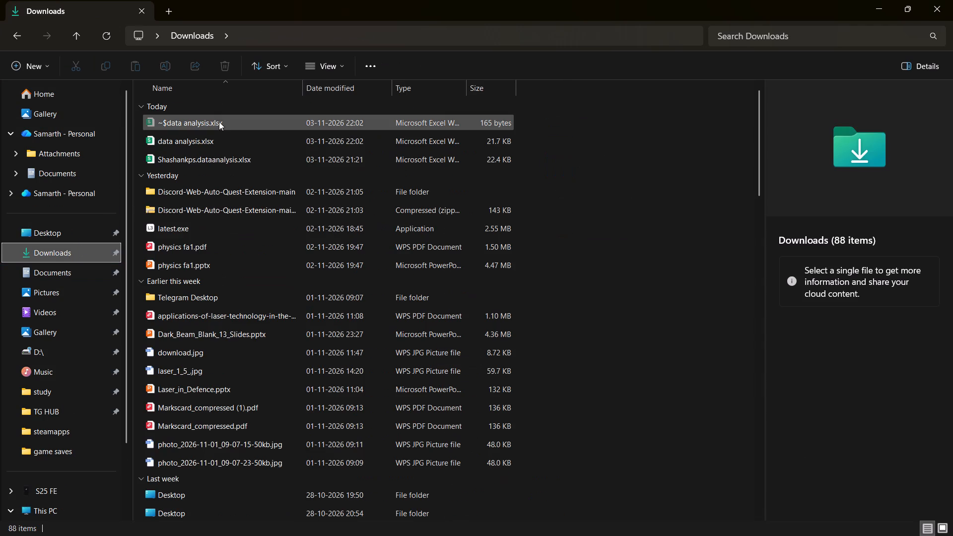
pyautogui.click(217, 122)
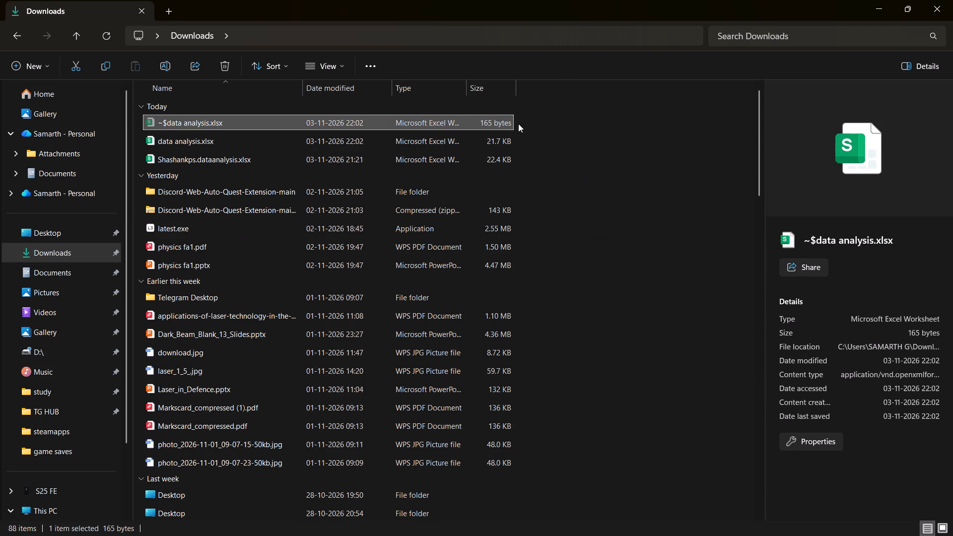
pyautogui.click(456, 136)
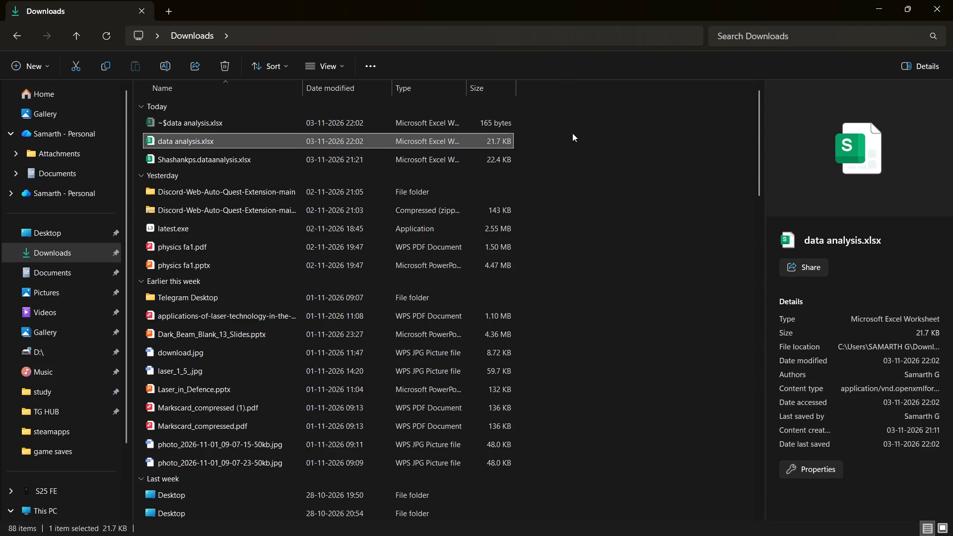
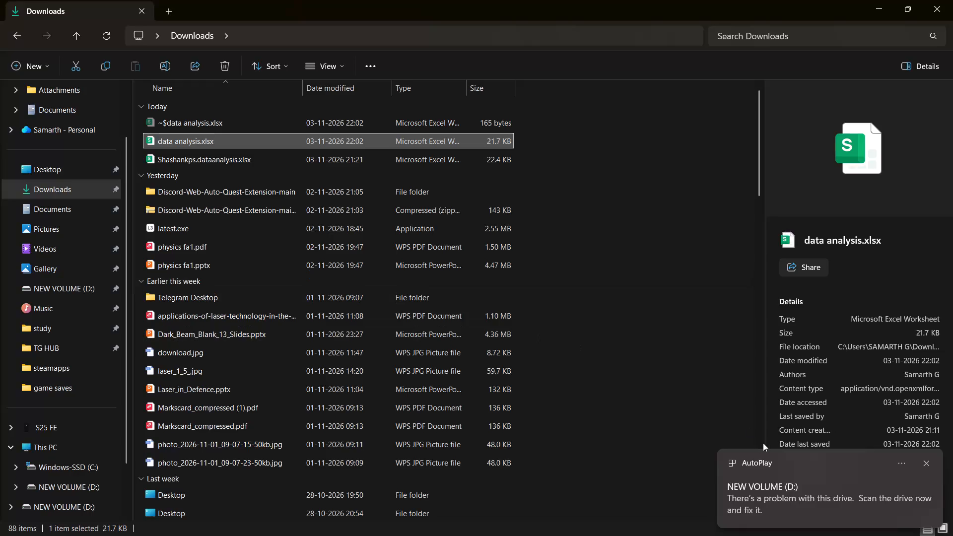
# Start the recommended scan and fix for NEW VOLUME (D:).
pyautogui.click(788, 494)
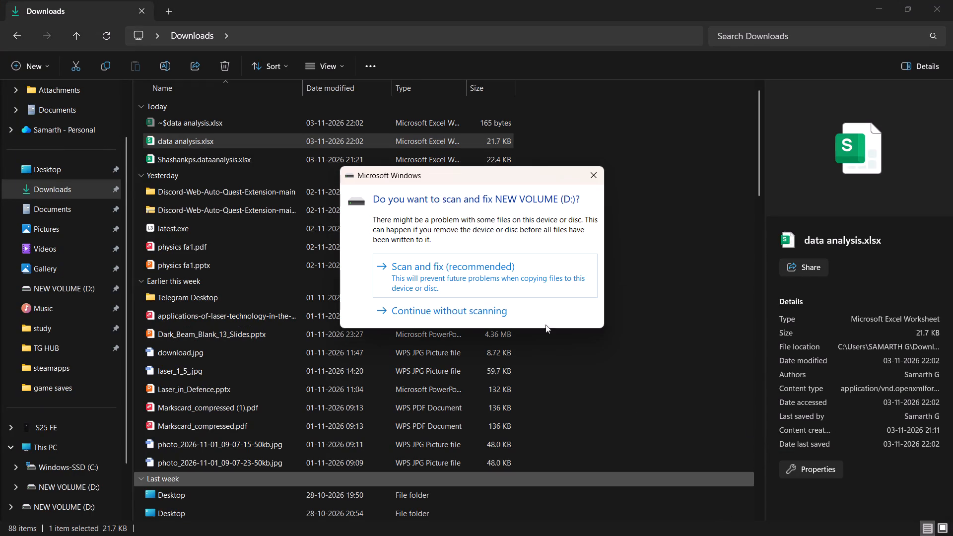
pyautogui.click(516, 272)
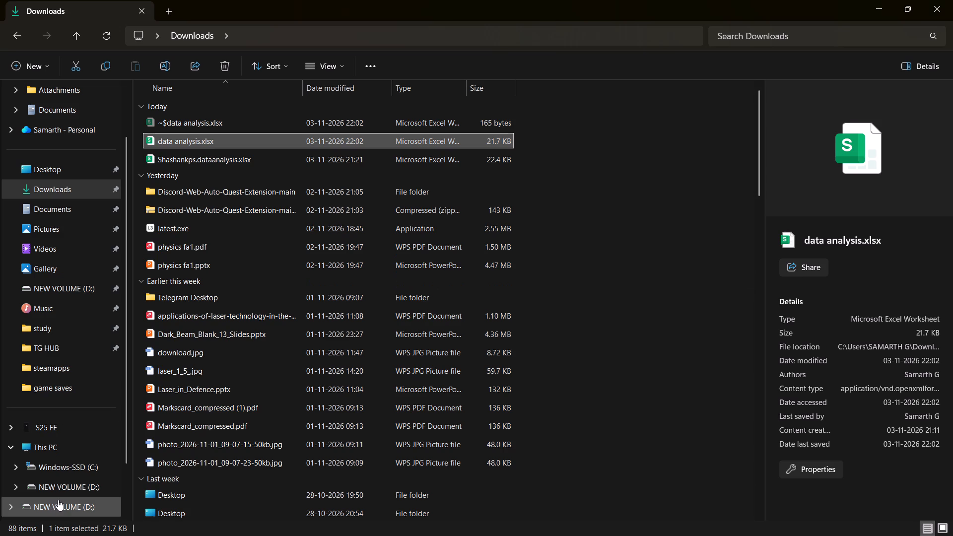
# Permanently delete the .device_info file and the Black Clover Movie video from NEW VOLUME (D:).
pyautogui.click(73, 493)
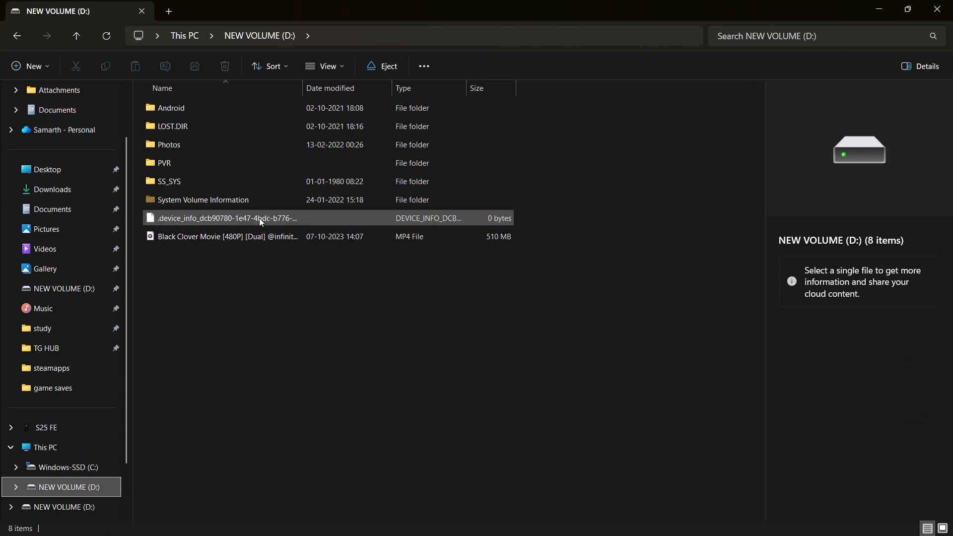
pyautogui.moveTo(234, 254); pyautogui.dragTo(204, 204)
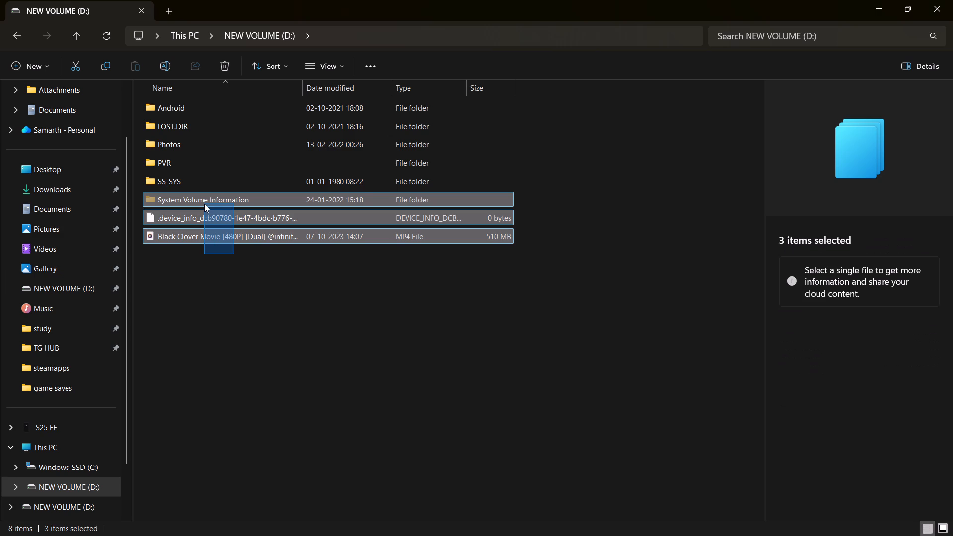
pyautogui.moveTo(204, 204); pyautogui.dragTo(205, 216)
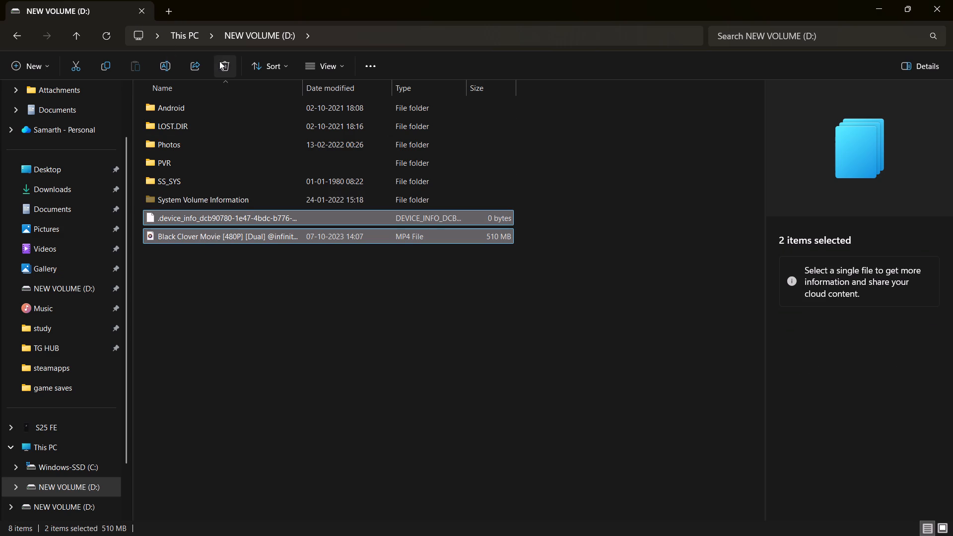
pyautogui.click(222, 62)
pyautogui.click(536, 286)
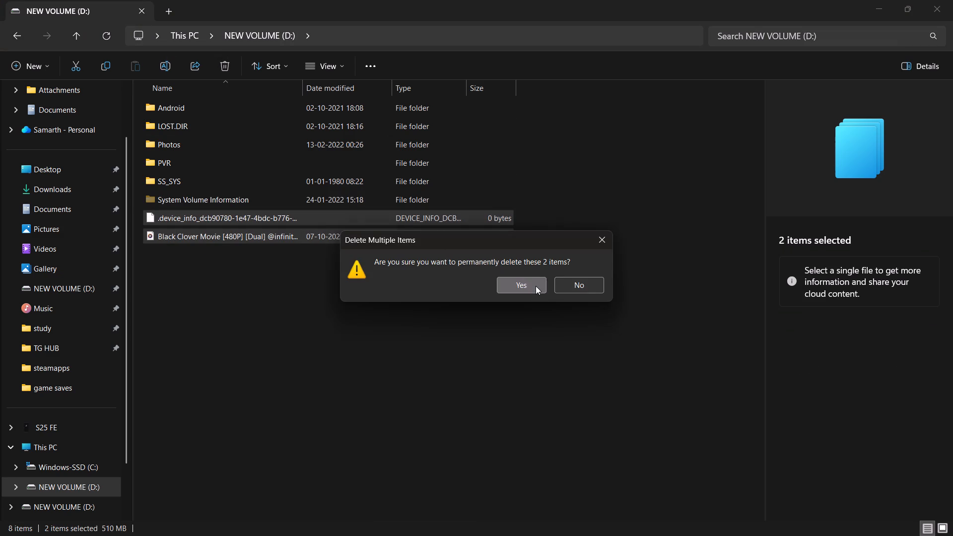
# Look through the contents of the Photos and LOST.DIR folders on NEW VOLUME (D:).
pyautogui.tripleClick(264, 151)
pyautogui.click(264, 151)
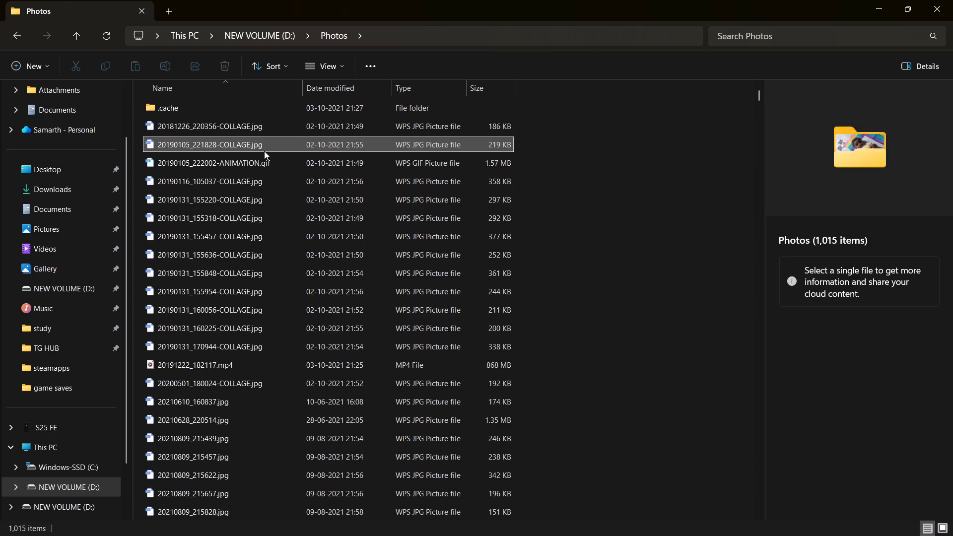
pyautogui.scroll(-8, 316, 348)
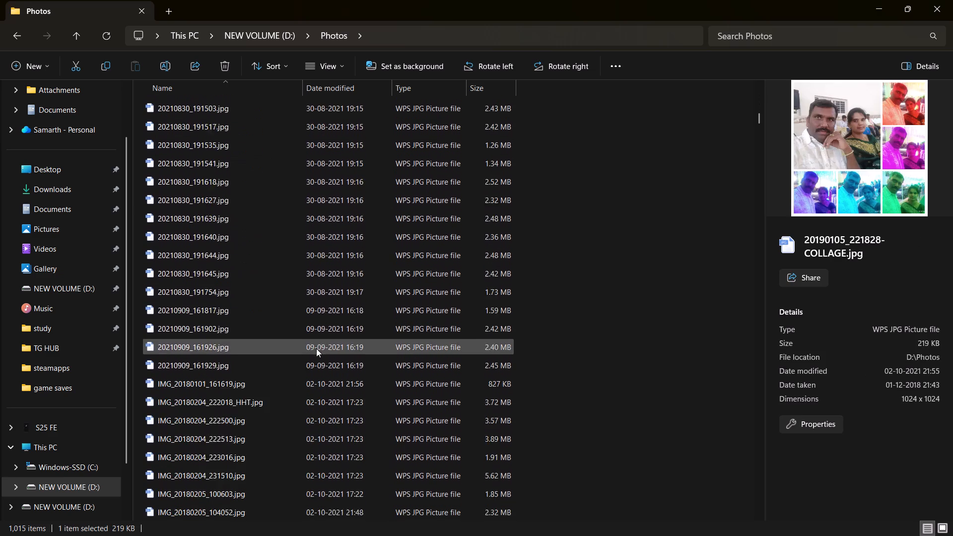
pyautogui.scroll(-4, 316, 348)
pyautogui.click(68, 28)
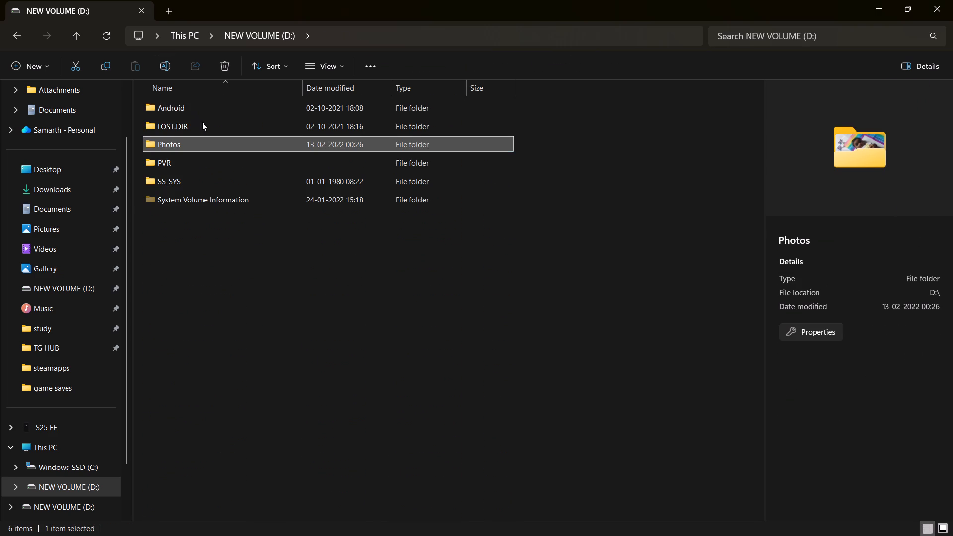
pyautogui.tripleClick(202, 122)
pyautogui.click(202, 122)
pyautogui.click(78, 34)
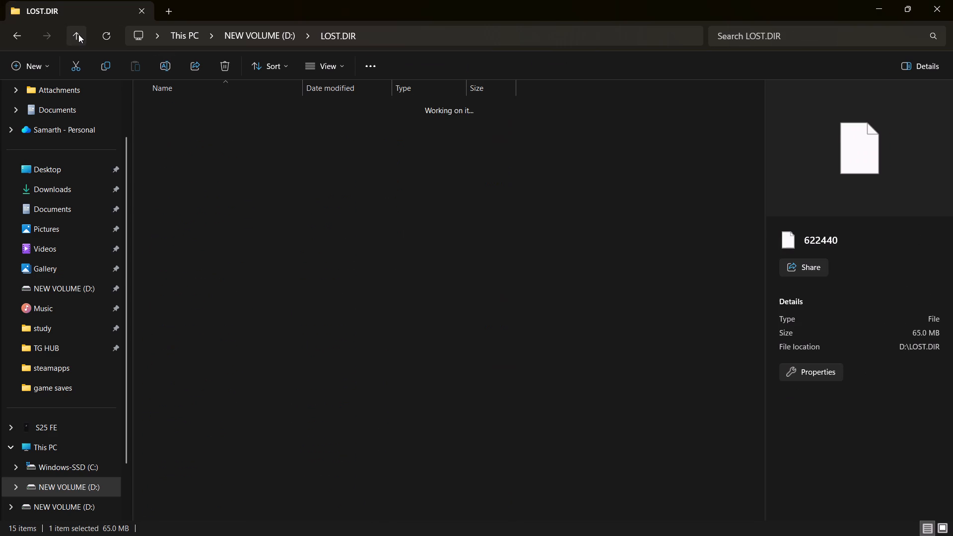
# Copy data analysis.xlsx from the Downloads folder and paste it into the root of NEW VOLUME (D:).
pyautogui.click(79, 184)
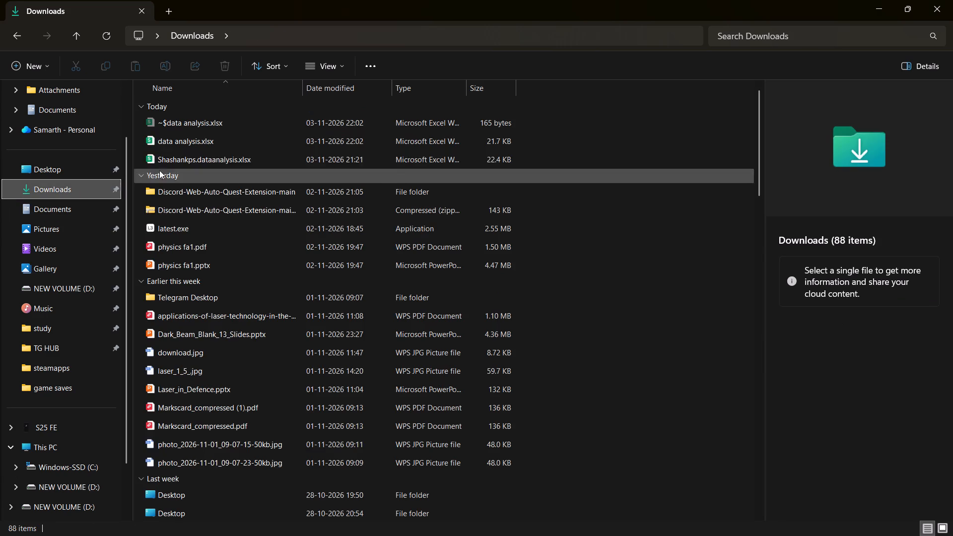
pyautogui.click(218, 147)
pyautogui.click(104, 65)
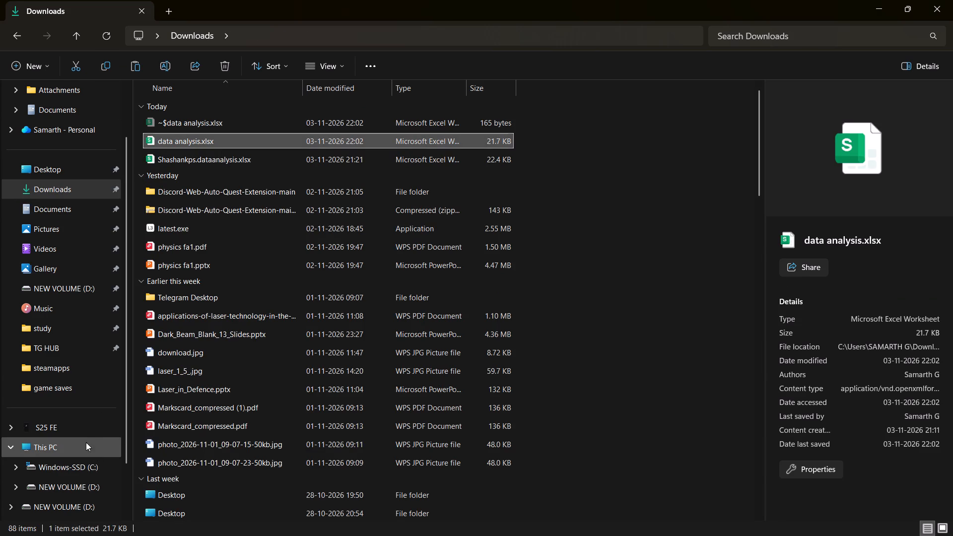
pyautogui.click(80, 487)
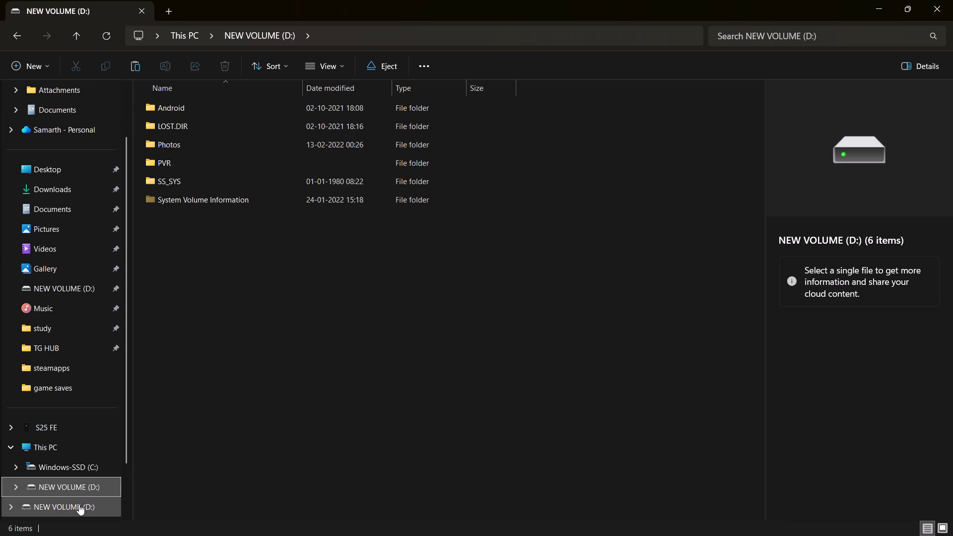
pyautogui.click(79, 504)
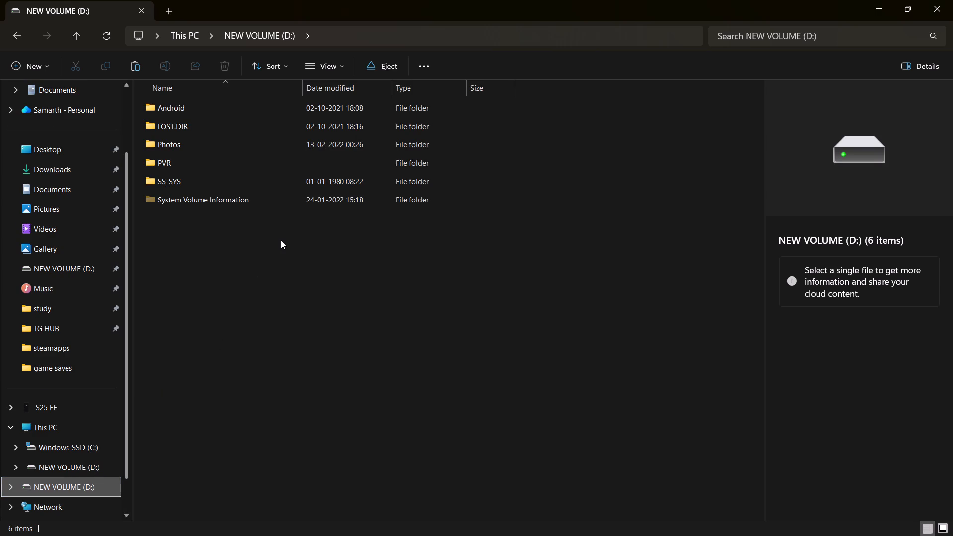
pyautogui.rightClick(281, 240)
pyautogui.click(306, 203)
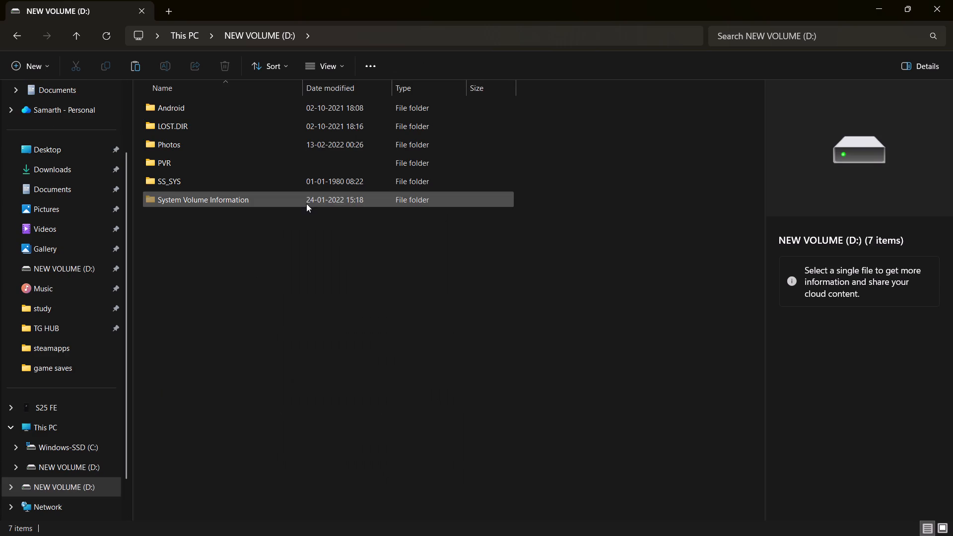
pyautogui.click(272, 301)
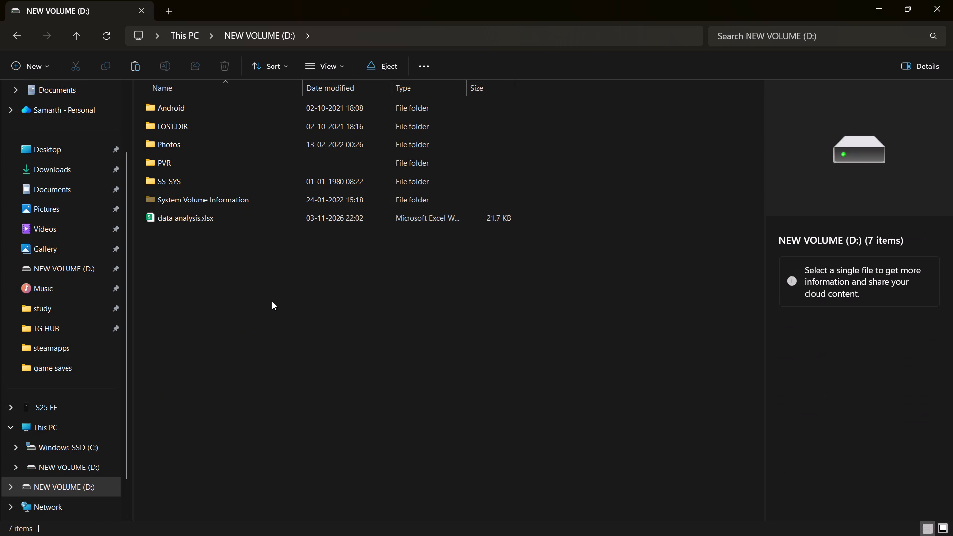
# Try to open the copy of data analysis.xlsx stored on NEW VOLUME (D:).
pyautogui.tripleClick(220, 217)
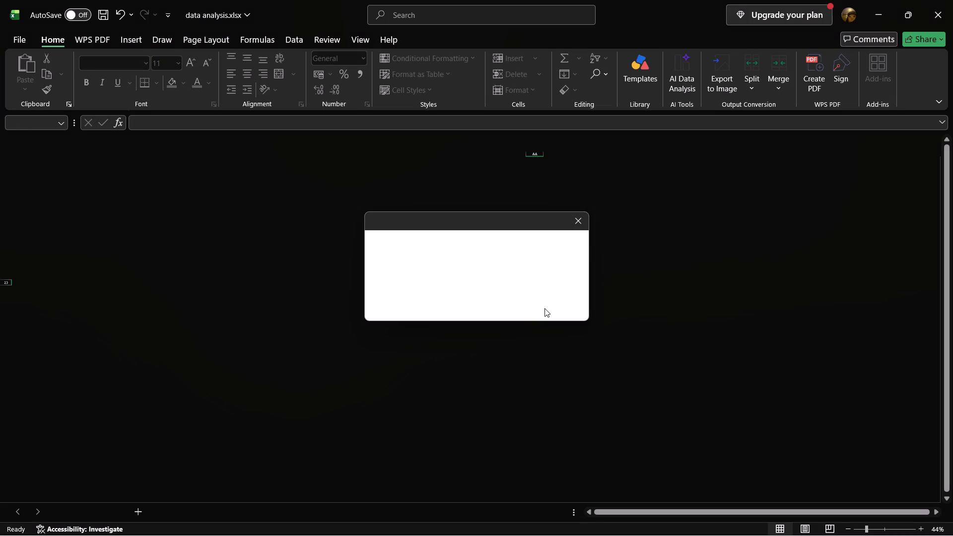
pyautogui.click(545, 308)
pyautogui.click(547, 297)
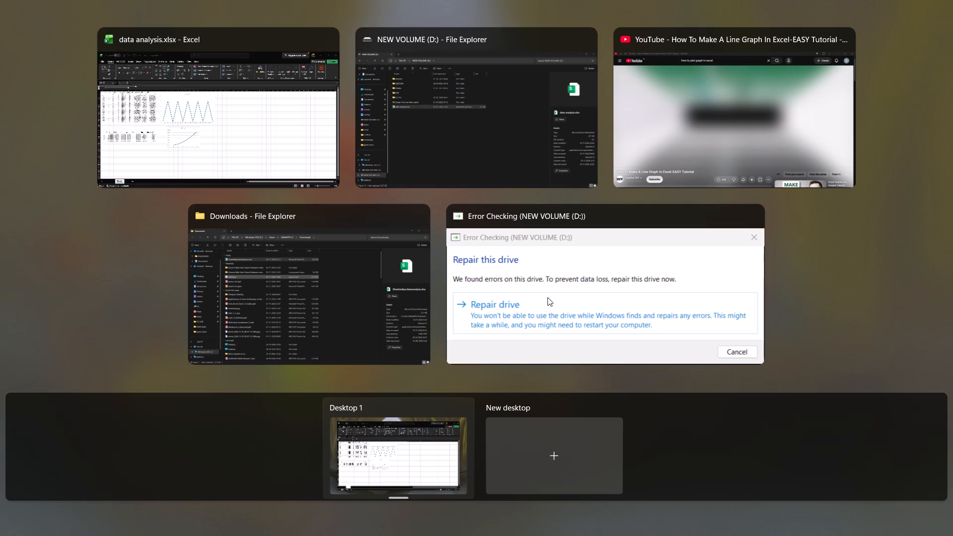
# Close the Error Checking window for NEW VOLUME (D:), both File Explorer windows and the YouTube window.
pyautogui.click(757, 214)
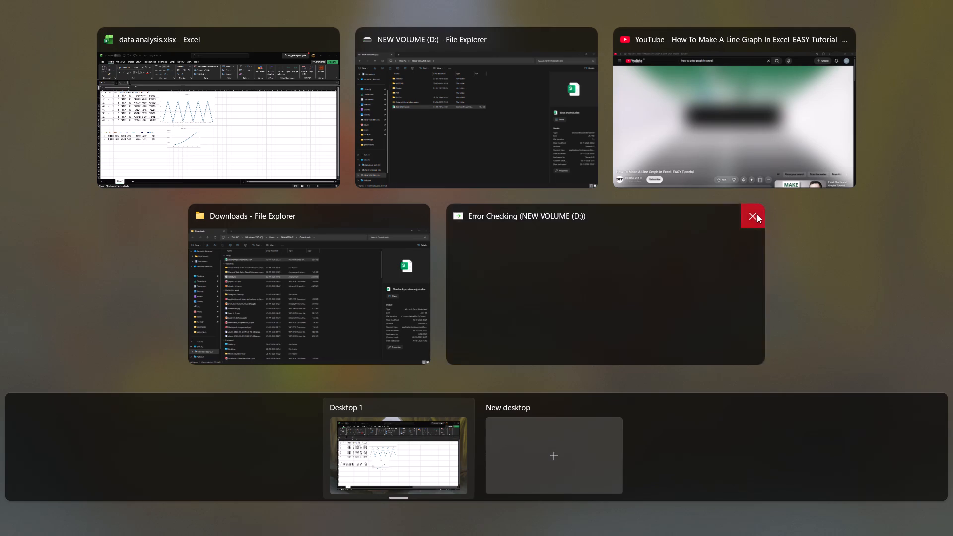
pyautogui.click(585, 212)
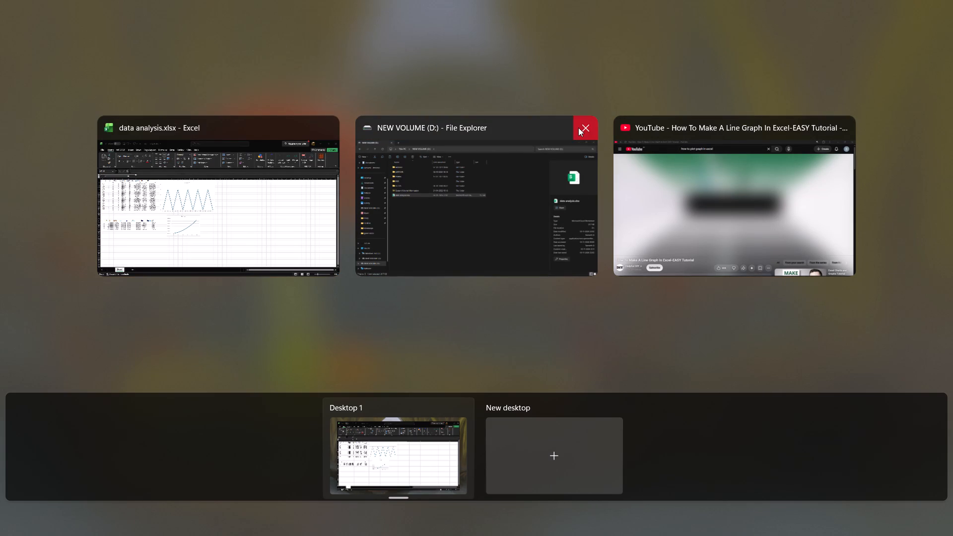
pyautogui.click(578, 128)
pyautogui.click(715, 139)
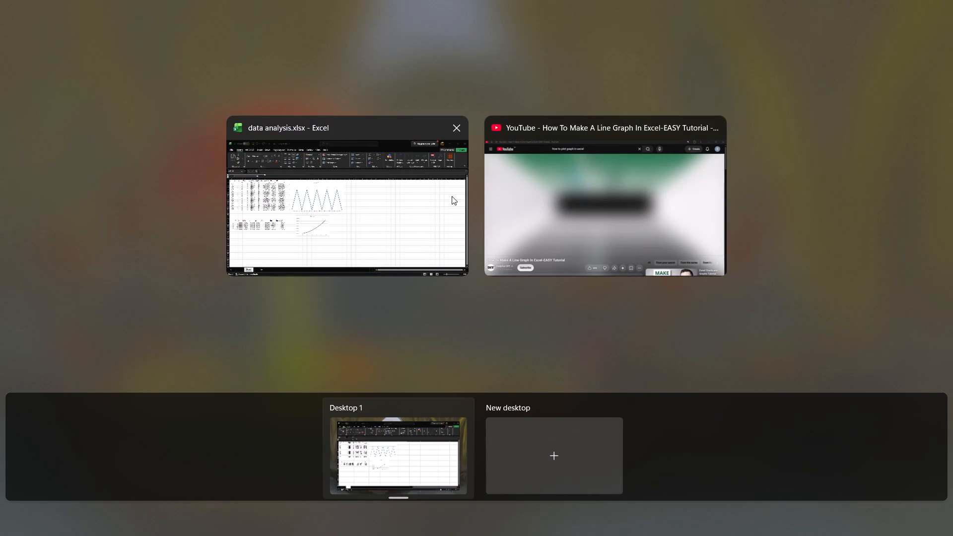
# Switch to Excel, look over the tables and charts in data analysis.xlsx, and close the workbook without saving changes.
pyautogui.click(444, 197)
pyautogui.hscroll(1, 338, 272)
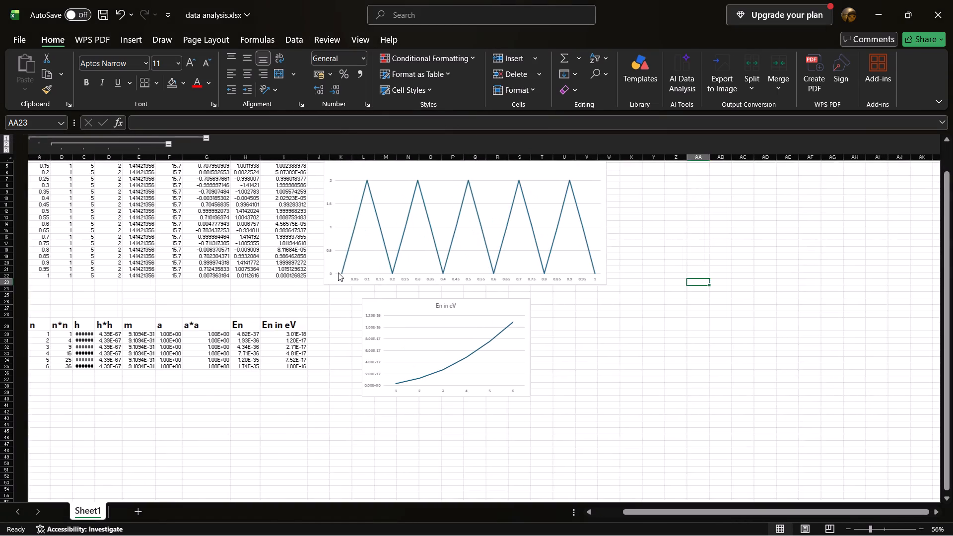
pyautogui.hscroll(1, 338, 272)
pyautogui.scroll(2, 338, 272)
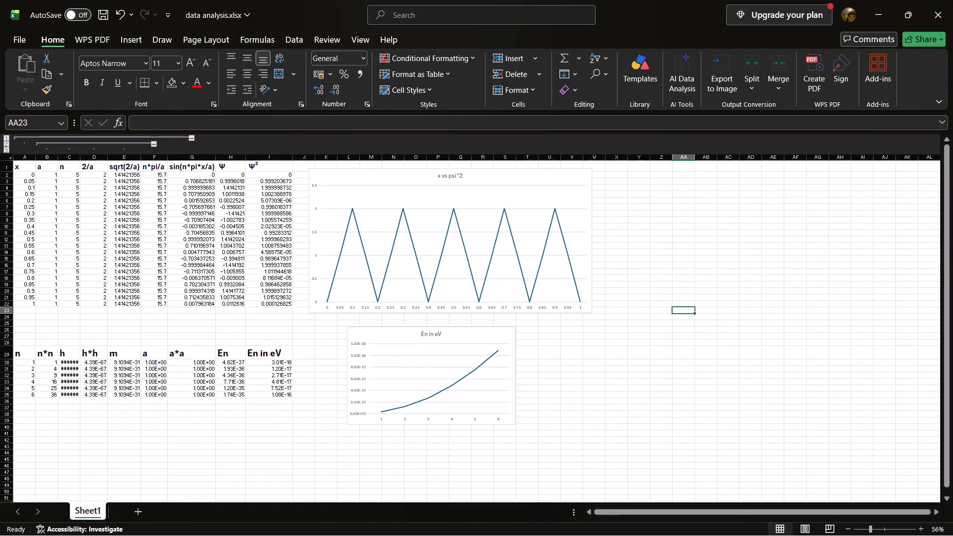
pyautogui.click(951, 12)
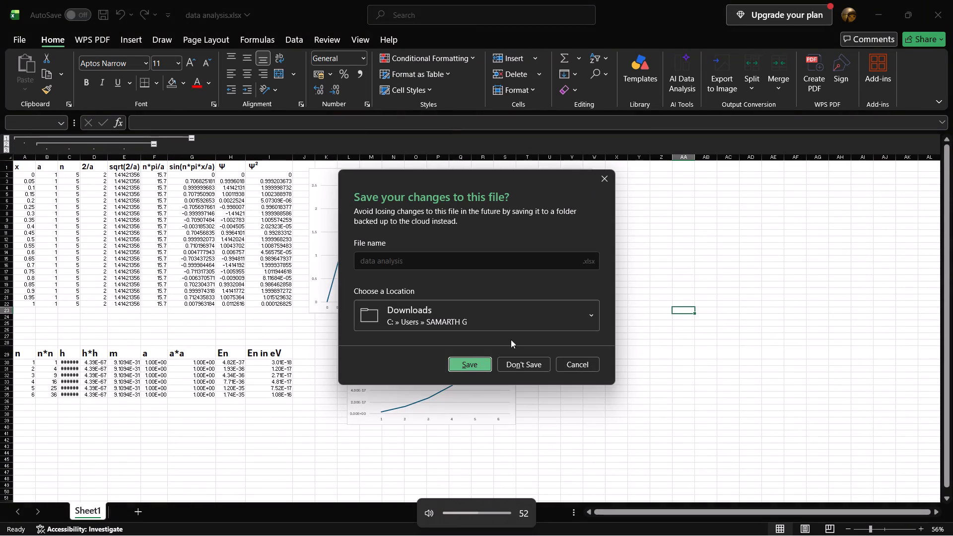
pyautogui.click(516, 362)
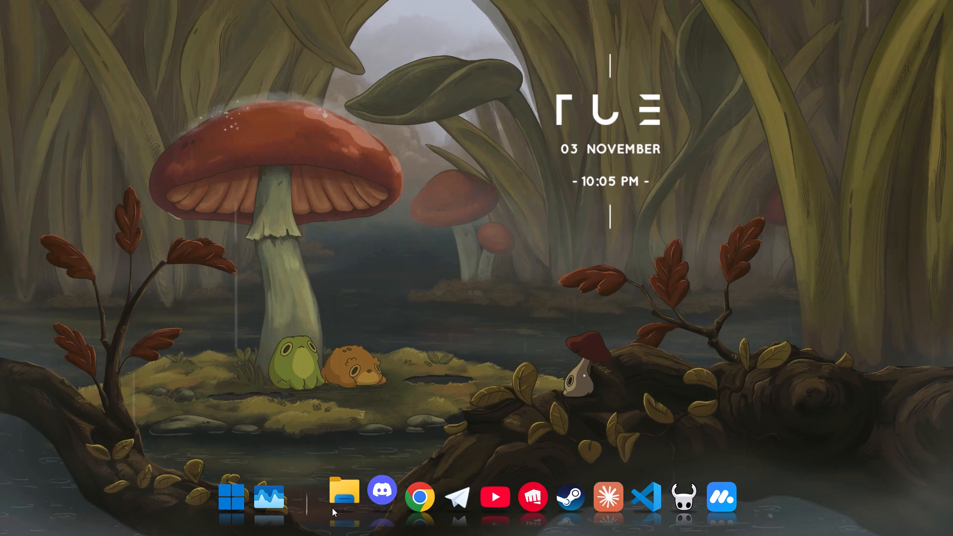
# Reopen NEW VOLUME (D:) in File Explorer and select data analysis.xlsx to check the copied file.
pyautogui.click(332, 508)
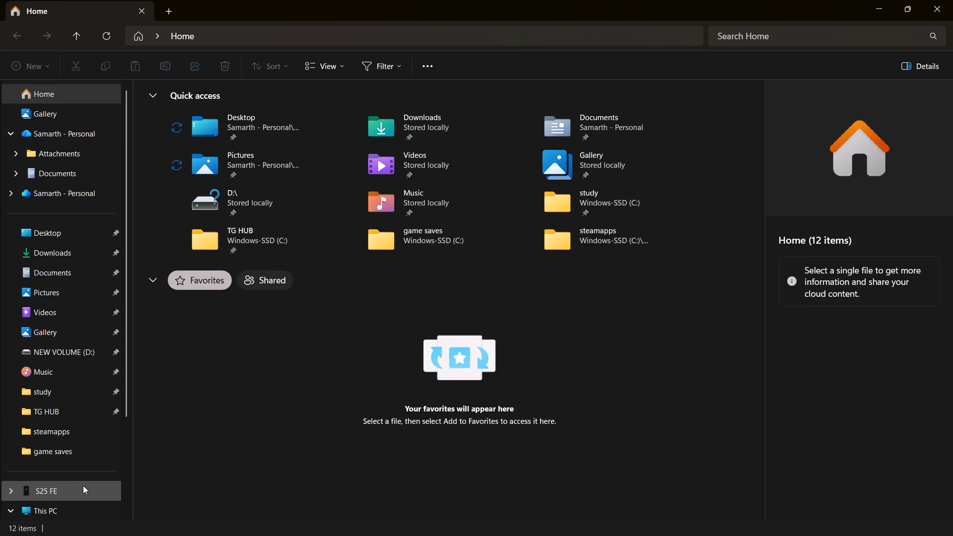
pyautogui.scroll(-1, 84, 483)
pyautogui.click(79, 505)
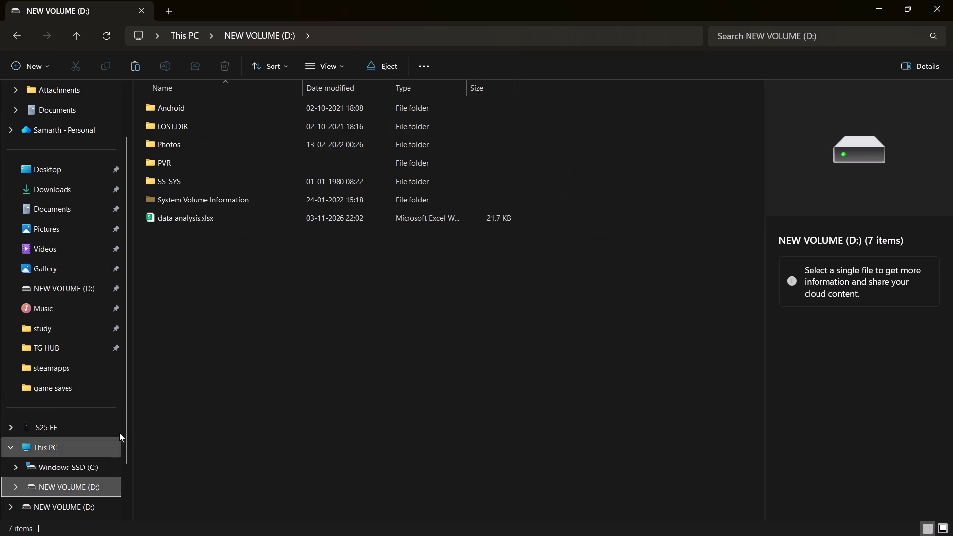
pyautogui.click(338, 246)
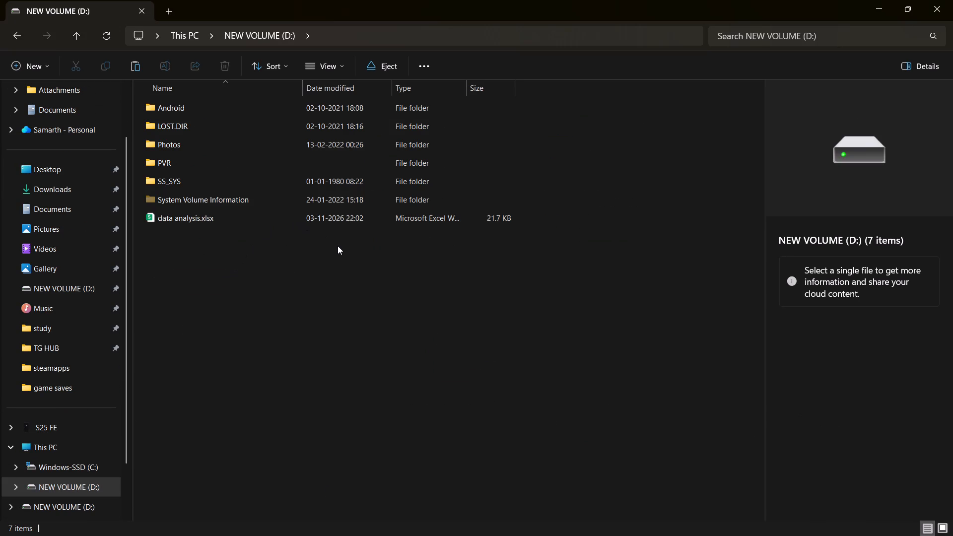
pyautogui.click(278, 214)
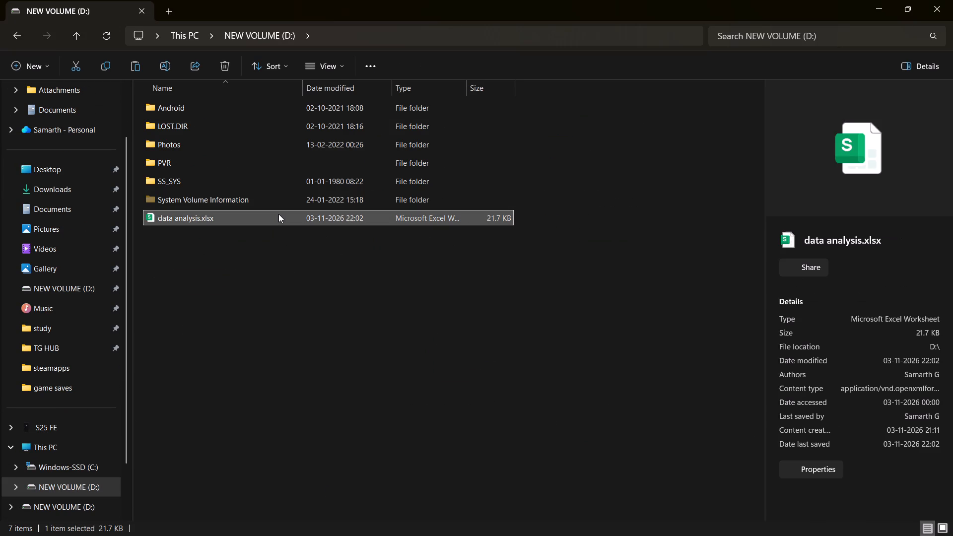
pyautogui.rightClick(278, 214)
pyautogui.click(228, 272)
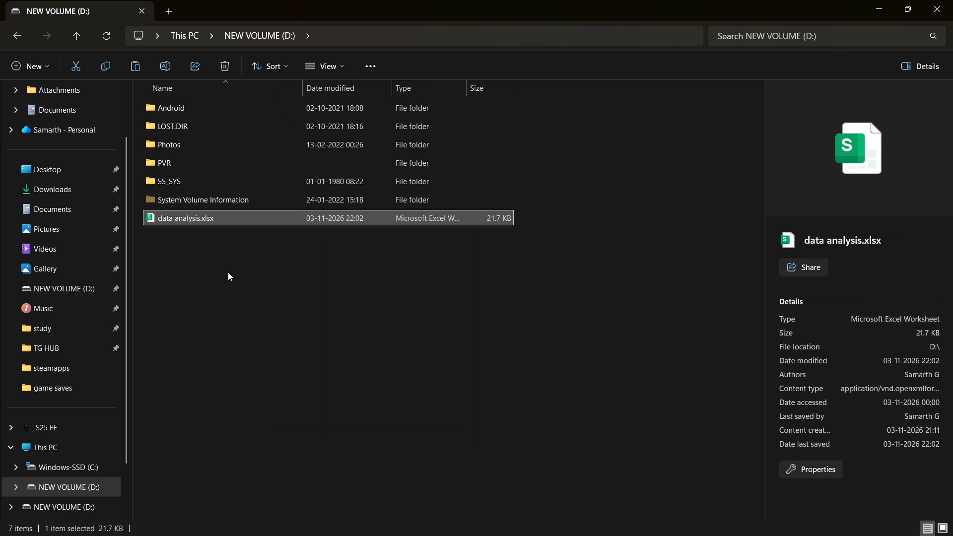
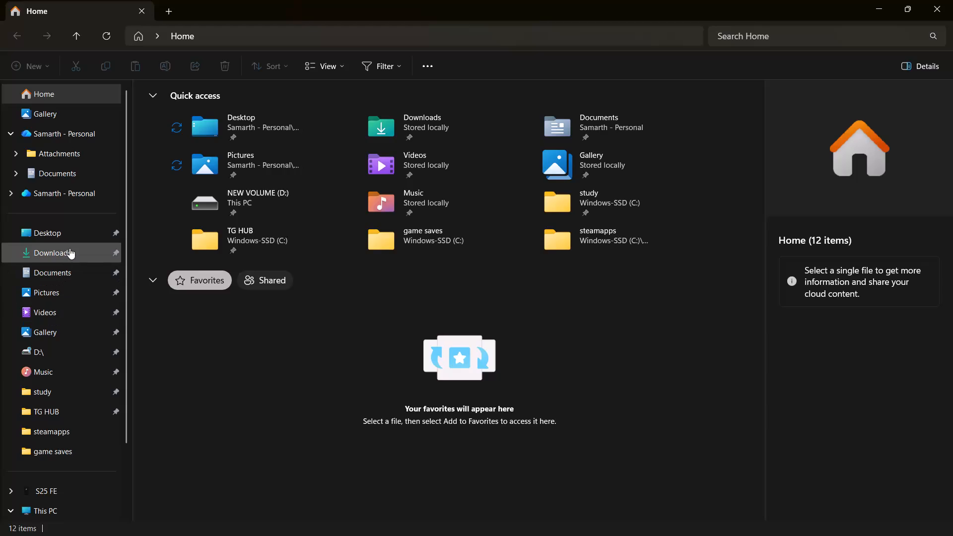
# Copy data analysis.xlsx from the Downloads folder to the clipboard.
pyautogui.click(69, 248)
pyautogui.click(241, 127)
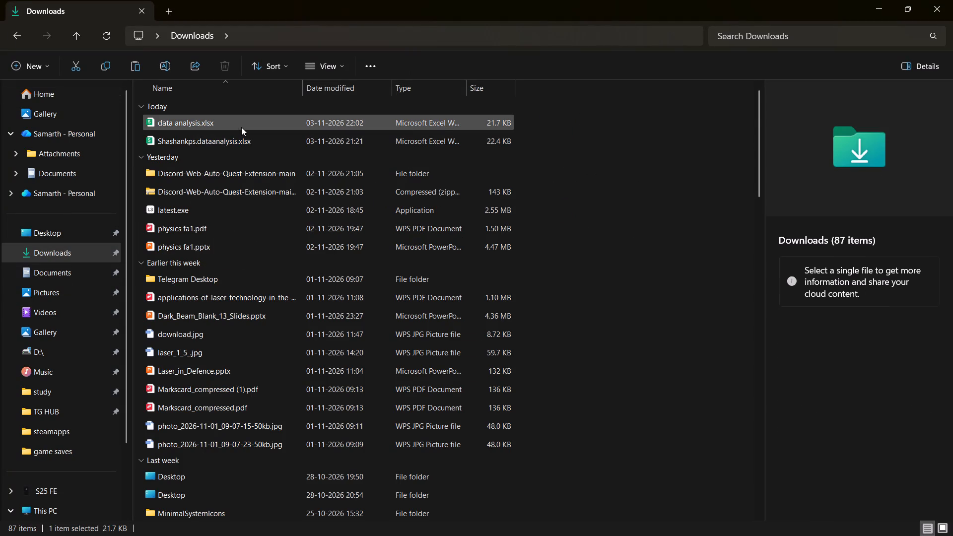
pyautogui.click(109, 70)
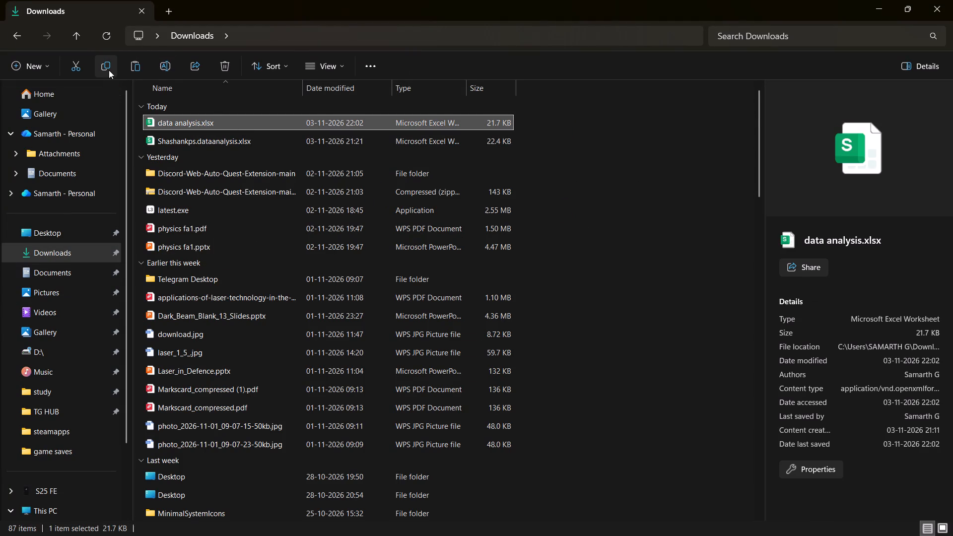